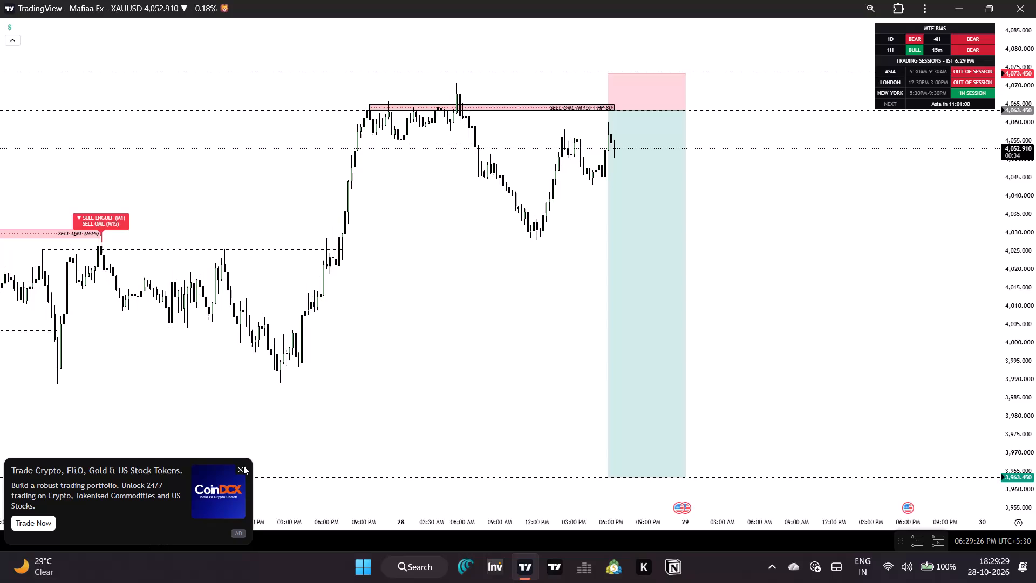
# Dismiss the CoinDCX advertisement covering the XAUUSD chart.
pyautogui.click(240, 469)
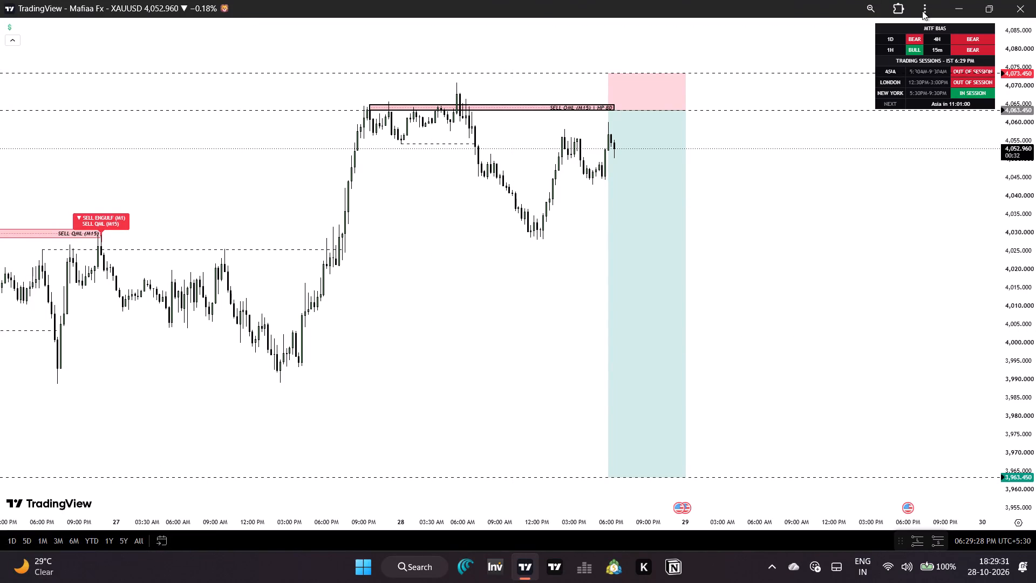
pyautogui.click(949, 6)
pyautogui.click(514, 571)
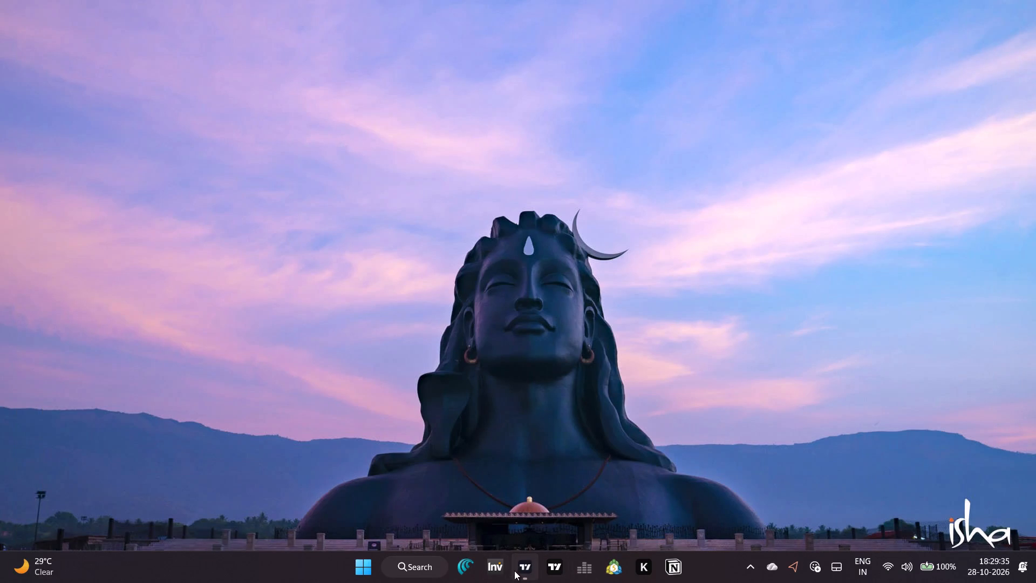
# Delete the short position drawing from the XAUUSD chart.
pyautogui.click(608, 352)
pyautogui.click(700, 31)
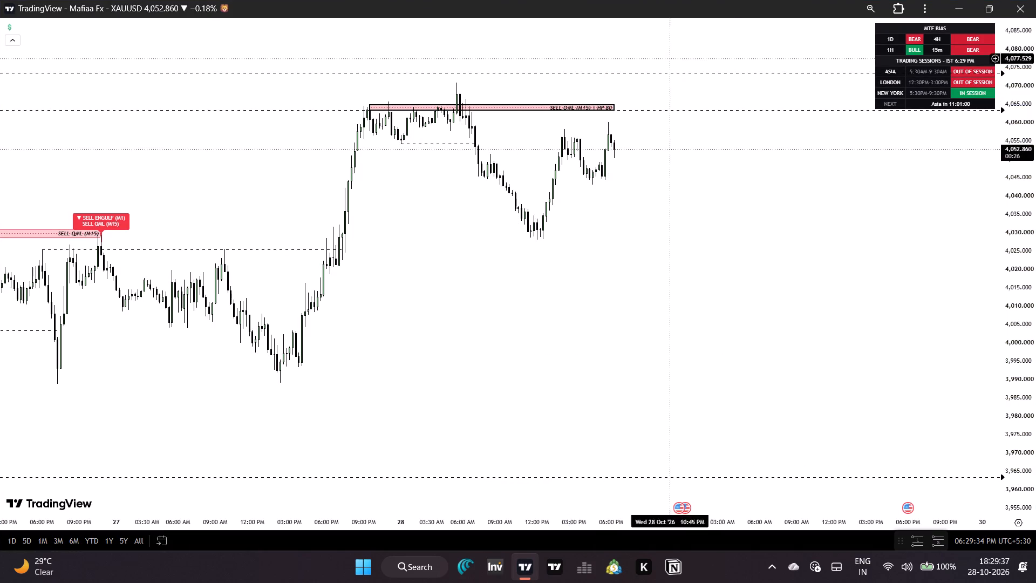
# Delete the three XAUUSD crossing alerts on the chart: the topmost one, 4,063.449 and 3,963.422.
pyautogui.click(544, 111)
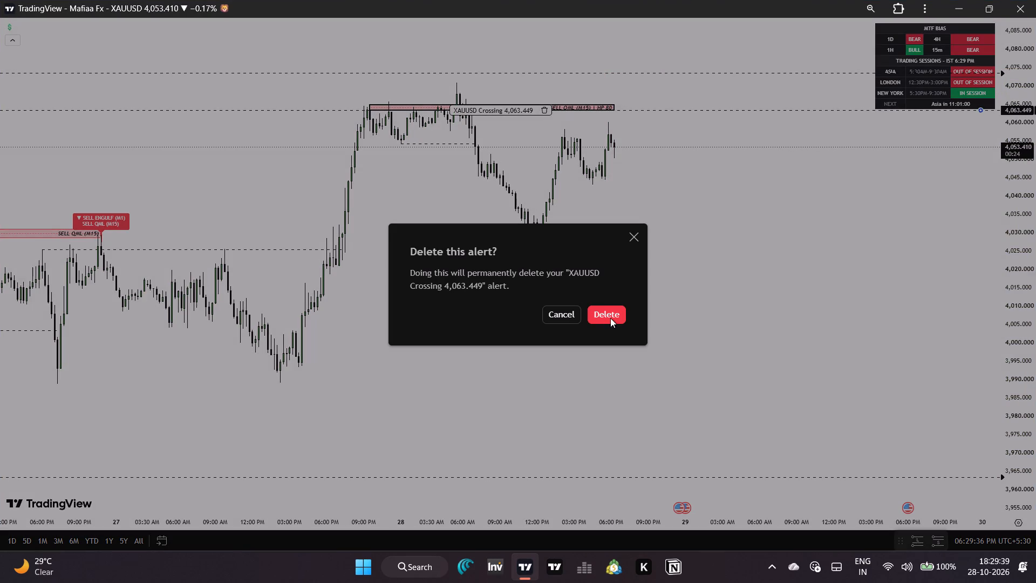
pyautogui.click(613, 320)
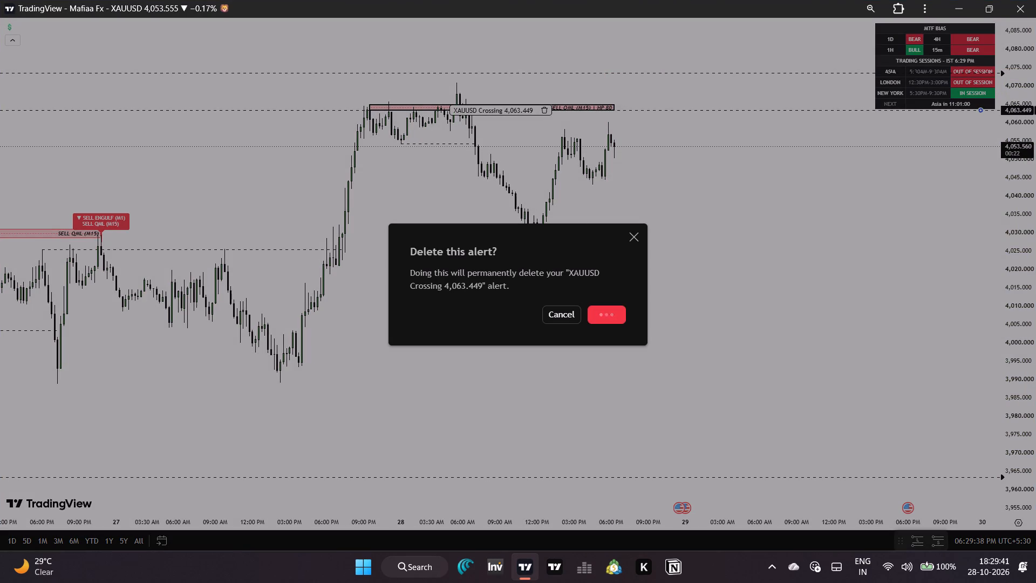
pyautogui.click(546, 74)
pyautogui.click(609, 322)
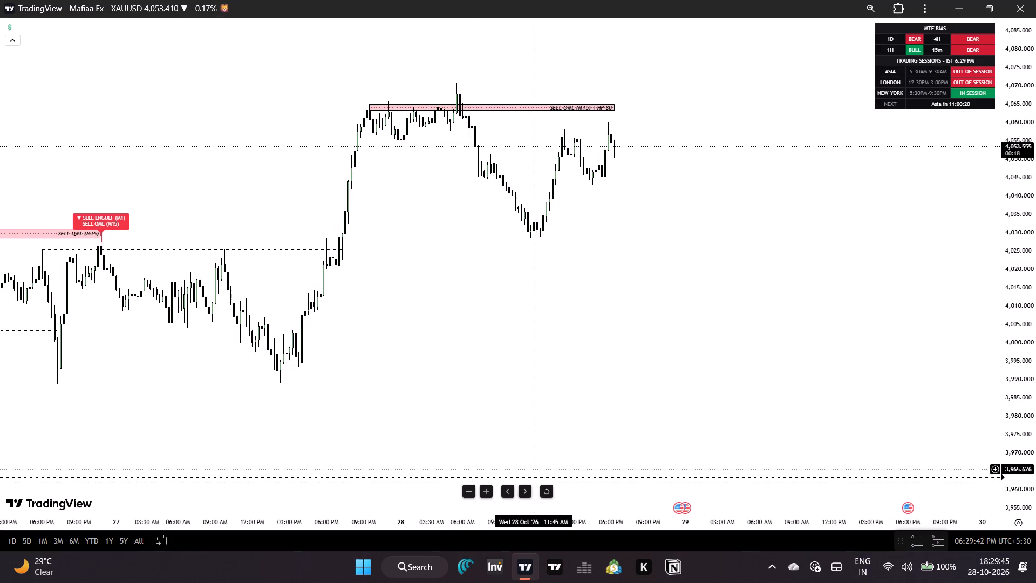
pyautogui.click(551, 479)
pyautogui.click(611, 321)
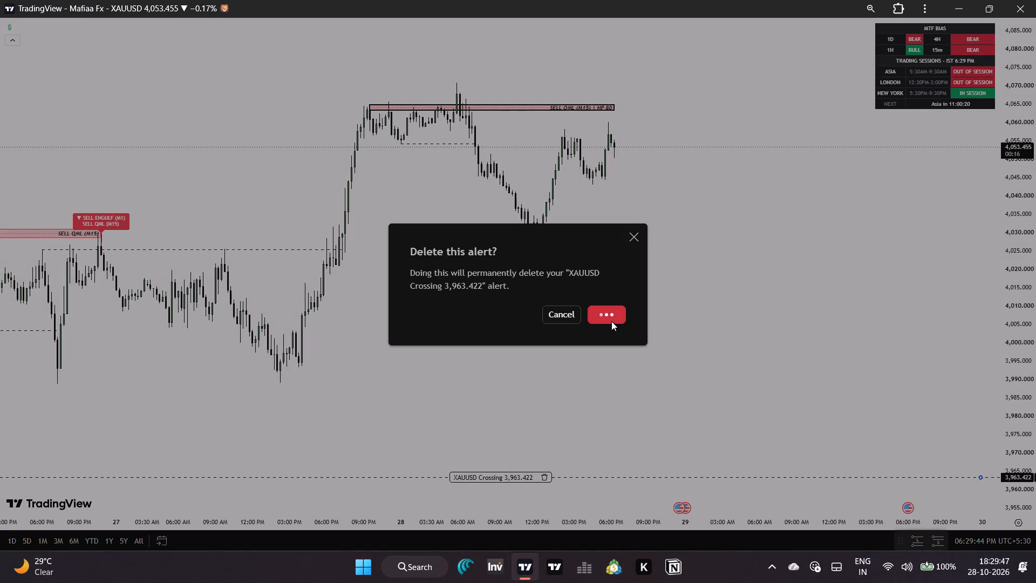
# Close the TradingView window.
pyautogui.click(1035, 0)
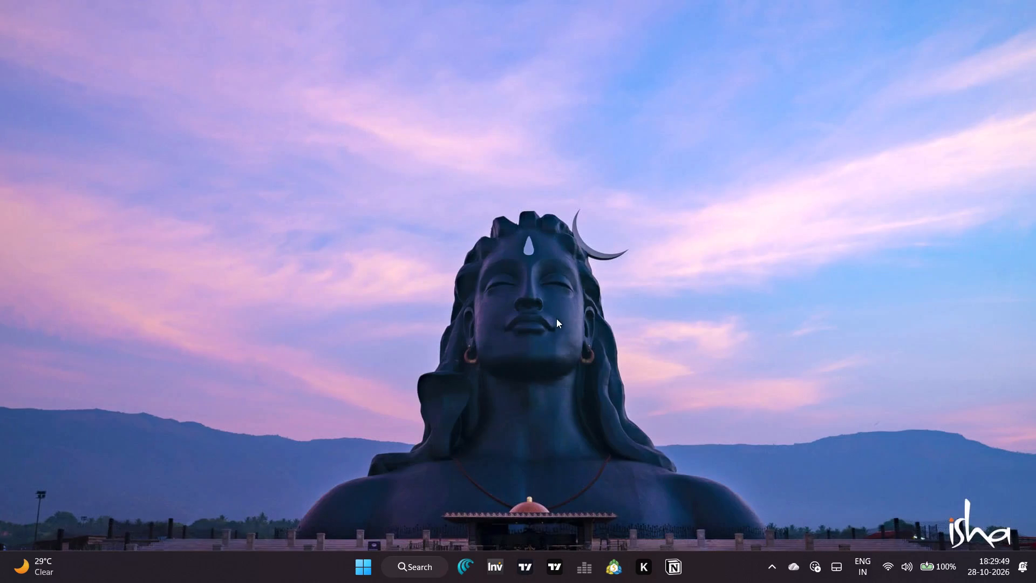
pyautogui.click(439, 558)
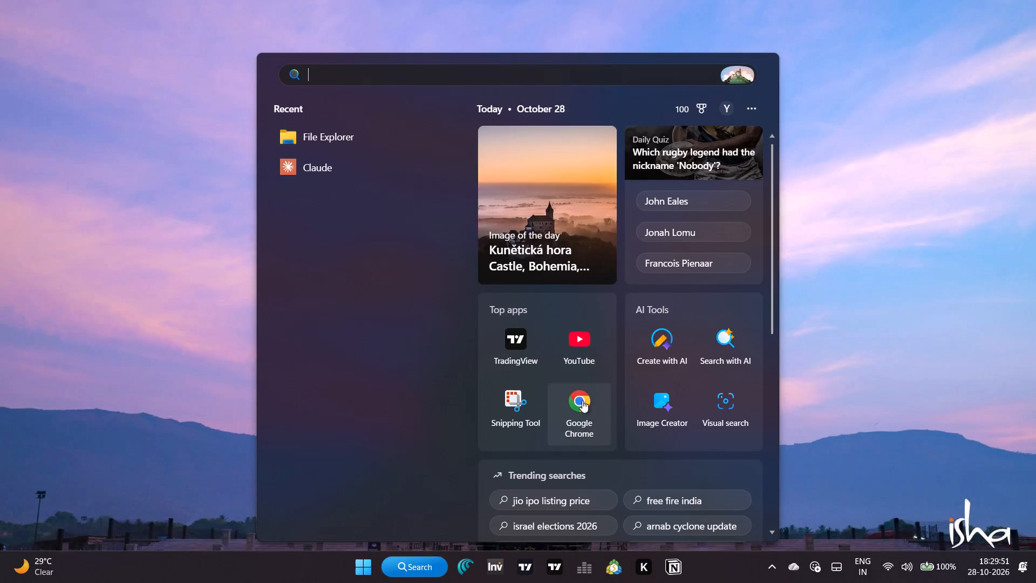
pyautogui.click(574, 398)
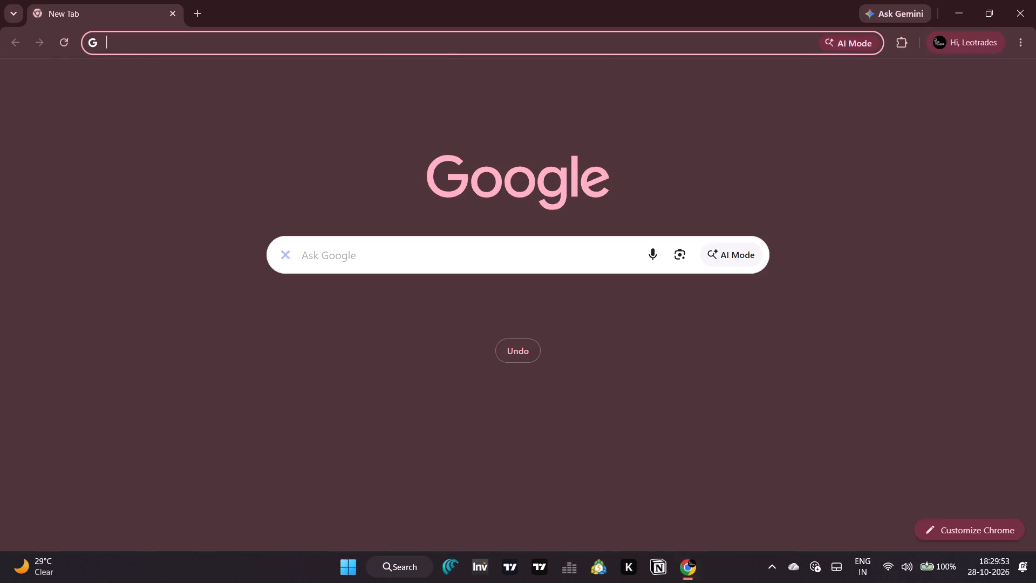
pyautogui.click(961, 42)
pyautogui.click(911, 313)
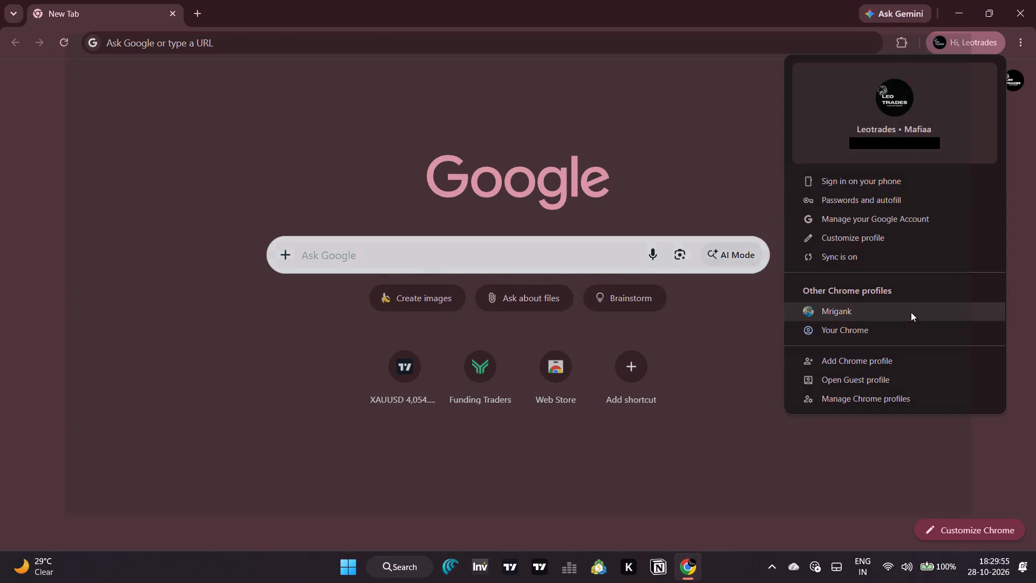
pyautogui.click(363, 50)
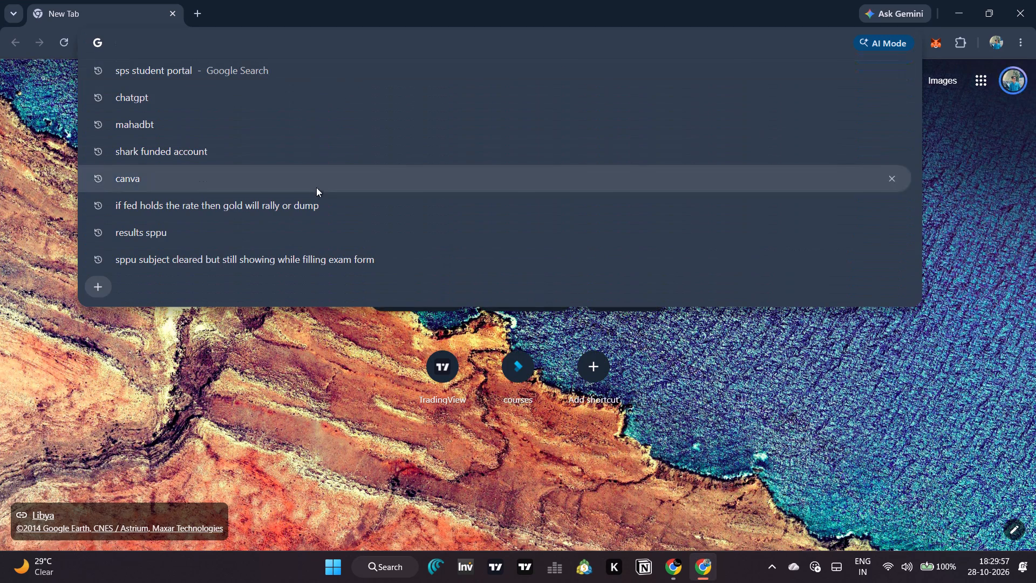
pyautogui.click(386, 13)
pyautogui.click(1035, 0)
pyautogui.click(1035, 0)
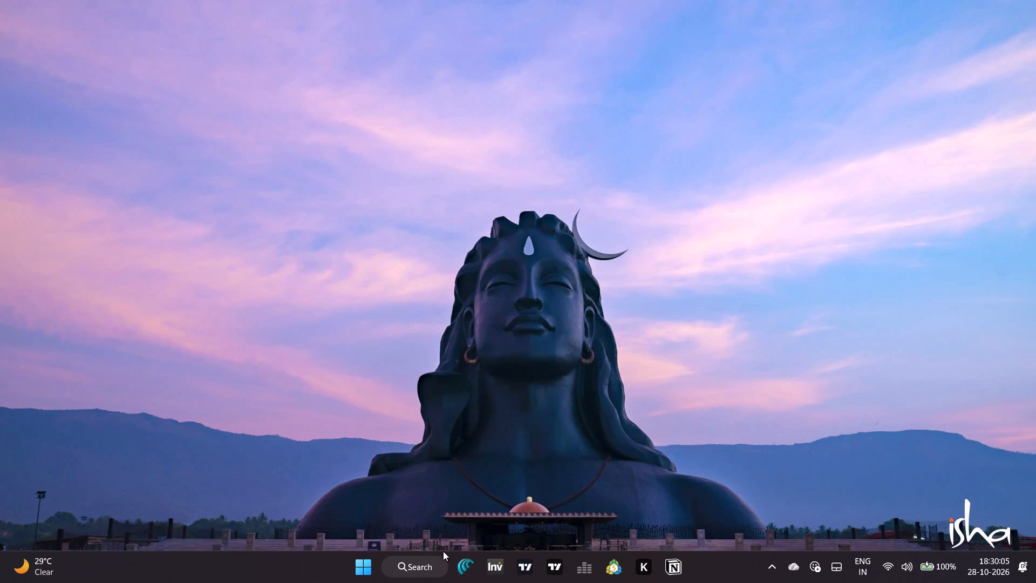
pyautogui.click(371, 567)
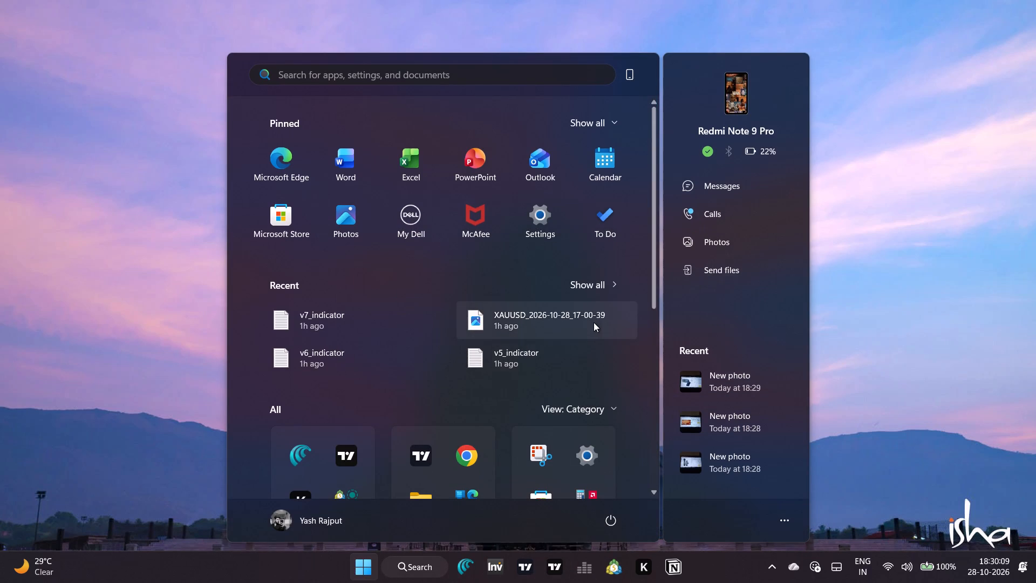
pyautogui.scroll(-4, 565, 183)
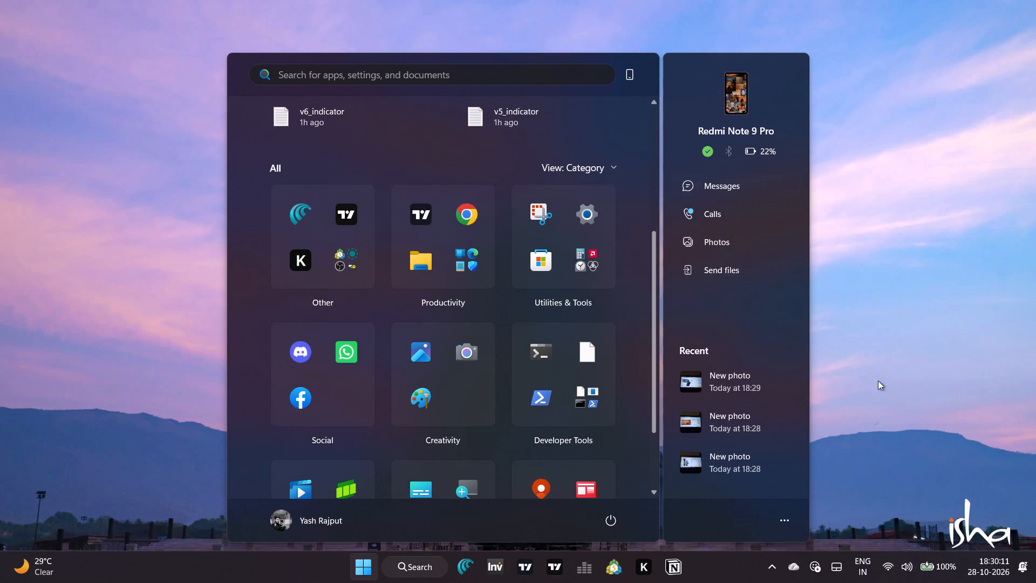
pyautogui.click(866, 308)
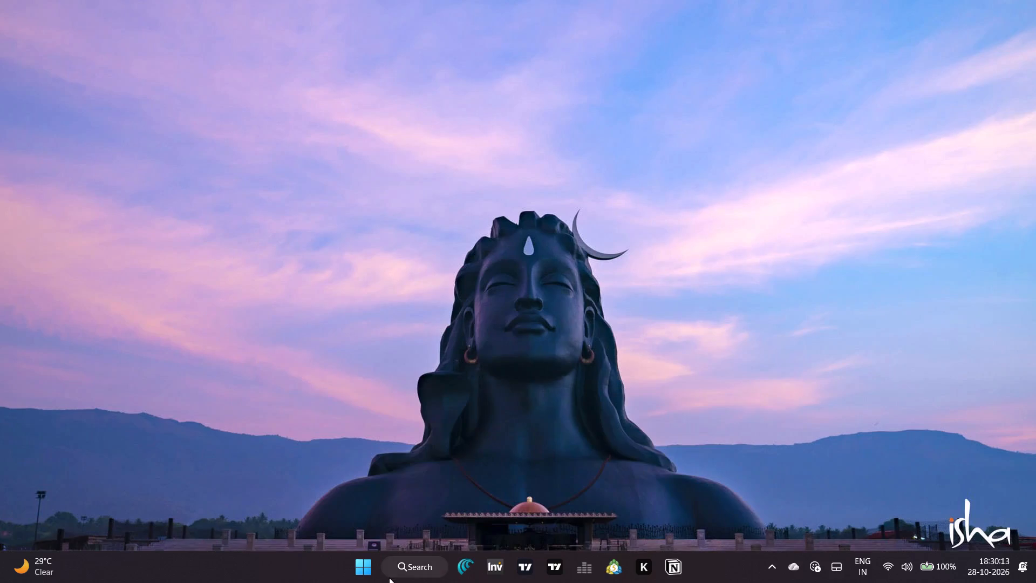
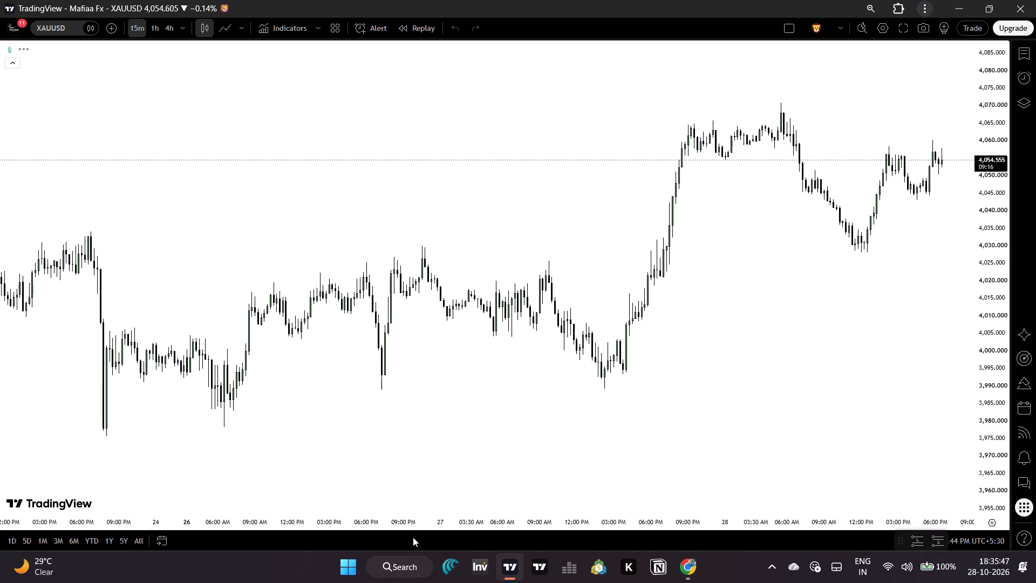
pyautogui.moveTo(756, 240); pyautogui.dragTo(517, 287)
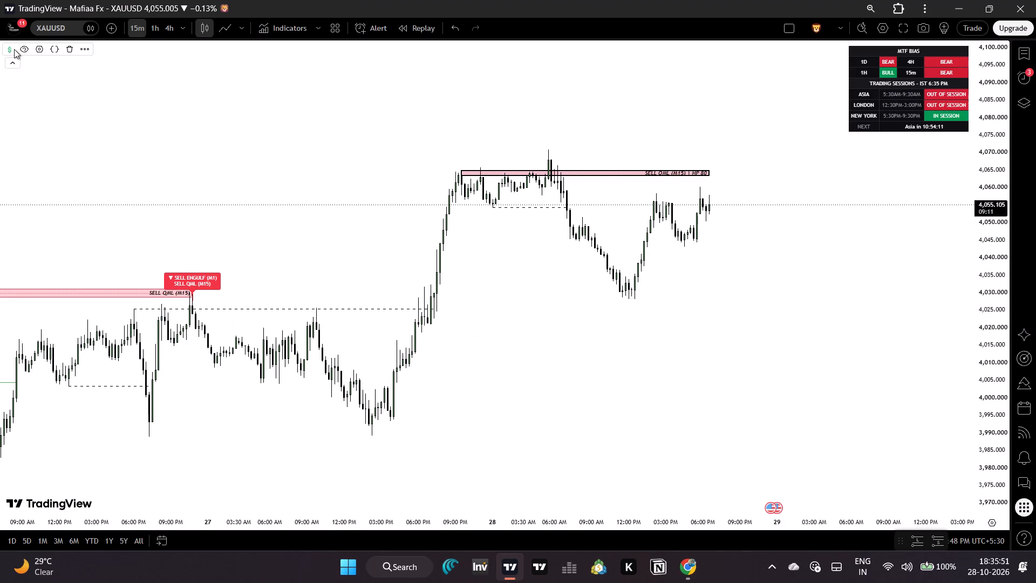
pyautogui.click(23, 48)
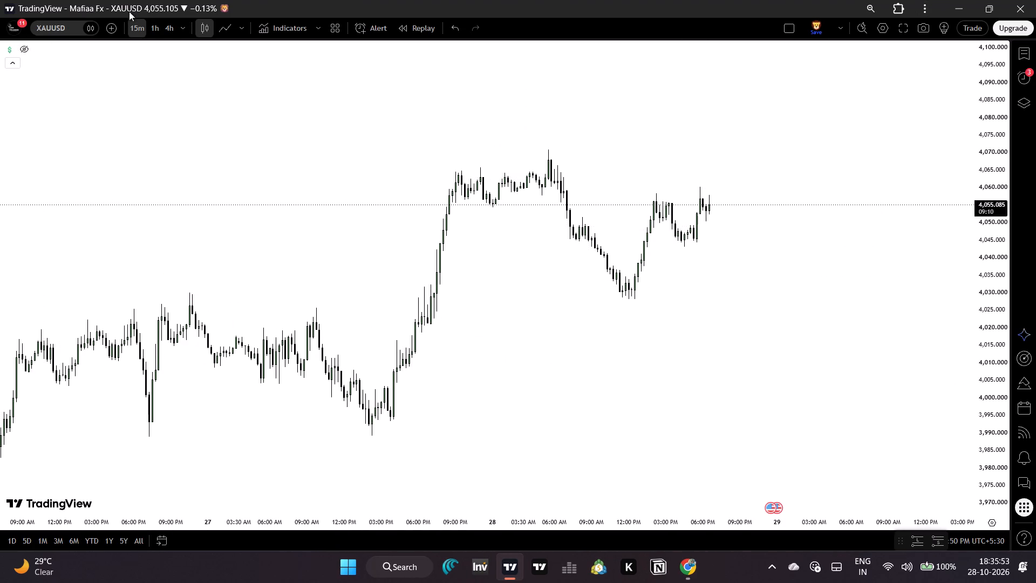
# Add the 5-minute, 1-minute and 1-day intervals to the favourite timeframes.
pyautogui.click(180, 27)
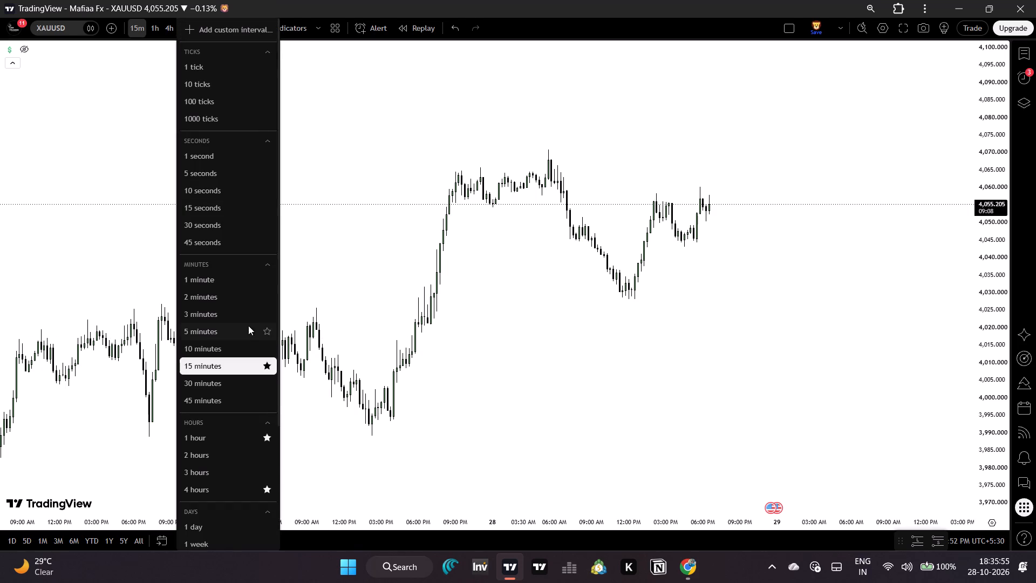
pyautogui.click(266, 331)
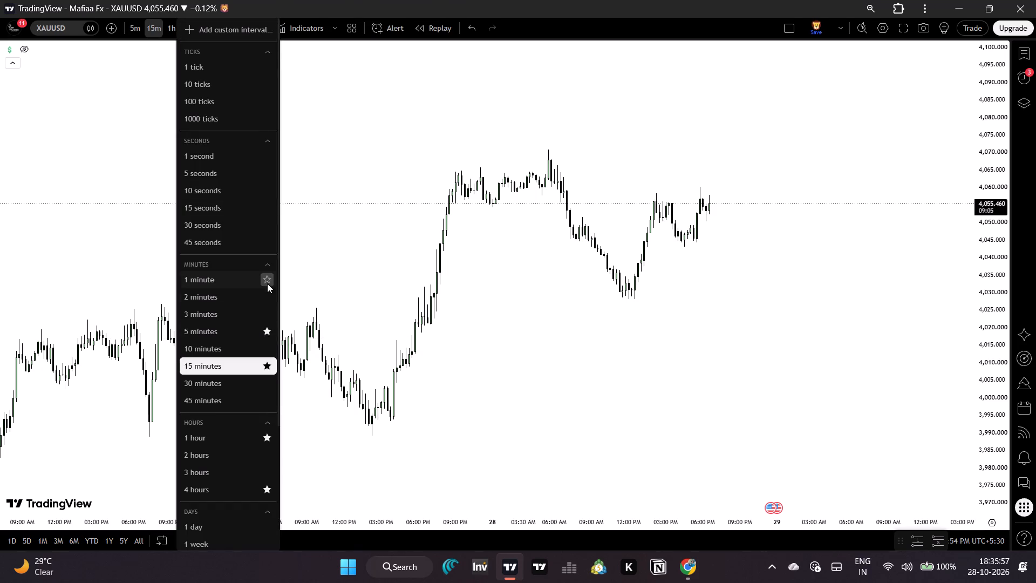
pyautogui.click(267, 283)
pyautogui.click(272, 526)
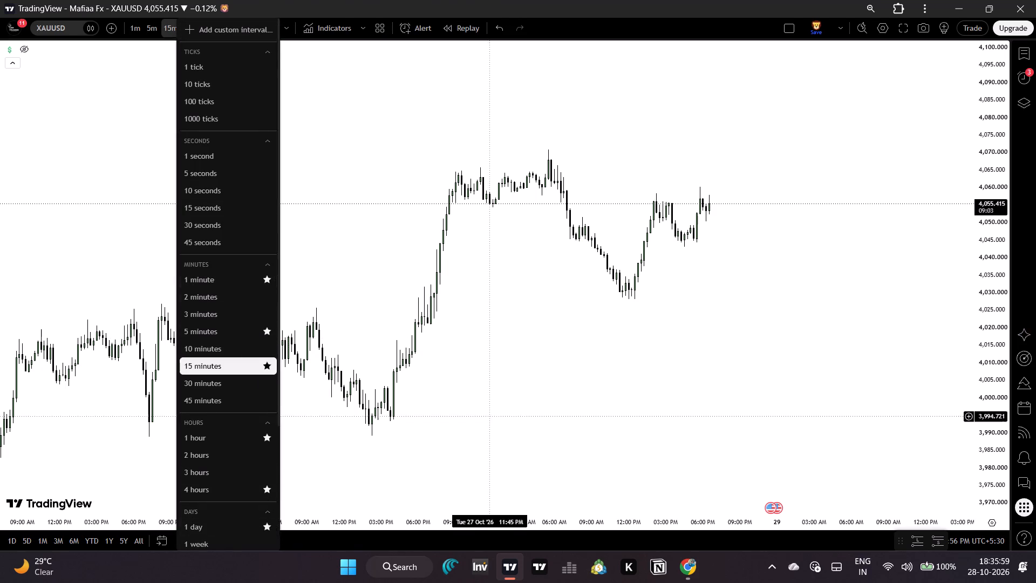
pyautogui.click(510, 403)
# Switch XAUUSD to the daily timeframe and examine the price structure, closing in on the late-October candles.
pyautogui.click(217, 23)
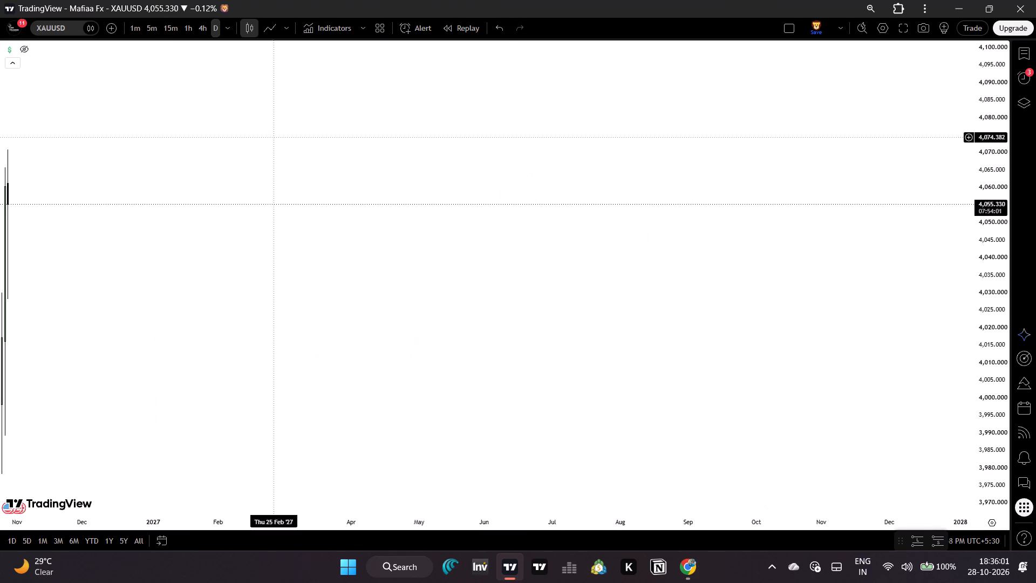
pyautogui.moveTo(388, 309); pyautogui.dragTo(849, 300)
pyautogui.moveTo(574, 297); pyautogui.dragTo(815, 282)
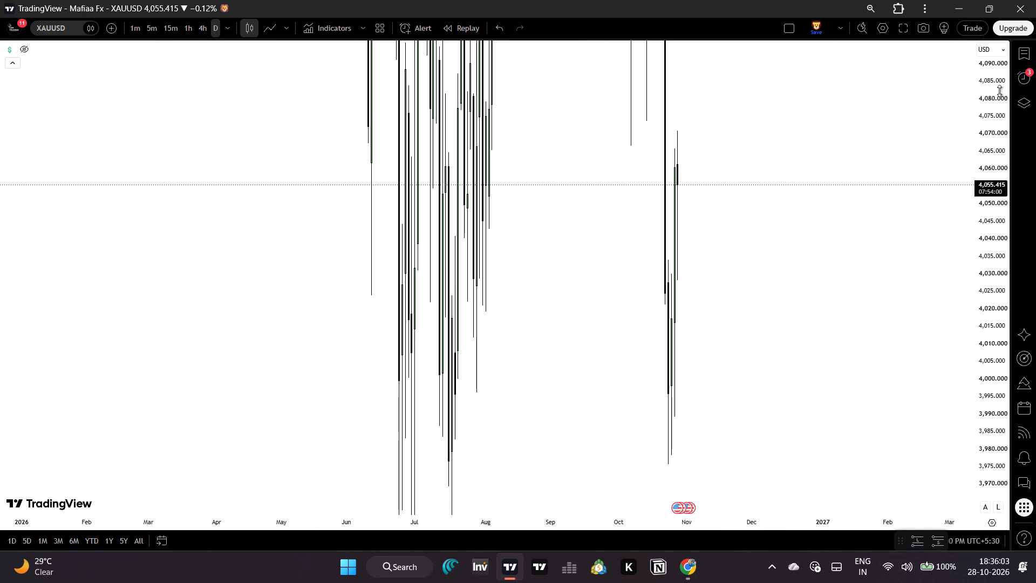
pyautogui.moveTo(997, 80); pyautogui.dragTo(1012, 471)
pyautogui.moveTo(999, 186); pyautogui.dragTo(999, 245)
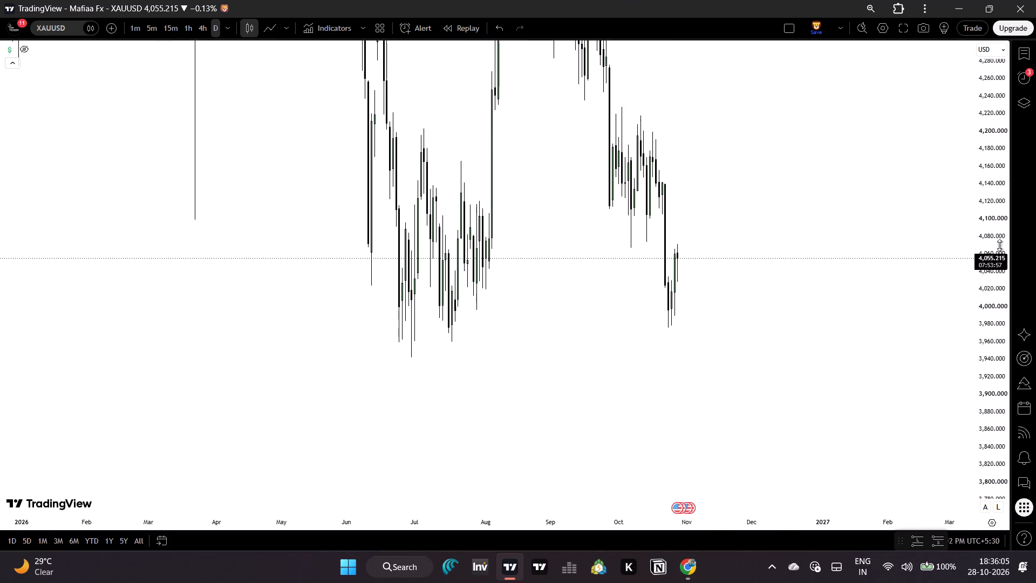
pyautogui.moveTo(999, 245); pyautogui.dragTo(973, 441)
pyautogui.moveTo(776, 257); pyautogui.dragTo(807, 362)
pyautogui.moveTo(795, 311); pyautogui.dragTo(765, 319)
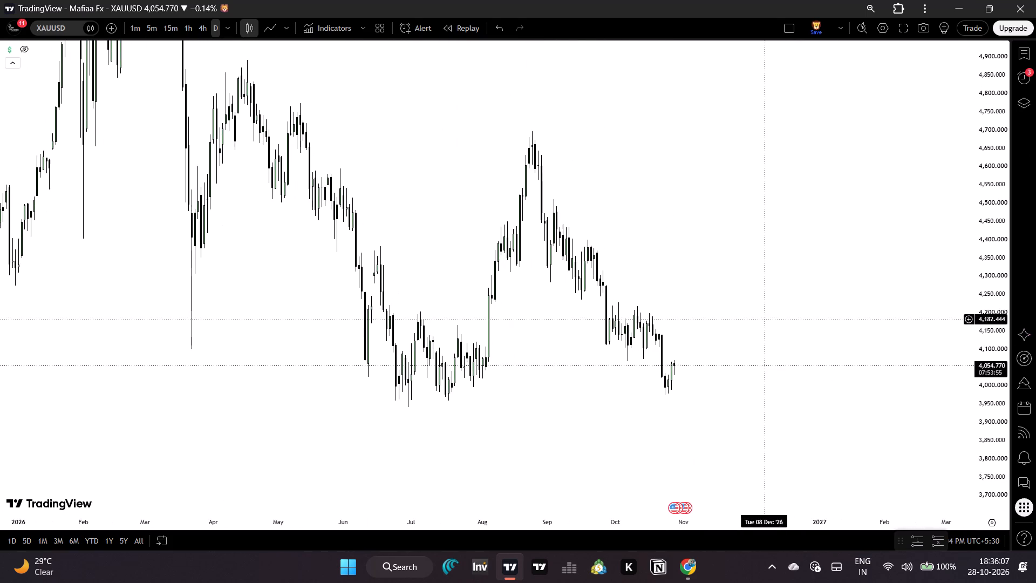
pyautogui.moveTo(673, 520); pyautogui.dragTo(514, 511)
pyautogui.moveTo(462, 442); pyautogui.dragTo(735, 363)
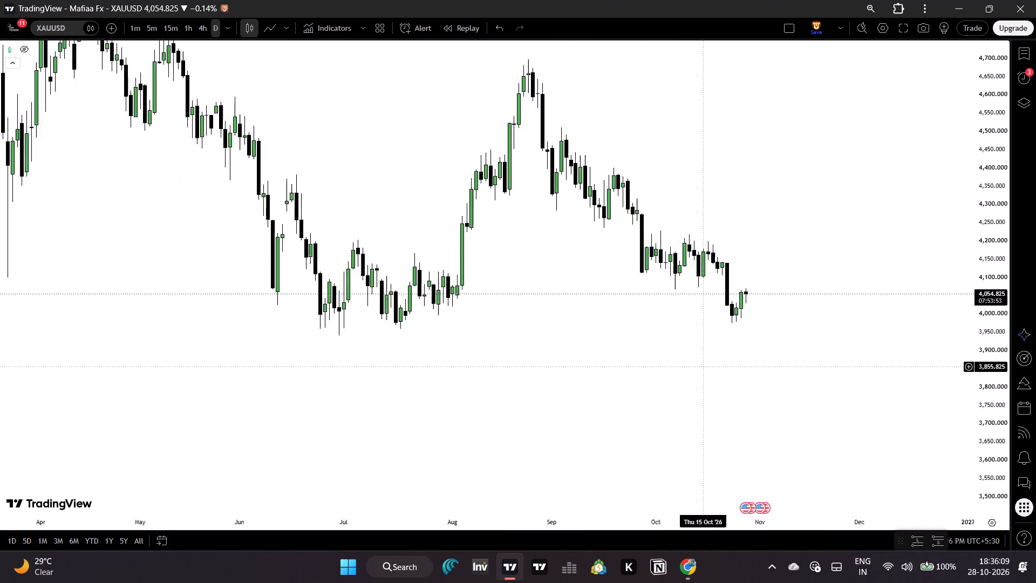
pyautogui.moveTo(735, 363); pyautogui.dragTo(753, 363)
pyautogui.moveTo(980, 476); pyautogui.dragTo(967, 378)
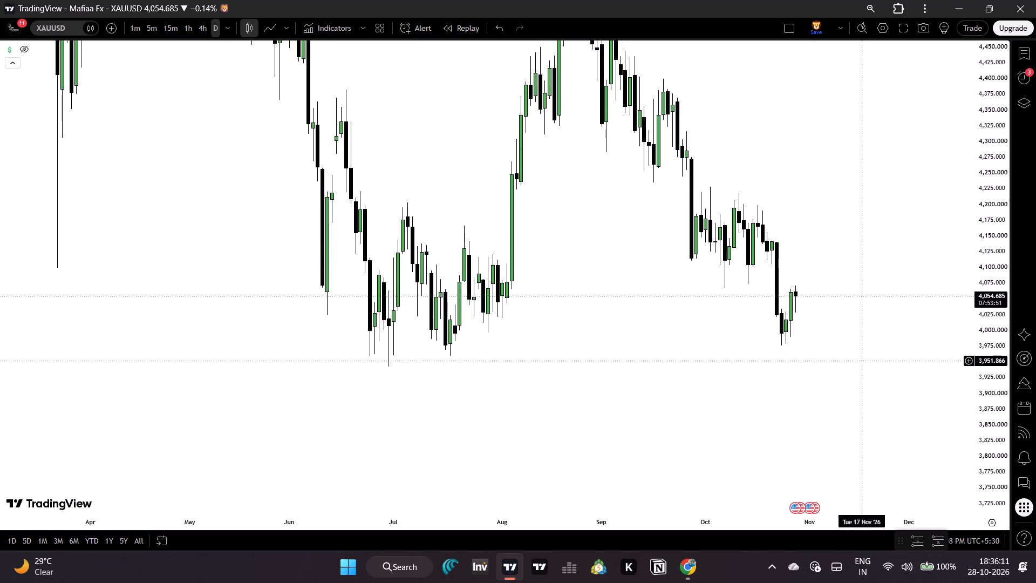
pyautogui.moveTo(828, 367); pyautogui.dragTo(670, 376)
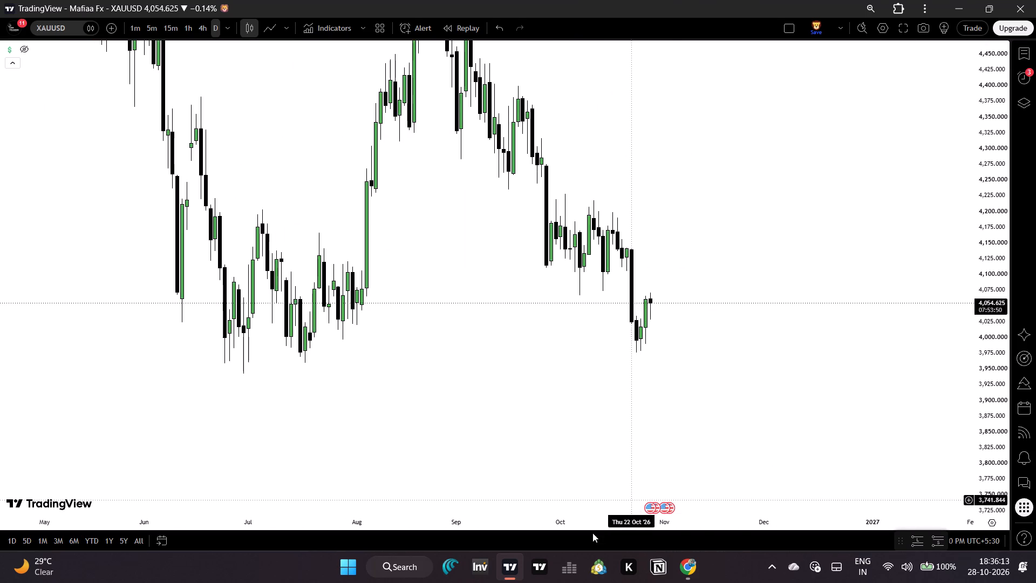
pyautogui.moveTo(588, 520); pyautogui.dragTo(350, 507)
pyautogui.moveTo(986, 459); pyautogui.dragTo(984, 457)
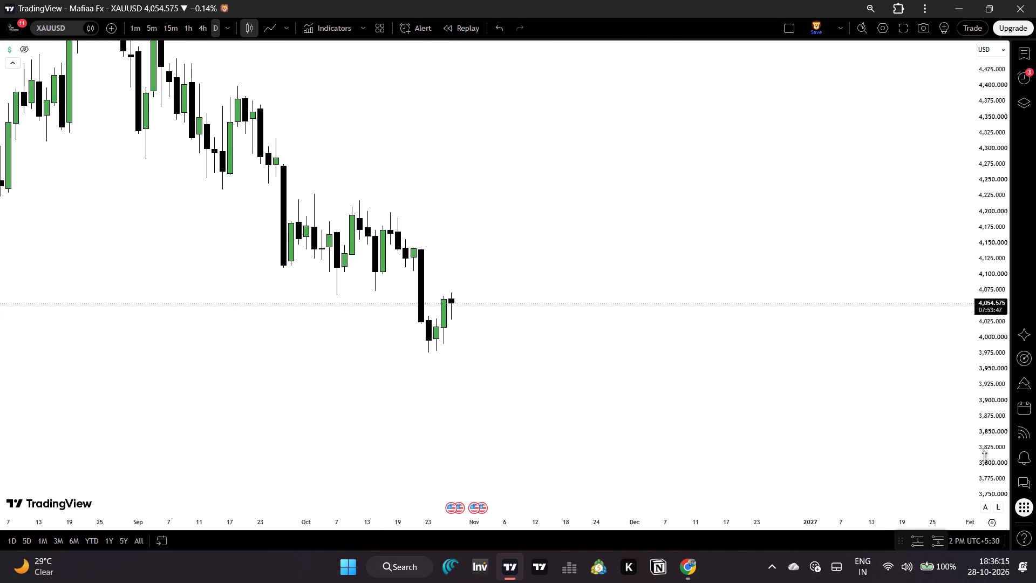
pyautogui.moveTo(984, 457); pyautogui.dragTo(936, 240)
pyautogui.moveTo(662, 396); pyautogui.dragTo(781, 275)
pyautogui.moveTo(575, 525); pyautogui.dragTo(347, 496)
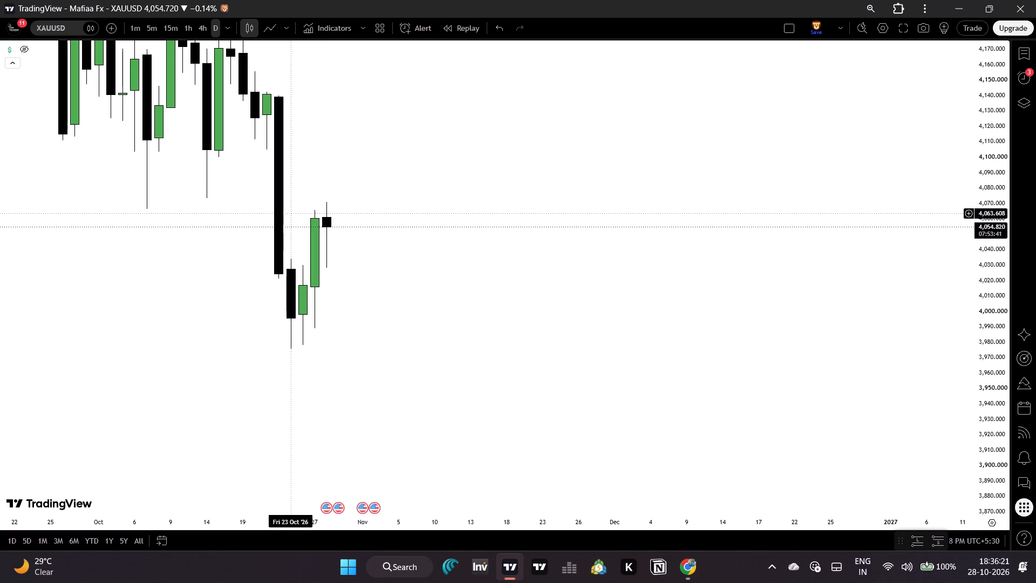
pyautogui.moveTo(316, 257); pyautogui.dragTo(446, 259)
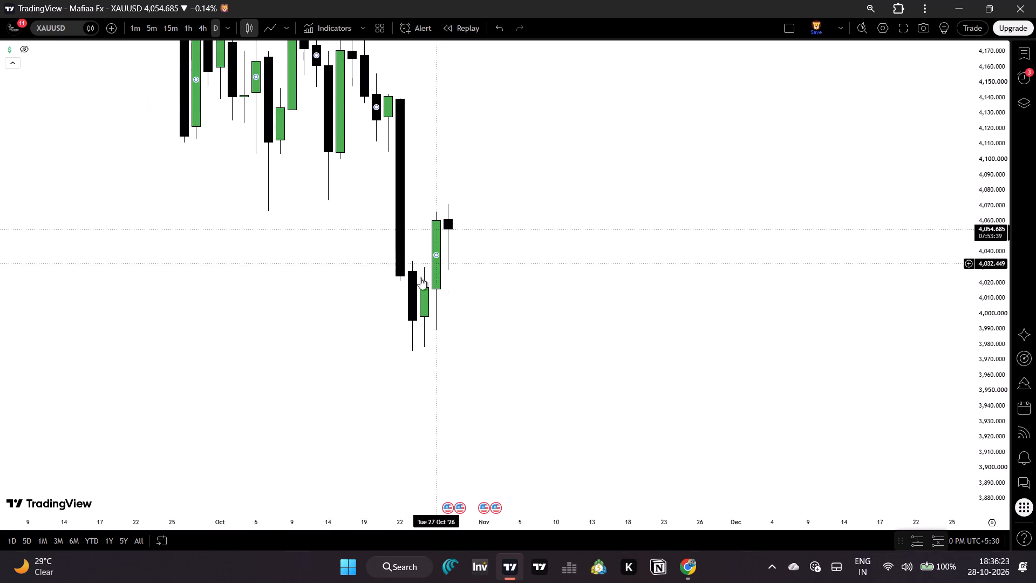
pyautogui.click(492, 202)
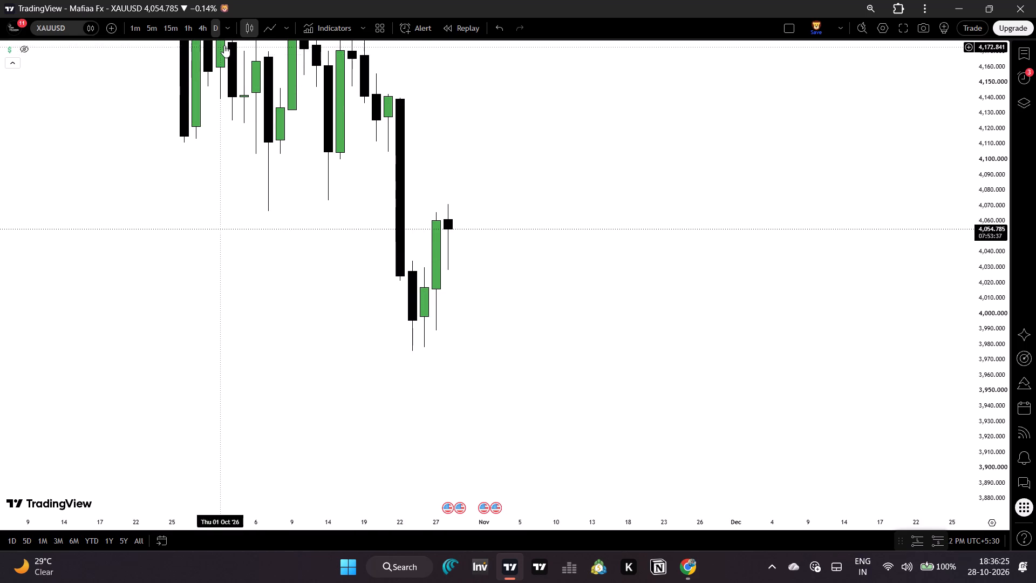
# Switch XAUUSD to the 4-hour timeframe, reset the chart view, and frame the price action from mid-September to late October.
pyautogui.click(202, 28)
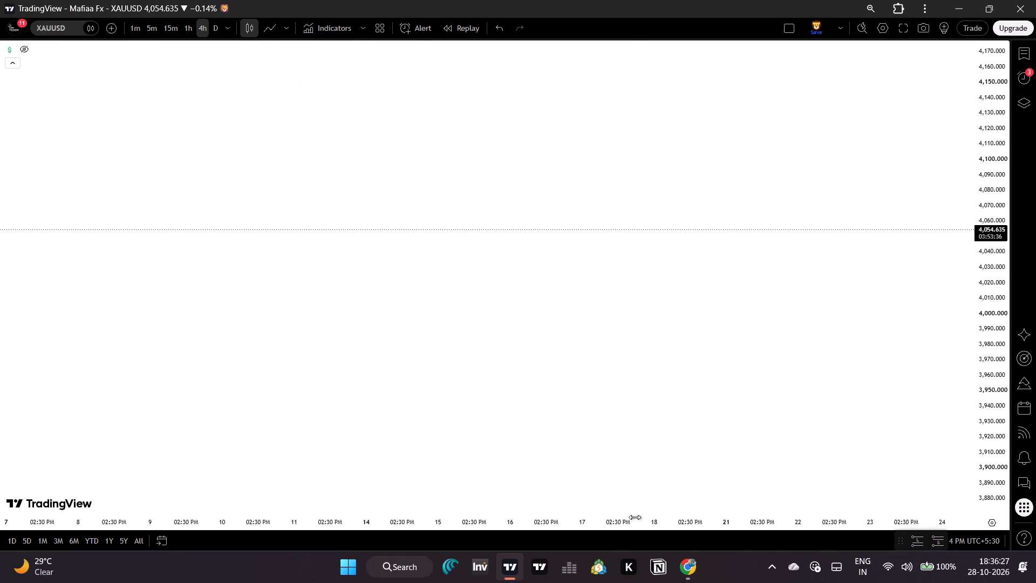
pyautogui.moveTo(629, 523); pyautogui.dragTo(825, 531)
pyautogui.rightClick(738, 209)
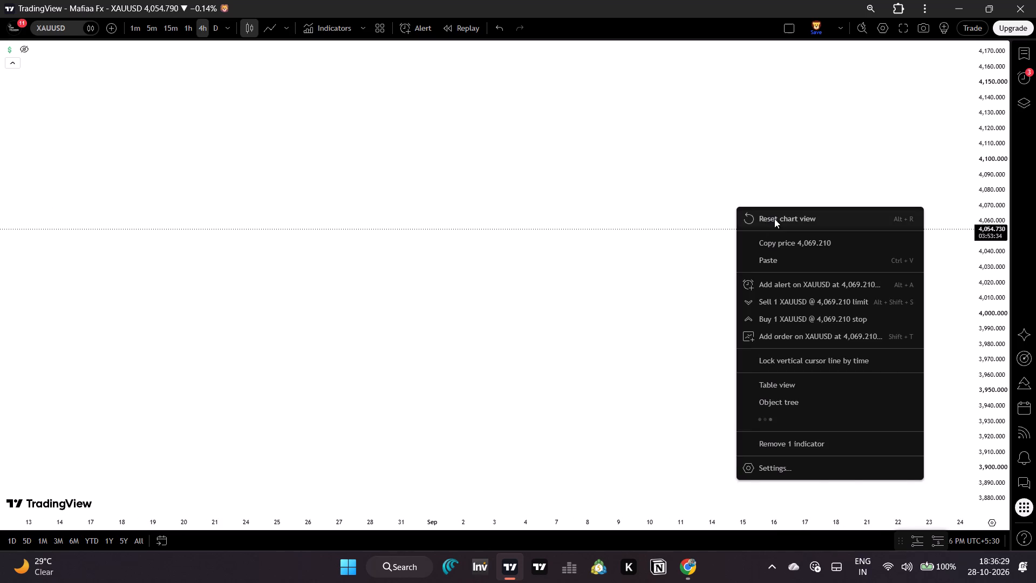
pyautogui.click(774, 219)
pyautogui.moveTo(866, 384); pyautogui.dragTo(567, 186)
pyautogui.moveTo(994, 444); pyautogui.dragTo(989, 337)
pyautogui.moveTo(844, 410); pyautogui.dragTo(854, 267)
pyautogui.moveTo(837, 276); pyautogui.dragTo(836, 296)
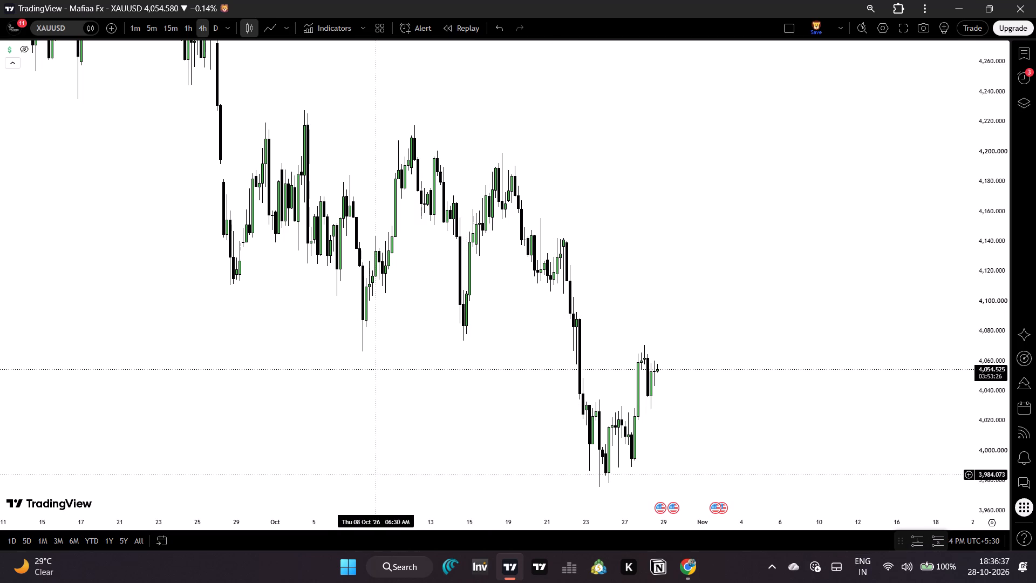
# Draw a rectangle zone from about 4,098 to 4,073 starting at the 14 October low, and extend it to about 3 November.
pyautogui.hotkey('alt', 'shift', 'r')
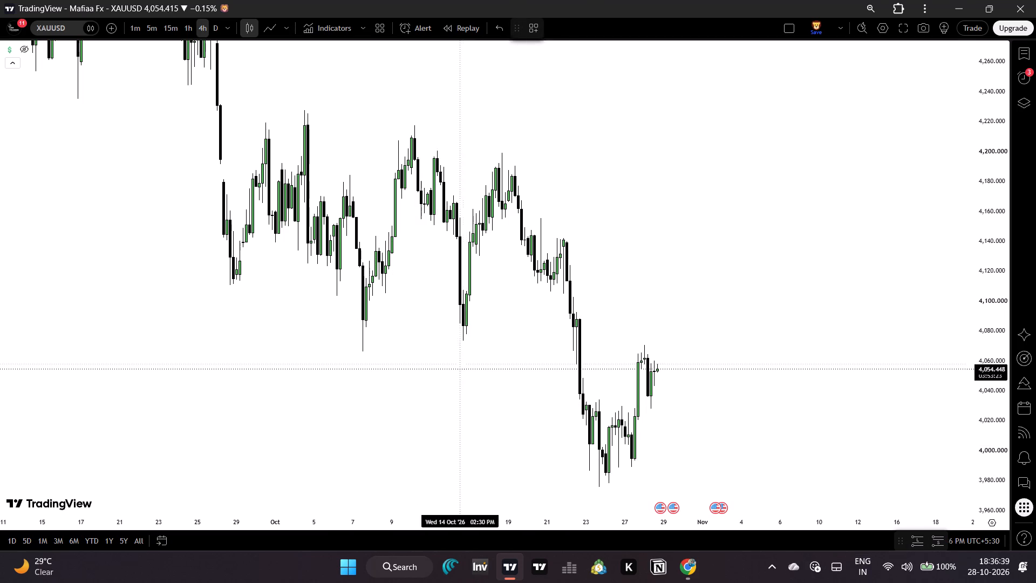
pyautogui.click(460, 304)
pyautogui.click(514, 341)
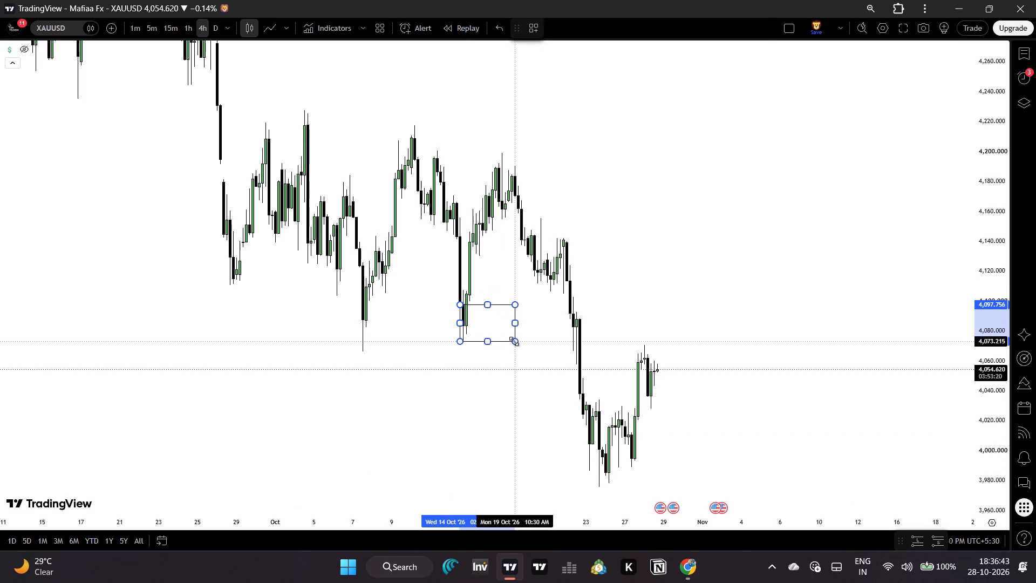
pyautogui.moveTo(515, 324); pyautogui.dragTo(734, 341)
pyautogui.click(707, 406)
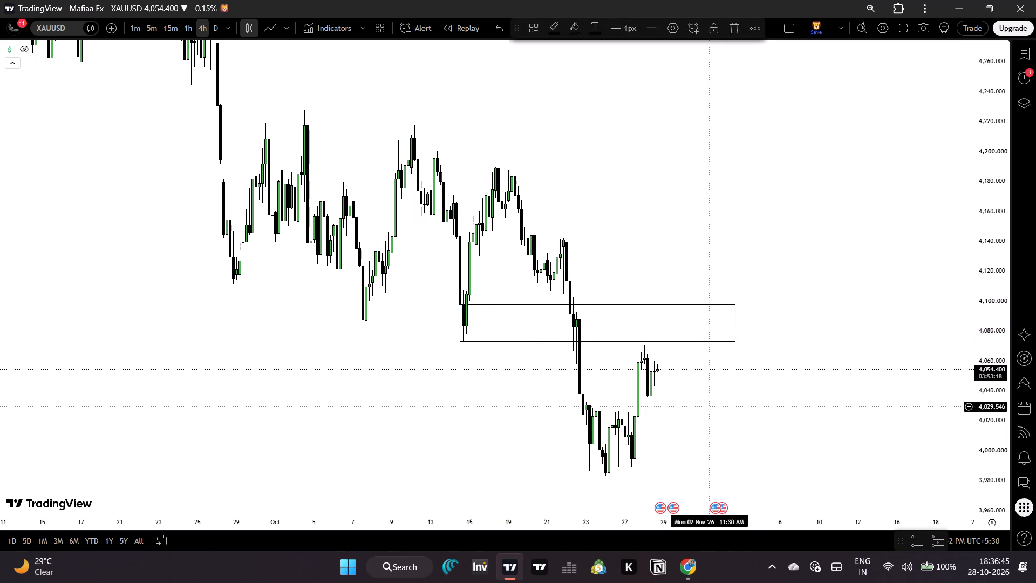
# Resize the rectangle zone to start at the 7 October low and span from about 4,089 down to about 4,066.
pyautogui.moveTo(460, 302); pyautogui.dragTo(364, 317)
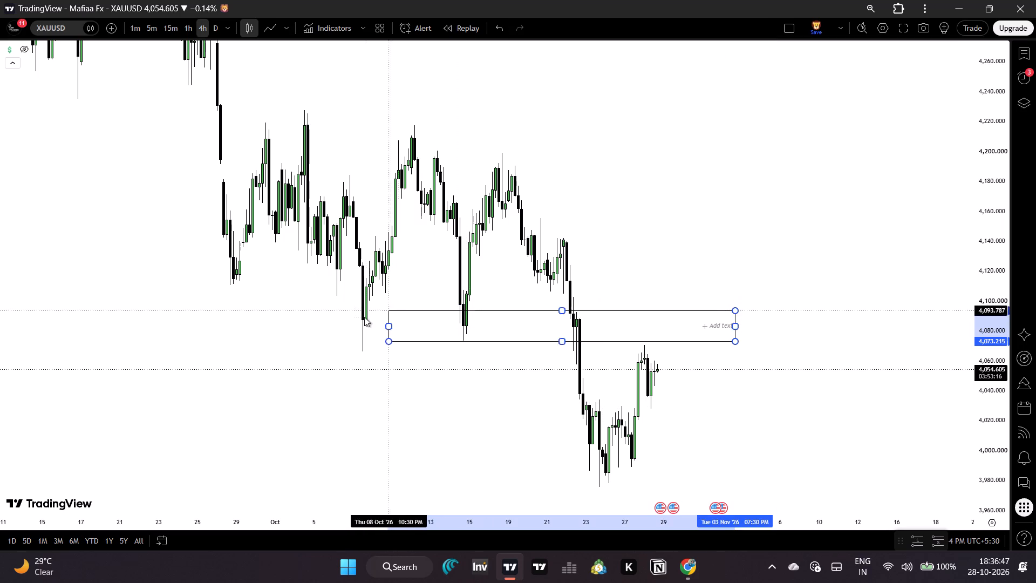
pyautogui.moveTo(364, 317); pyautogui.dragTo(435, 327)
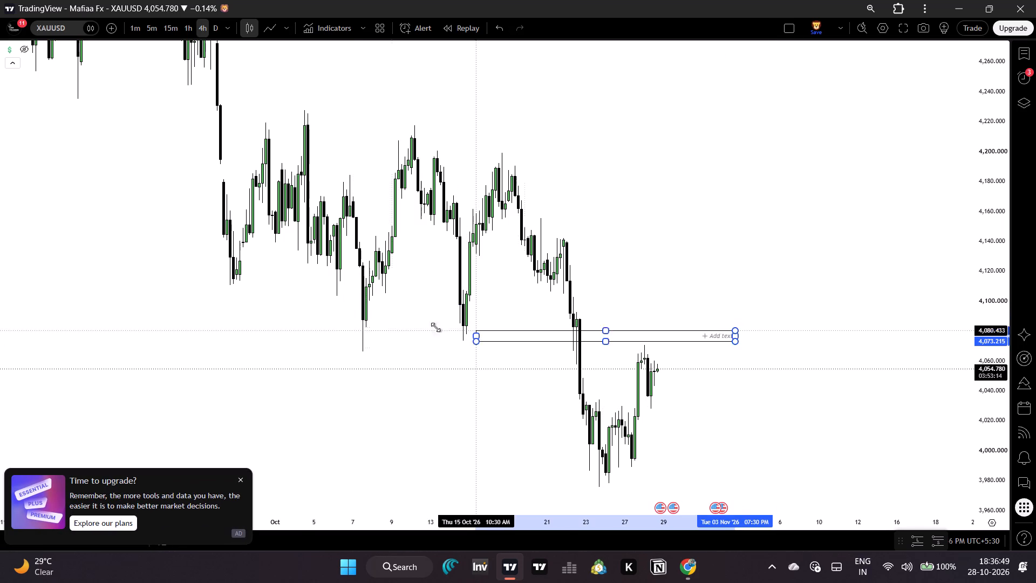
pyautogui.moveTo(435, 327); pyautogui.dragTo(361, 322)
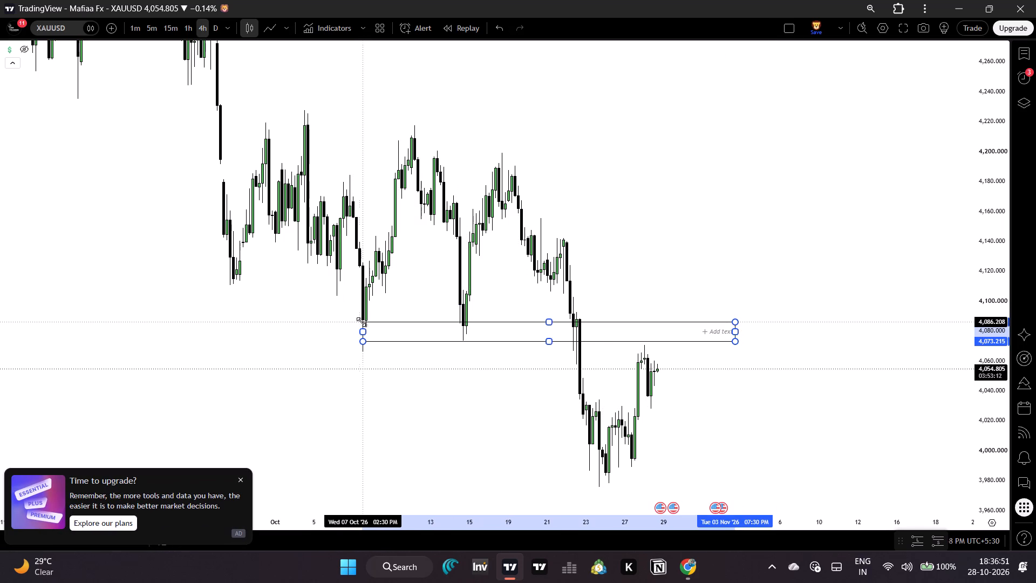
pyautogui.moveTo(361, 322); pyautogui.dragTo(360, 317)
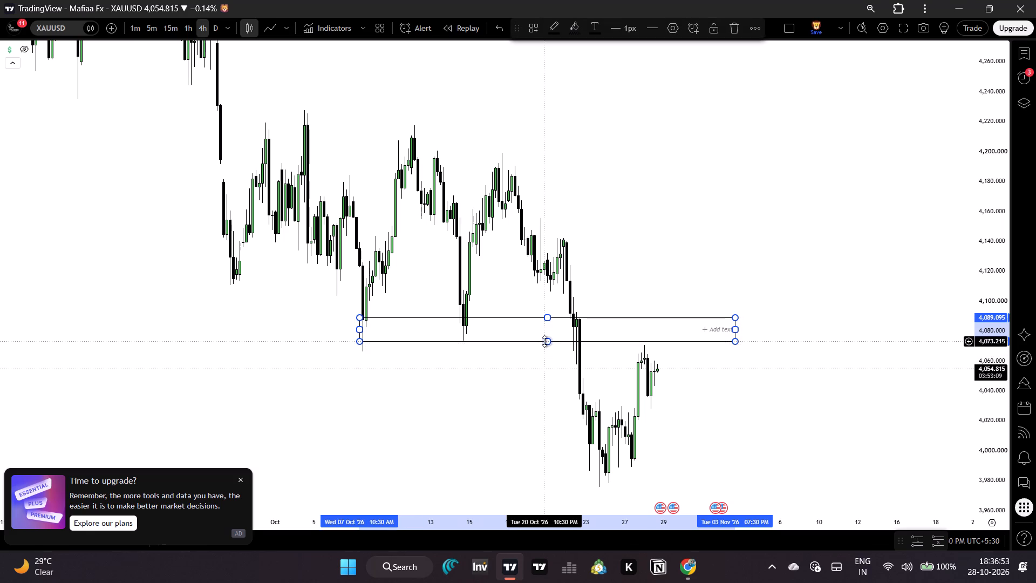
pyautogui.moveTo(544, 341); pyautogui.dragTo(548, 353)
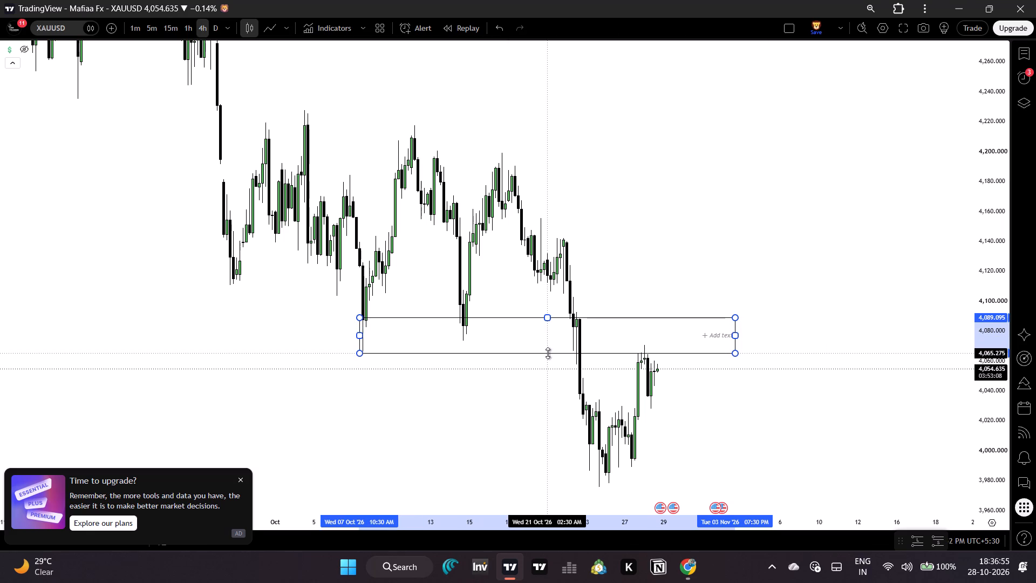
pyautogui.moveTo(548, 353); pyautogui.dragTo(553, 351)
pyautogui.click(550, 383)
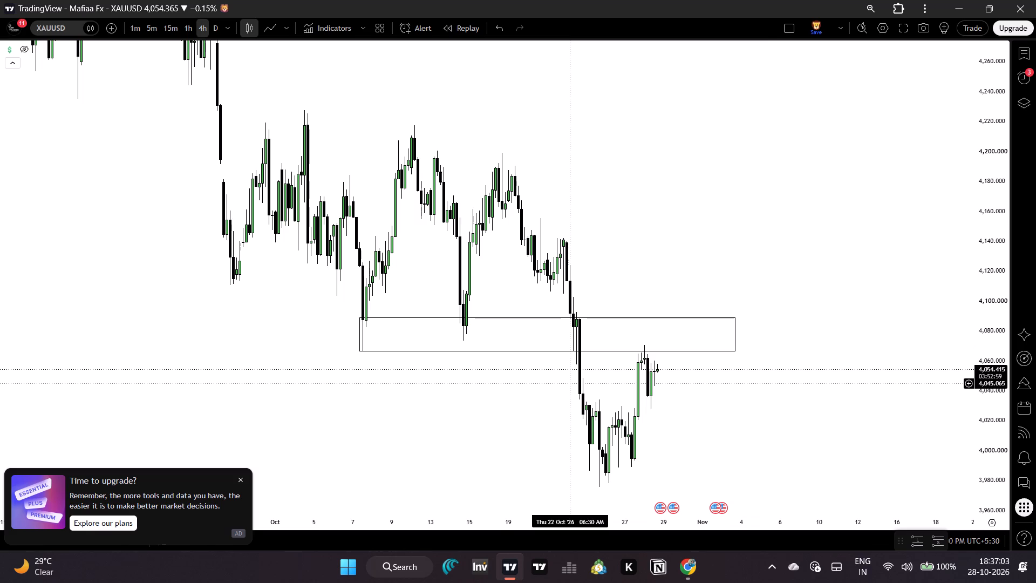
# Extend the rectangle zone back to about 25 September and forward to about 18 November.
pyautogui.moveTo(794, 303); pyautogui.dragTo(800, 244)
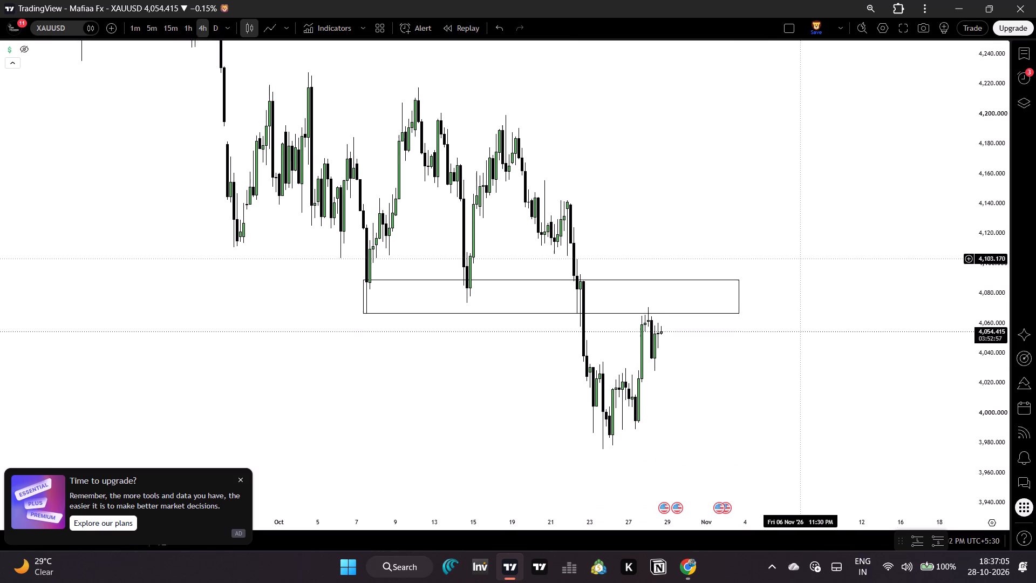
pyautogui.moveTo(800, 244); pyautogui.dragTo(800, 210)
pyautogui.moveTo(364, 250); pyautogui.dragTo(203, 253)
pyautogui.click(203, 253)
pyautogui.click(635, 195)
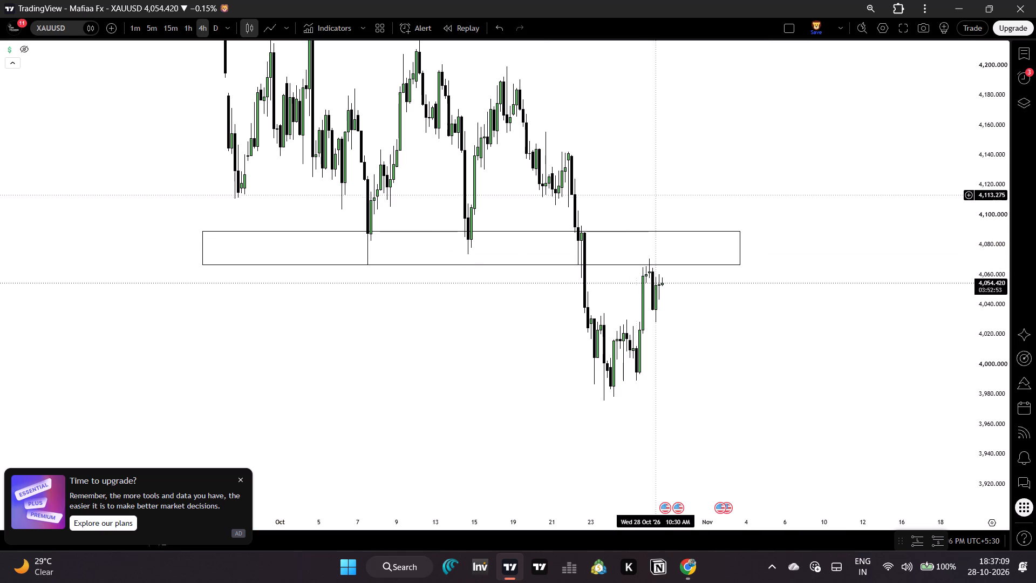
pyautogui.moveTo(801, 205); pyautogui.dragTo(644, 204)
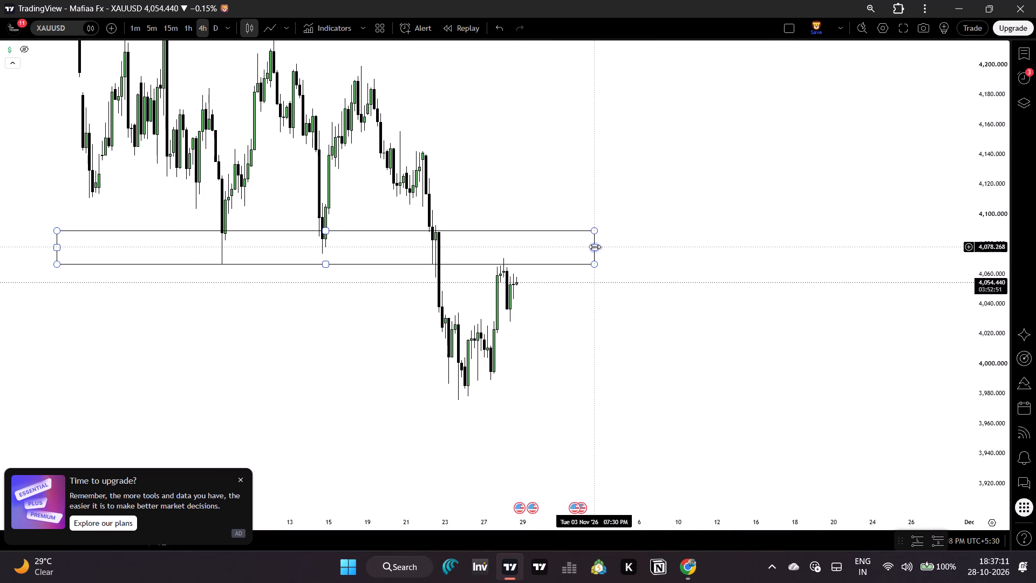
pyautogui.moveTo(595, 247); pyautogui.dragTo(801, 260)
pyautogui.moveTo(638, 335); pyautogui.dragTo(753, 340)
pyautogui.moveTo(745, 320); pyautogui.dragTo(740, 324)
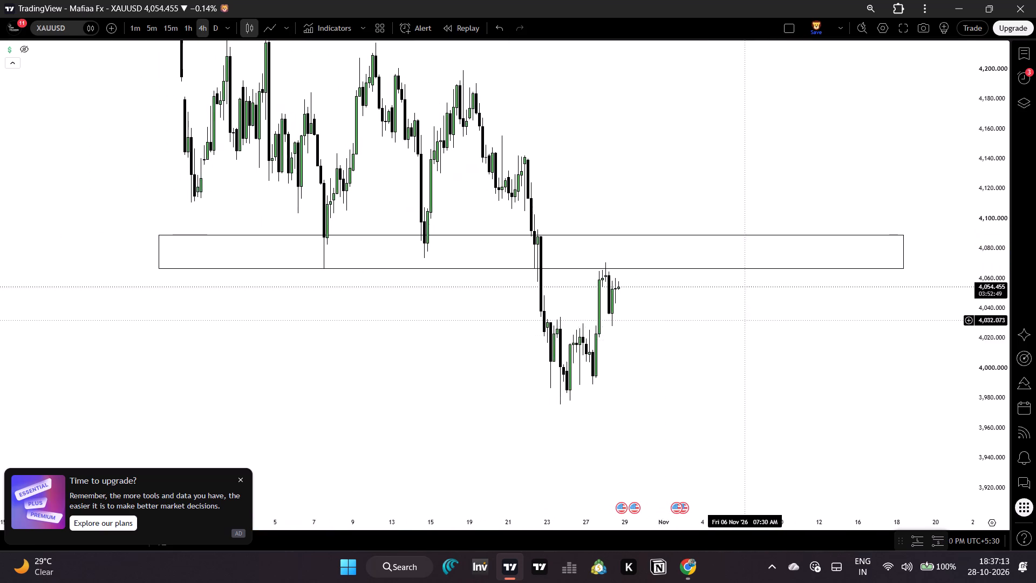
# Switch XAUUSD to the 1-hour timeframe and examine the 22 to 28 October price action below the zone.
pyautogui.moveTo(740, 324); pyautogui.dragTo(698, 381)
pyautogui.moveTo(694, 420); pyautogui.dragTo(706, 360)
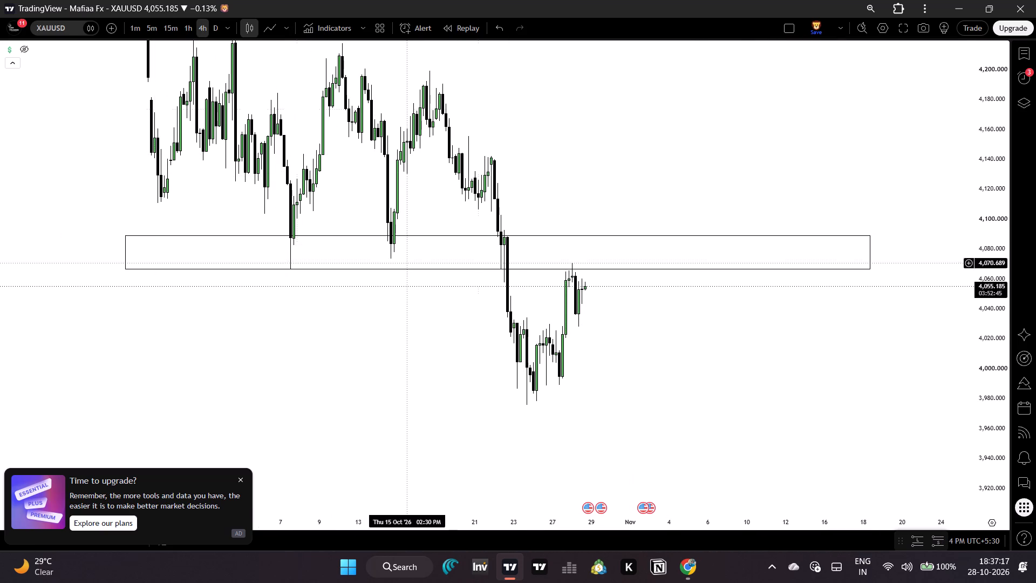
pyautogui.click(187, 28)
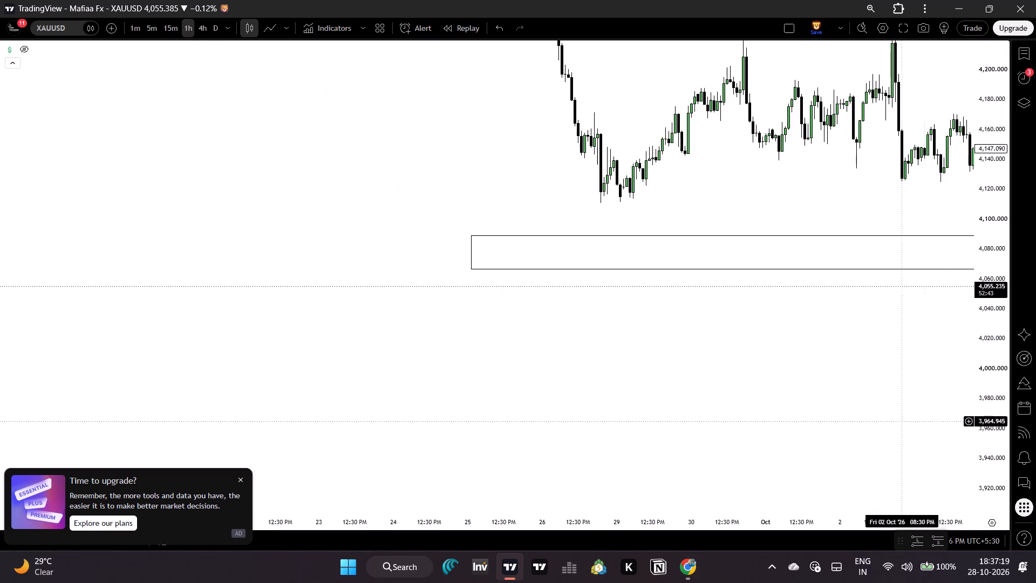
pyautogui.click(955, 490)
pyautogui.moveTo(843, 458); pyautogui.dragTo(760, 433)
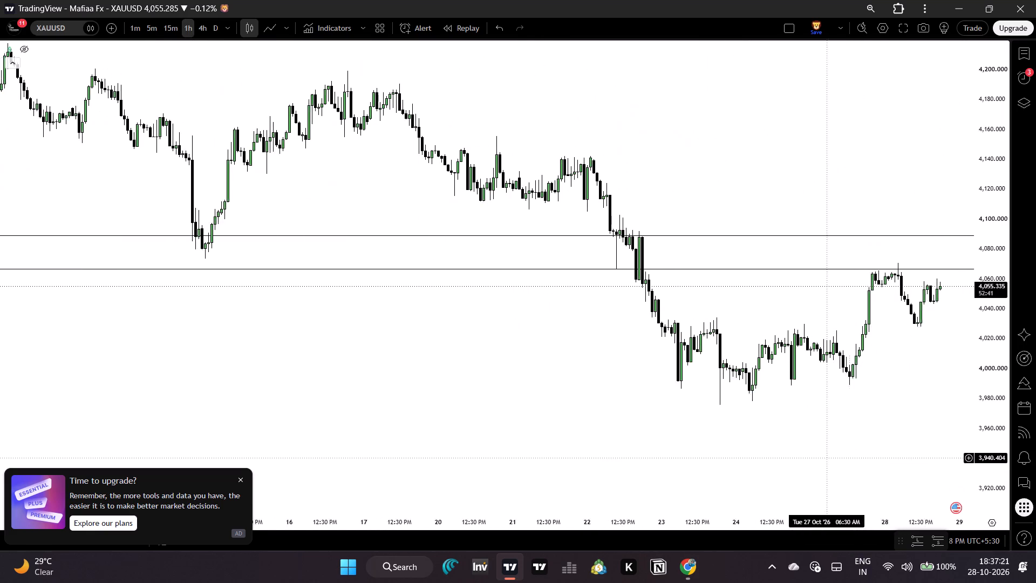
pyautogui.moveTo(760, 433); pyautogui.dragTo(619, 403)
pyautogui.moveTo(993, 455); pyautogui.dragTo(958, 240)
pyautogui.moveTo(829, 268); pyautogui.dragTo(749, 286)
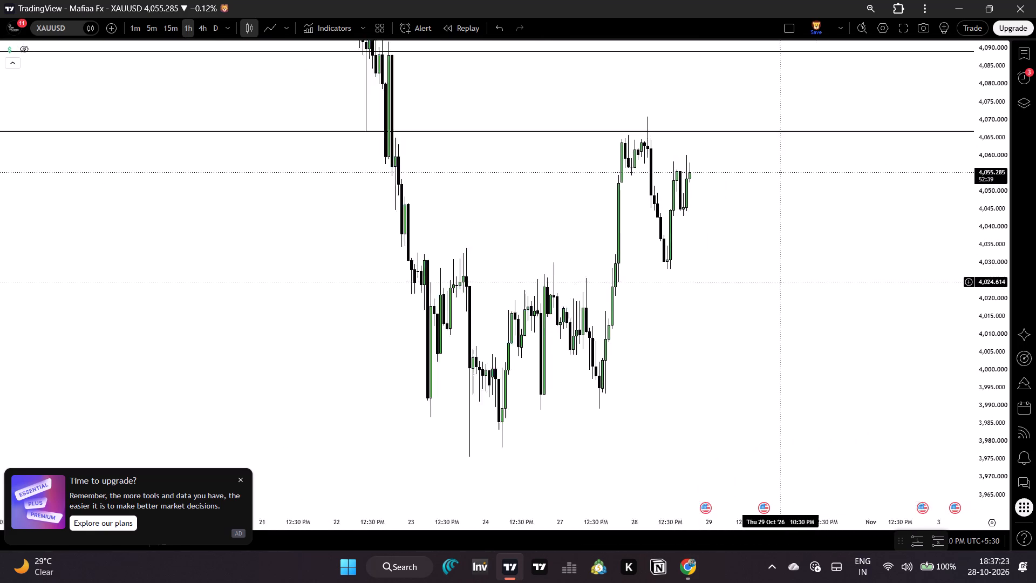
pyautogui.moveTo(749, 286); pyautogui.dragTo(677, 293)
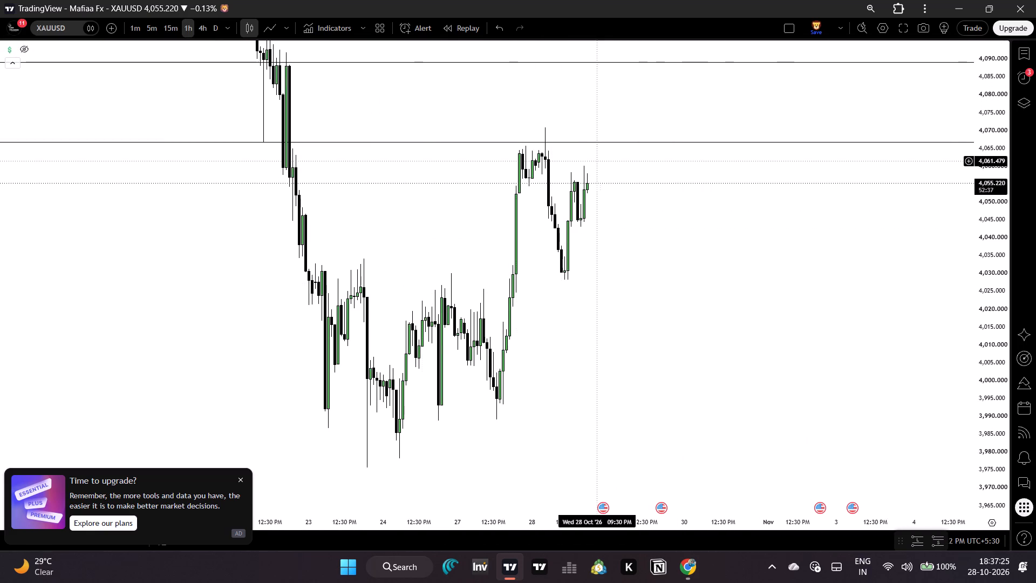
pyautogui.moveTo(706, 180); pyautogui.dragTo(693, 199)
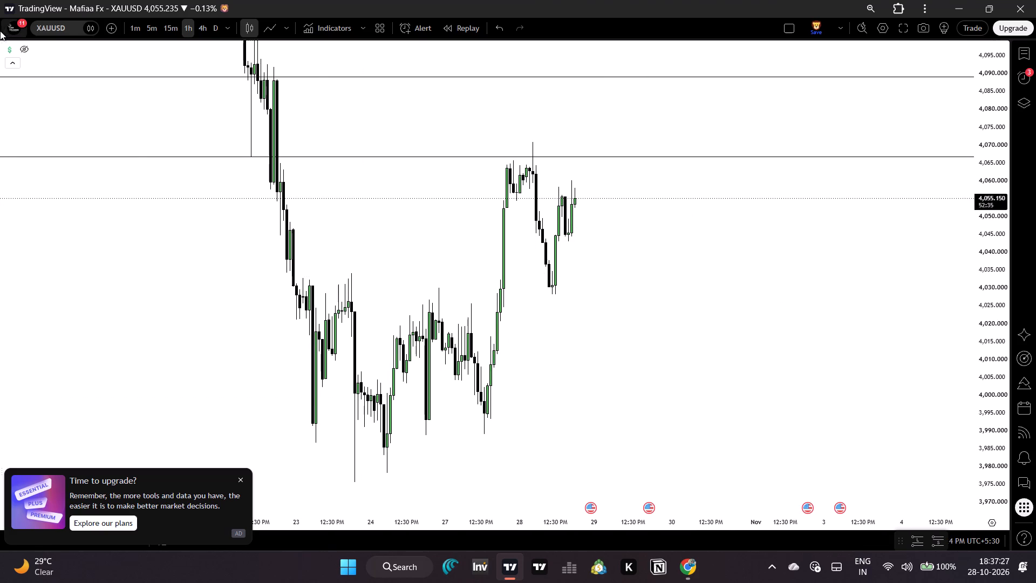
# Turn on the drawings panel and remove the existing rectangle drawing from the chart.
pyautogui.click(7, 32)
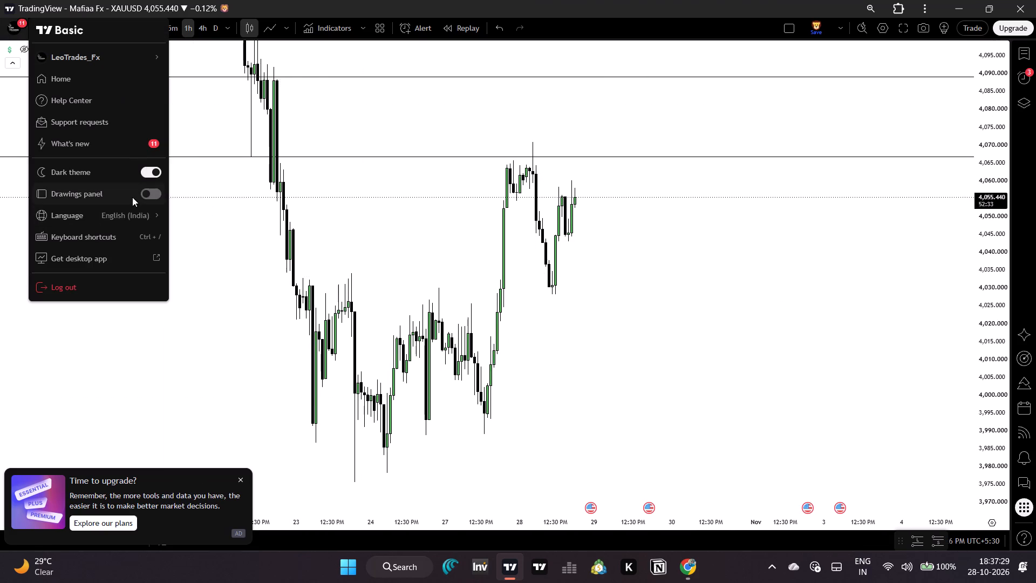
pyautogui.click(144, 191)
pyautogui.click(5, 328)
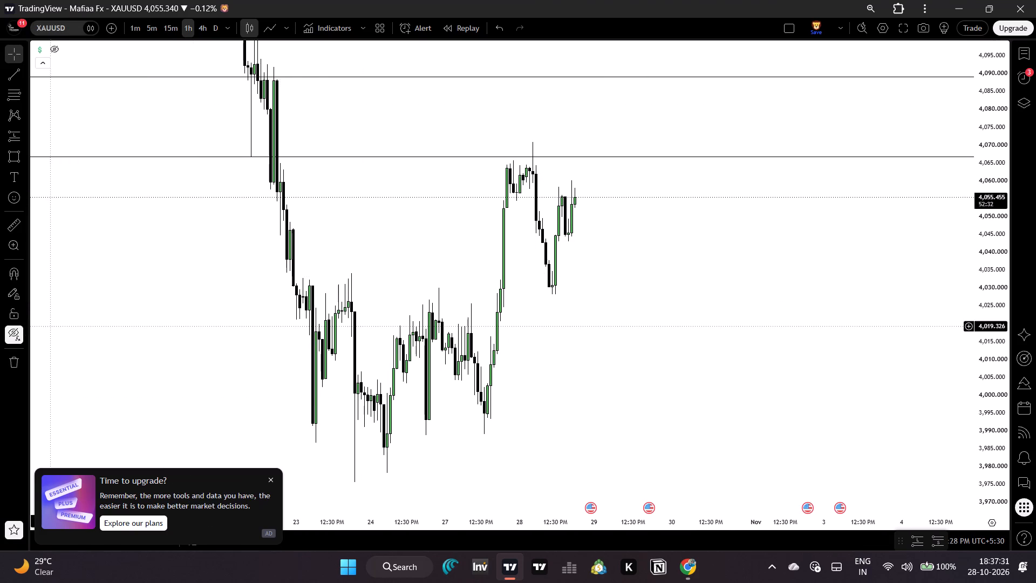
pyautogui.click(8, 335)
pyautogui.click(15, 362)
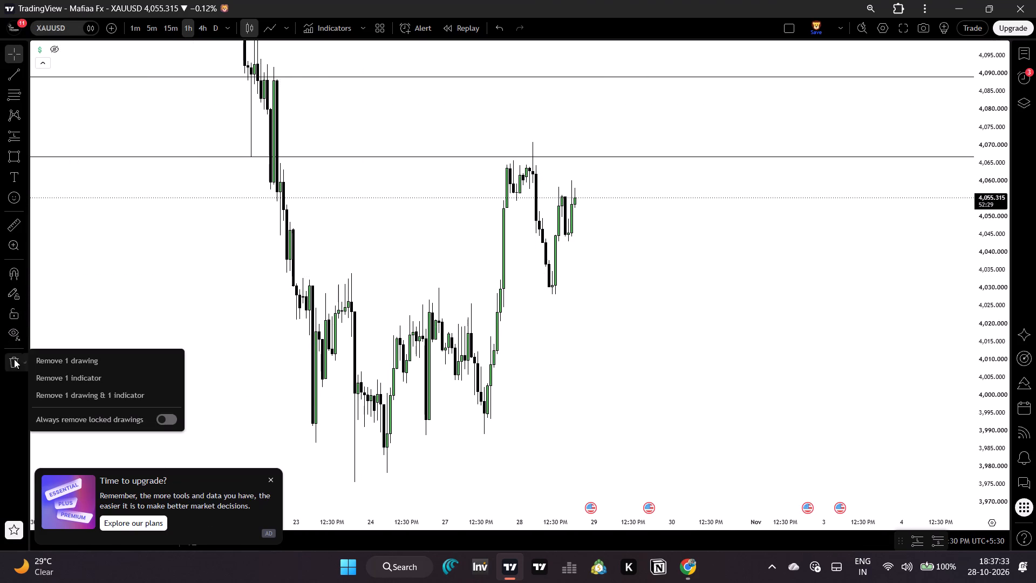
pyautogui.click(45, 357)
# Switch XAUUSD to the daily timeframe and examine the wider price structure from late 2025 to October 2026.
pyautogui.moveTo(336, 255); pyautogui.dragTo(490, 287)
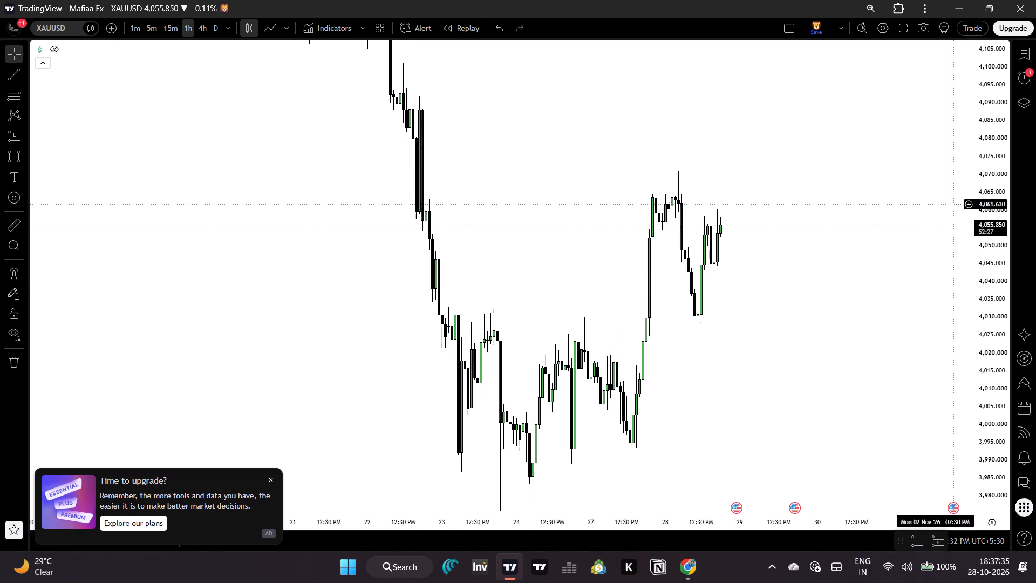
pyautogui.moveTo(993, 195); pyautogui.dragTo(990, 297)
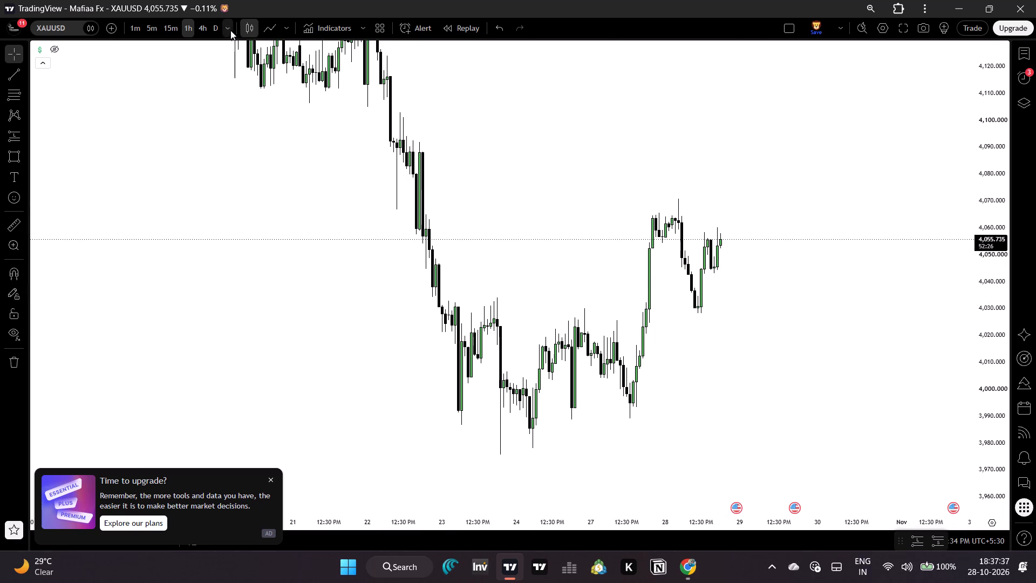
pyautogui.click(216, 28)
pyautogui.moveTo(283, 207); pyautogui.dragTo(835, 283)
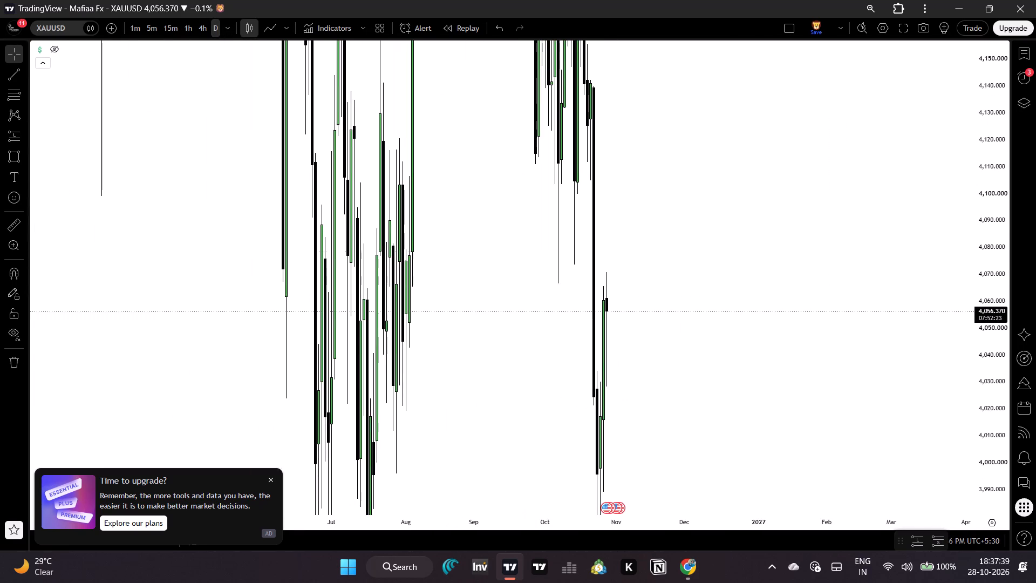
pyautogui.moveTo(1000, 150); pyautogui.dragTo(957, 498)
pyautogui.moveTo(986, 209); pyautogui.dragTo(964, 296)
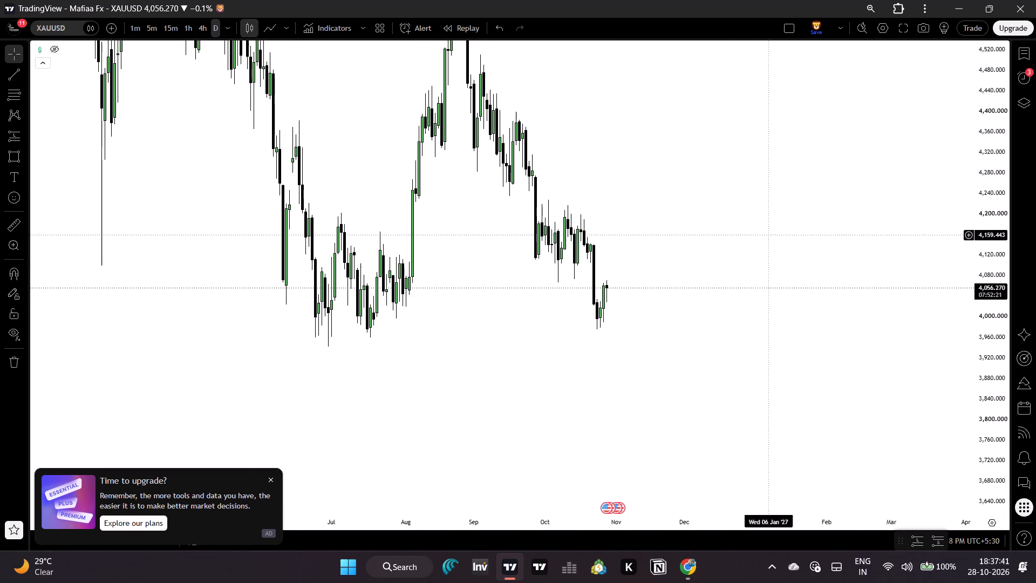
pyautogui.moveTo(710, 221); pyautogui.dragTo(835, 342)
pyautogui.moveTo(985, 178); pyautogui.dragTo(960, 293)
pyautogui.moveTo(692, 299); pyautogui.dragTo(826, 291)
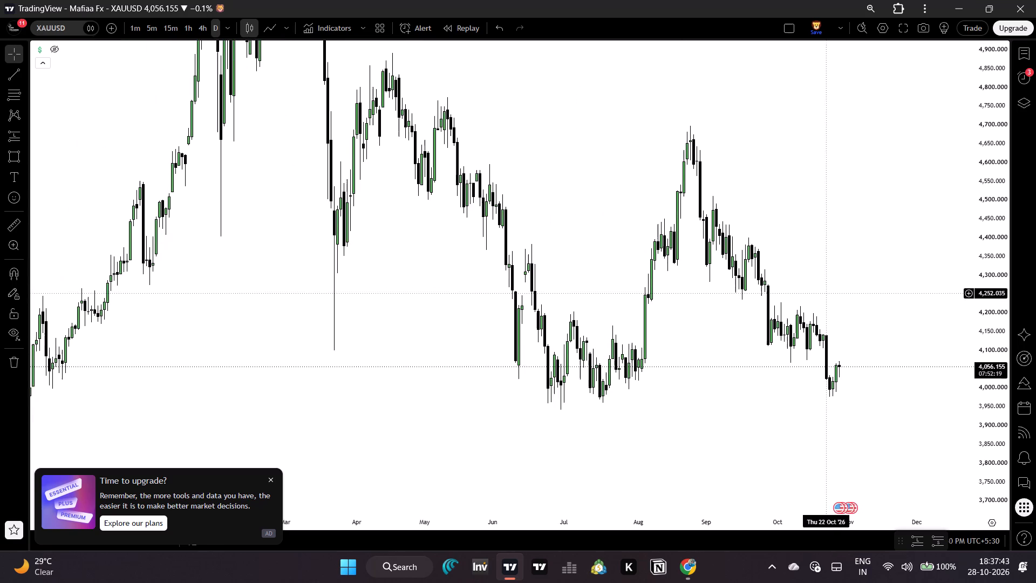
pyautogui.moveTo(826, 291); pyautogui.dragTo(827, 291)
pyautogui.moveTo(645, 521); pyautogui.dragTo(751, 527)
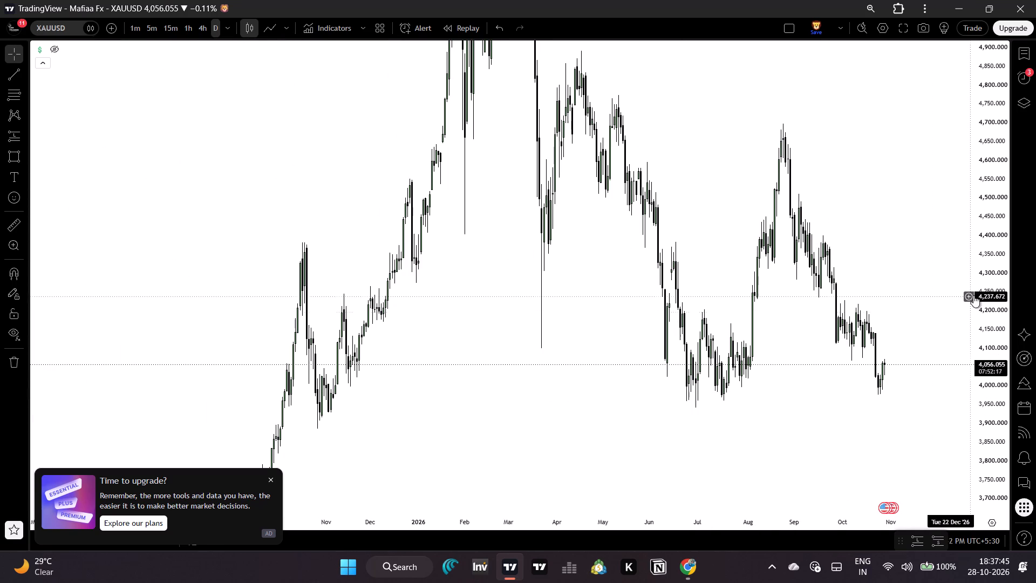
pyautogui.click(973, 299)
pyautogui.moveTo(982, 289); pyautogui.dragTo(974, 419)
pyautogui.moveTo(891, 426); pyautogui.dragTo(701, 406)
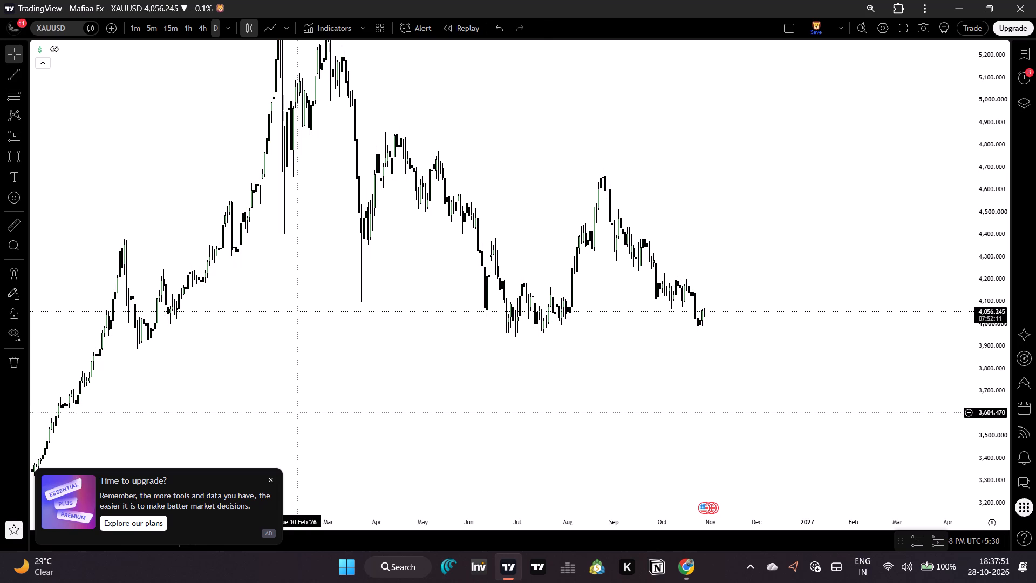
# Draw a small rectangle from about 3,894 to 4,053 beside the early uptrend candles before the late-2025 peak.
pyautogui.hotkey('alt', 'shift', 'r')
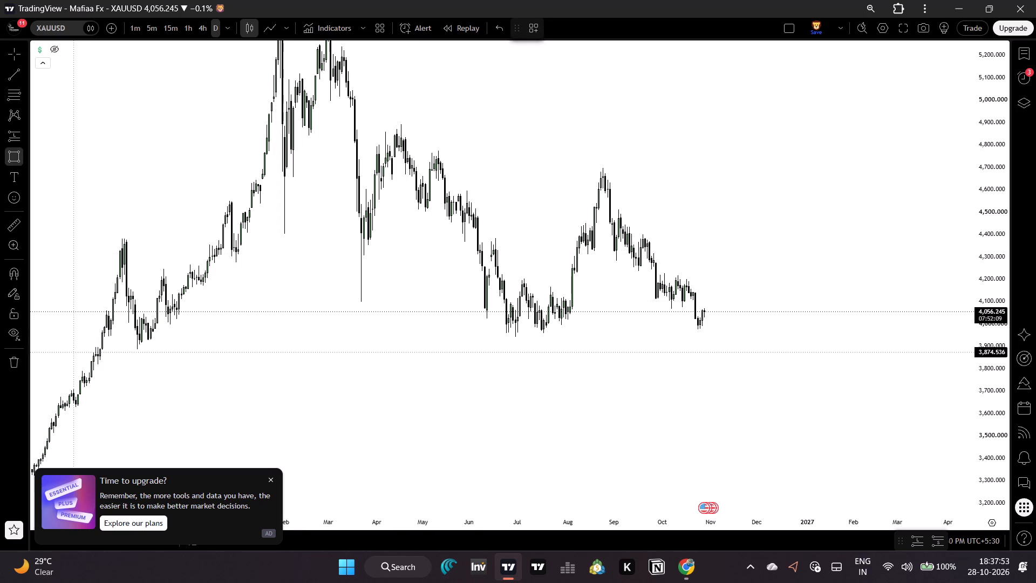
pyautogui.moveTo(77, 348); pyautogui.dragTo(91, 312)
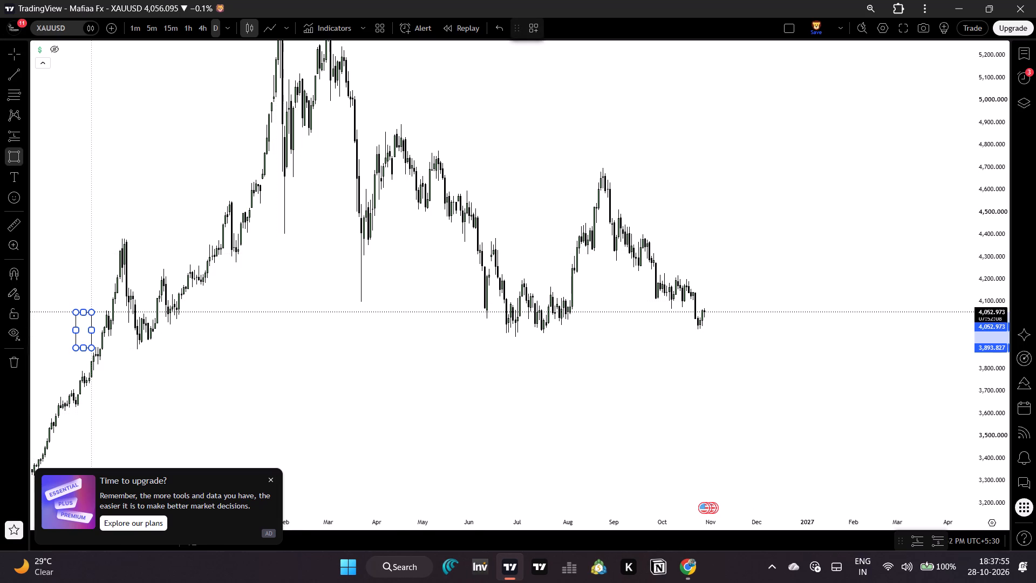
pyautogui.click(91, 312)
# Review the new rectangle's settings and set it to extend both left and right, keeping the middle line off.
pyautogui.click(674, 29)
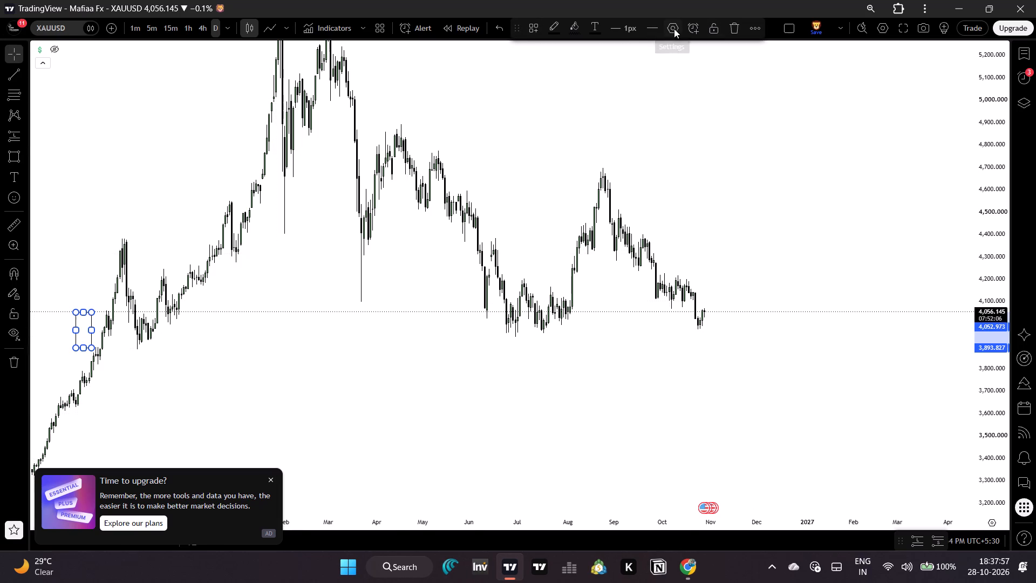
pyautogui.click(502, 304)
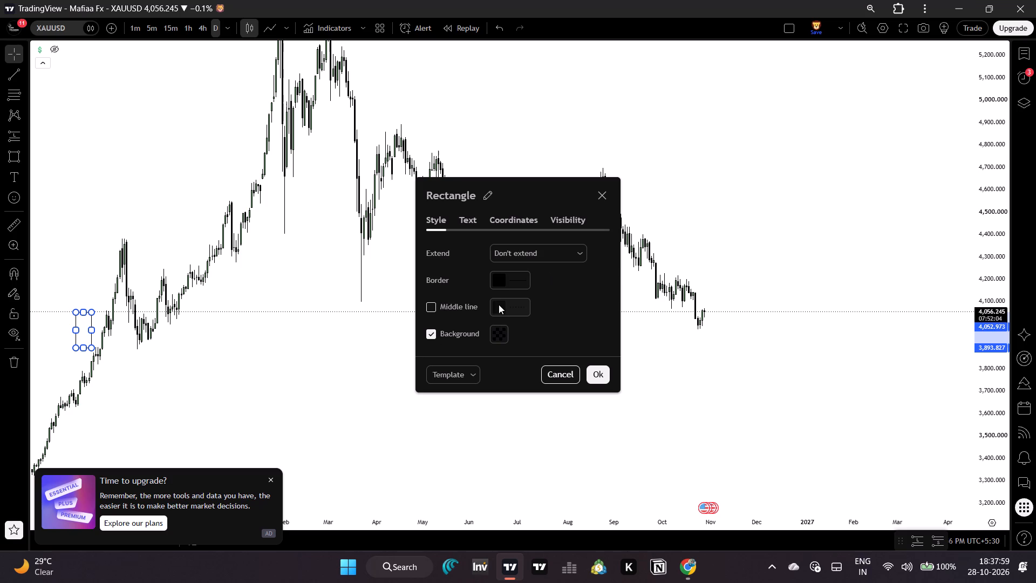
pyautogui.click(499, 304)
pyautogui.click(448, 307)
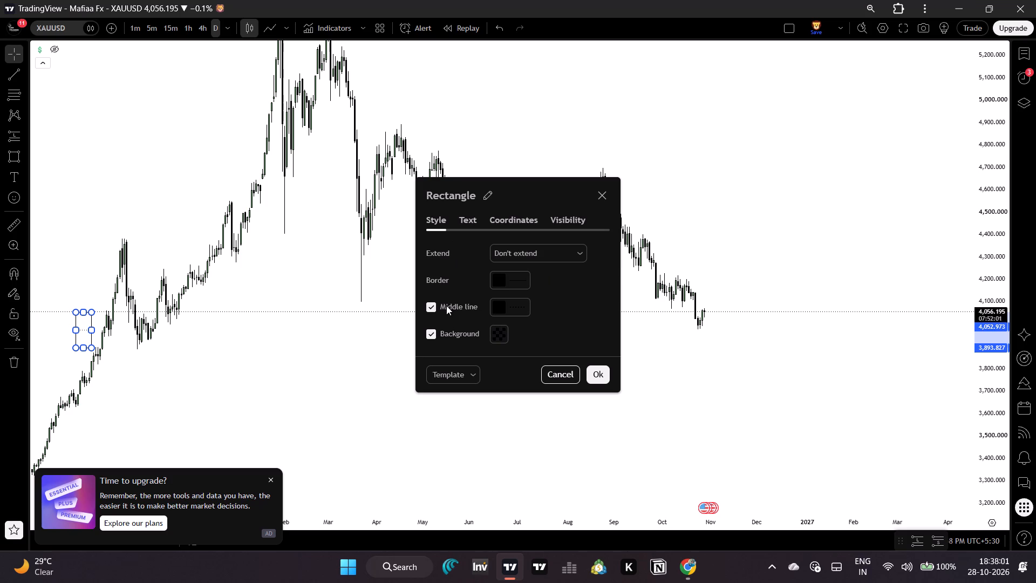
pyautogui.click(446, 306)
pyautogui.click(466, 224)
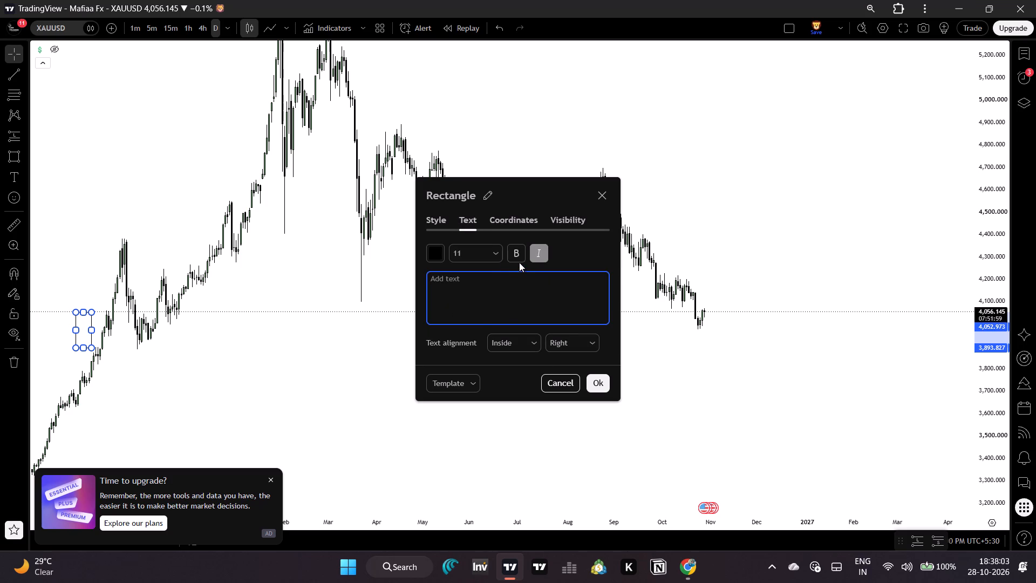
pyautogui.click(524, 219)
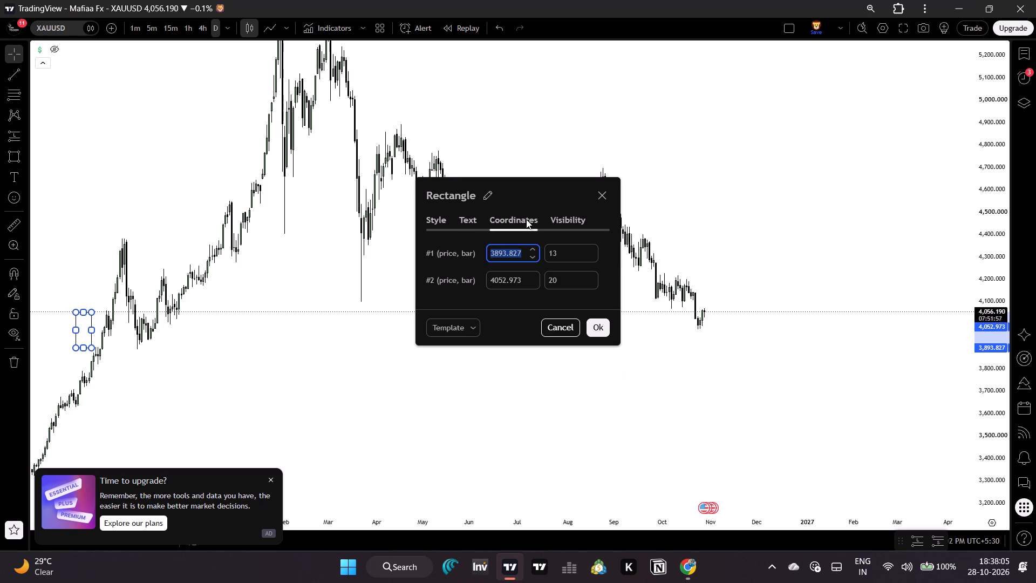
pyautogui.click(568, 219)
pyautogui.click(439, 223)
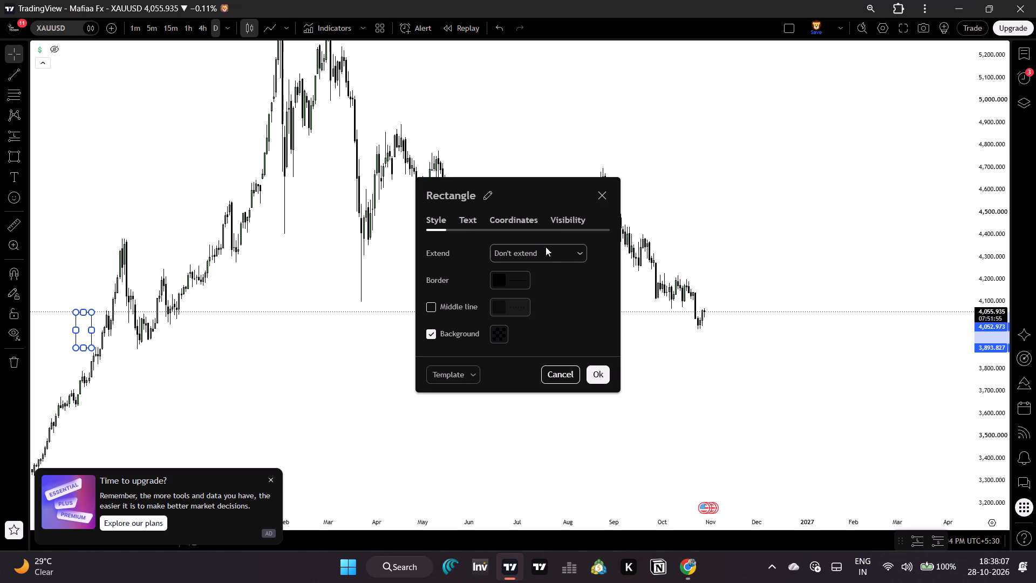
pyautogui.click(546, 252)
pyautogui.click(542, 273)
pyautogui.click(542, 291)
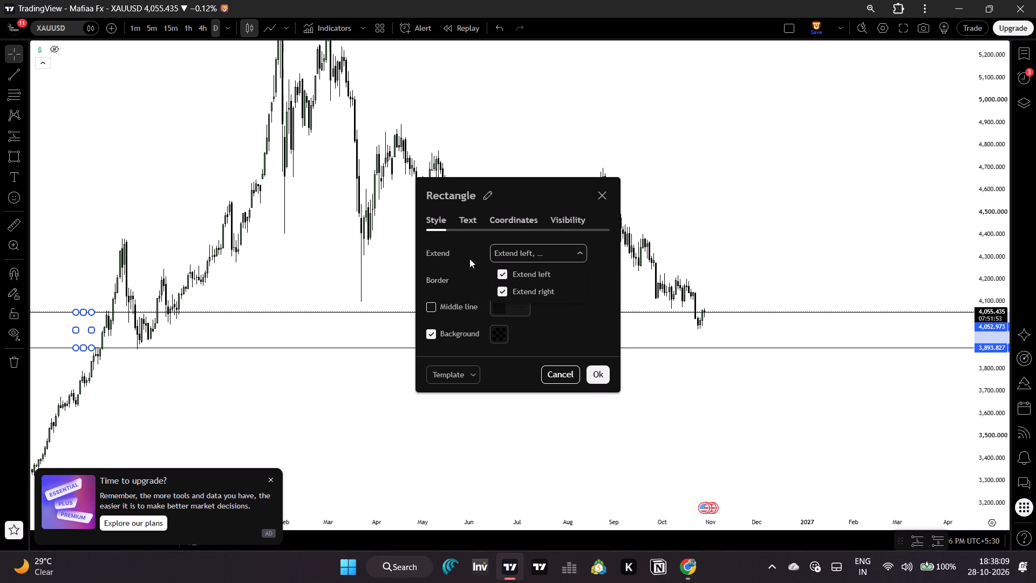
pyautogui.click(469, 258)
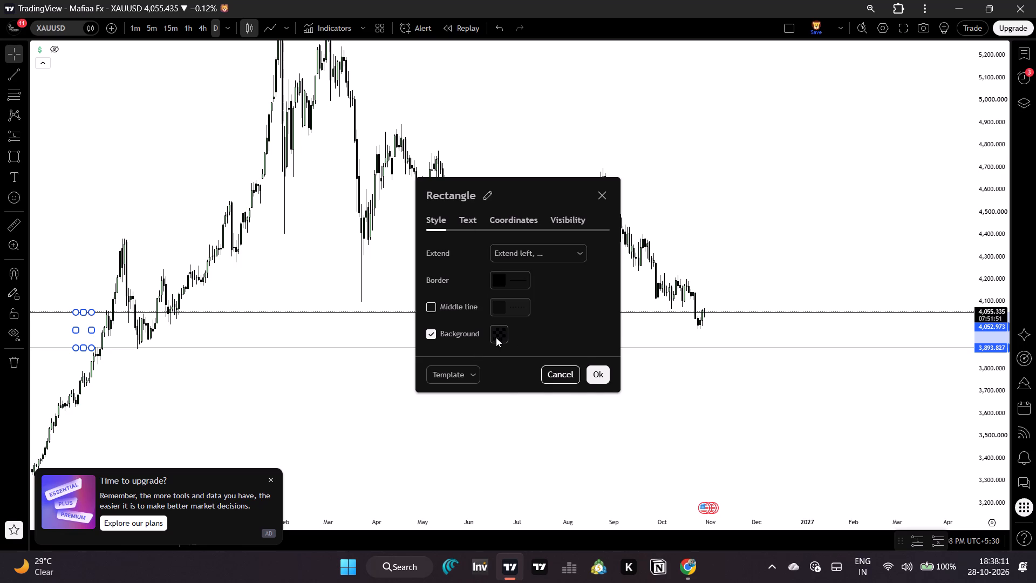
# Give the rectangle a green background fill at about 20% opacity.
pyautogui.click(497, 337)
pyautogui.click(537, 367)
pyautogui.moveTo(550, 320); pyautogui.dragTo(540, 320)
pyautogui.click(505, 336)
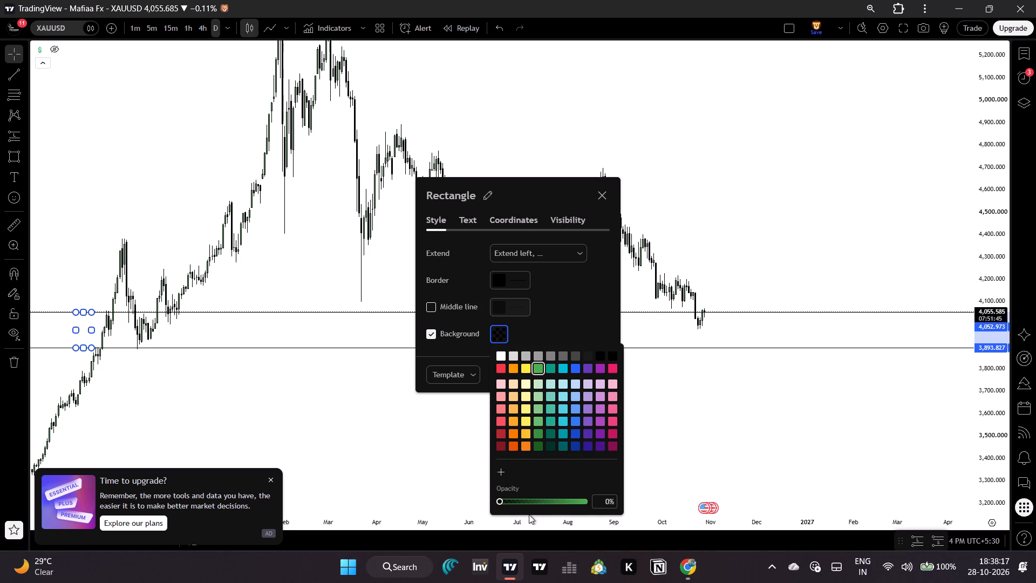
pyautogui.click(522, 498)
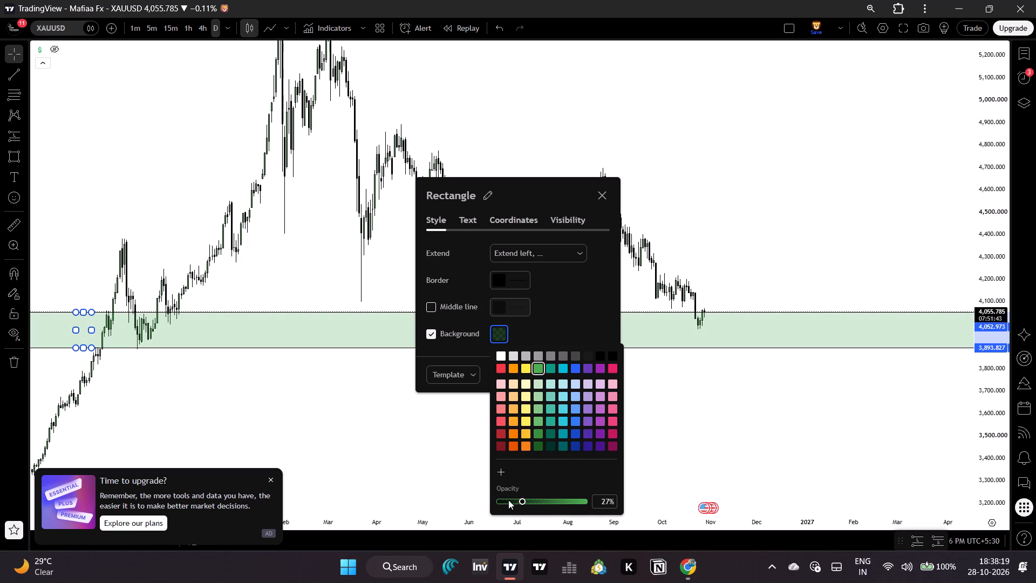
pyautogui.click(508, 500)
pyautogui.click(517, 503)
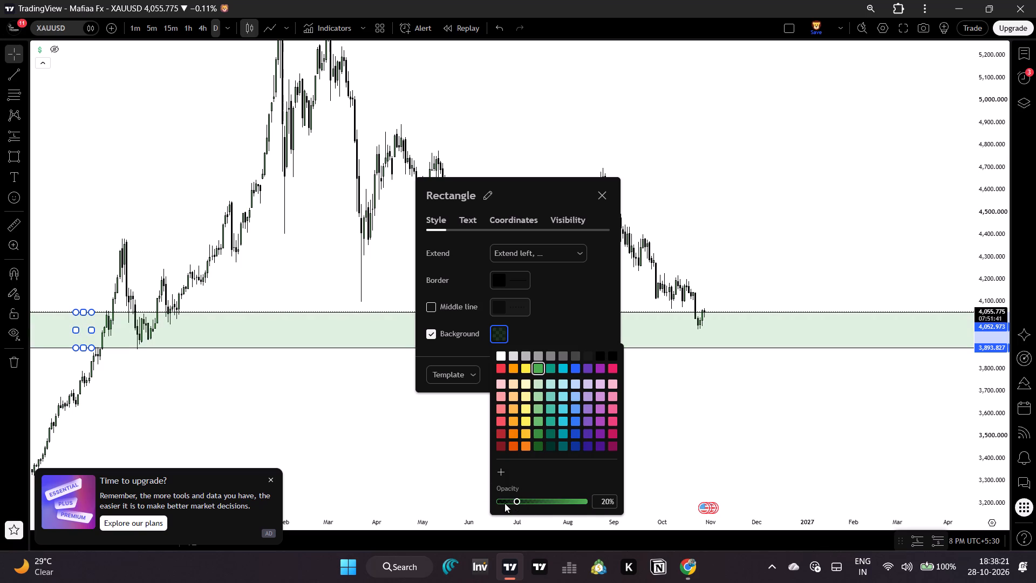
pyautogui.click(505, 503)
pyautogui.click(516, 502)
# Turn off the rectangle's left extension so it extends right only, and apply the settings.
pyautogui.click(574, 250)
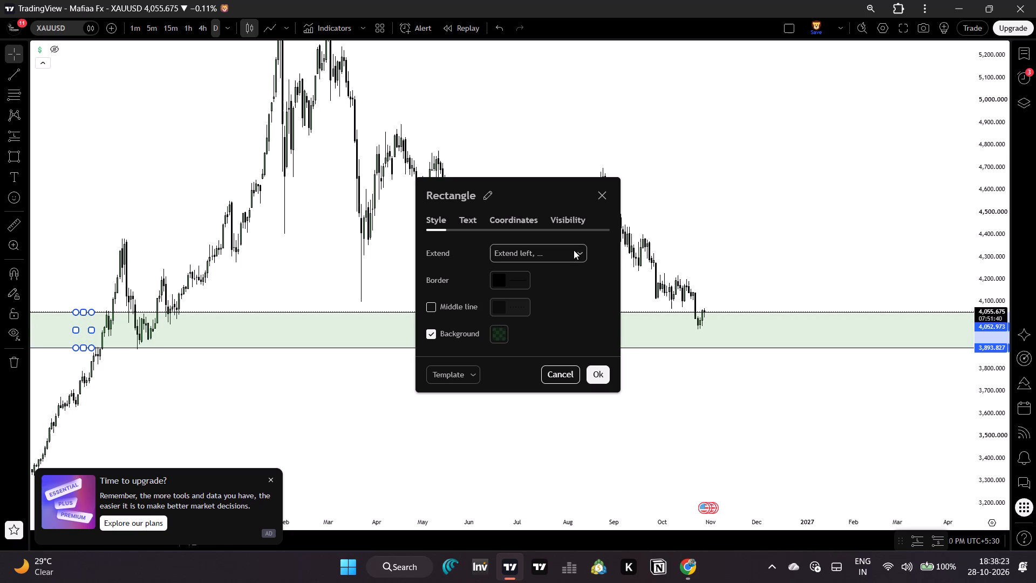
pyautogui.click(558, 275)
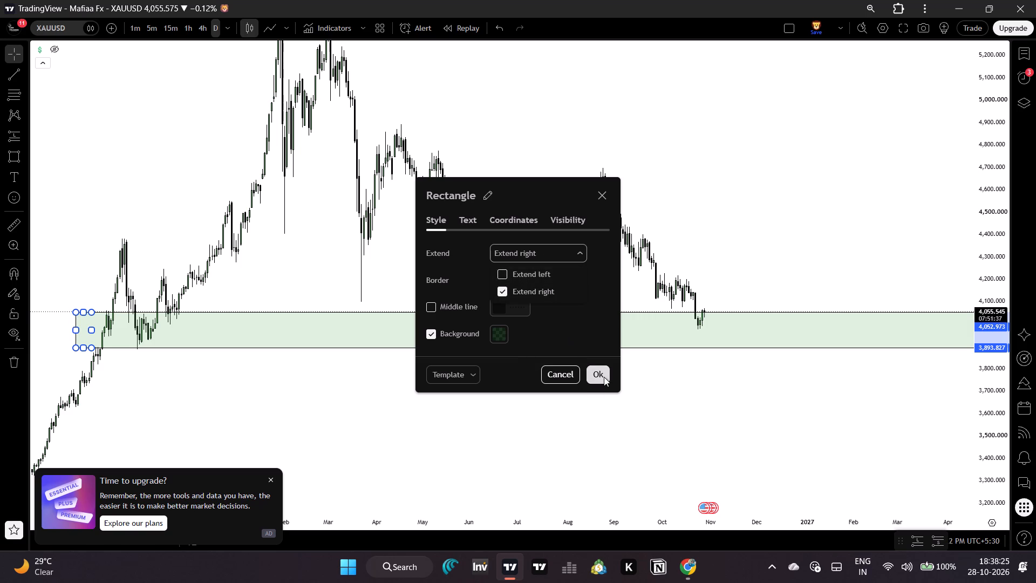
pyautogui.click(604, 377)
# Delete the styled rectangle from the daily XAUUSD chart.
pyautogui.click(738, 32)
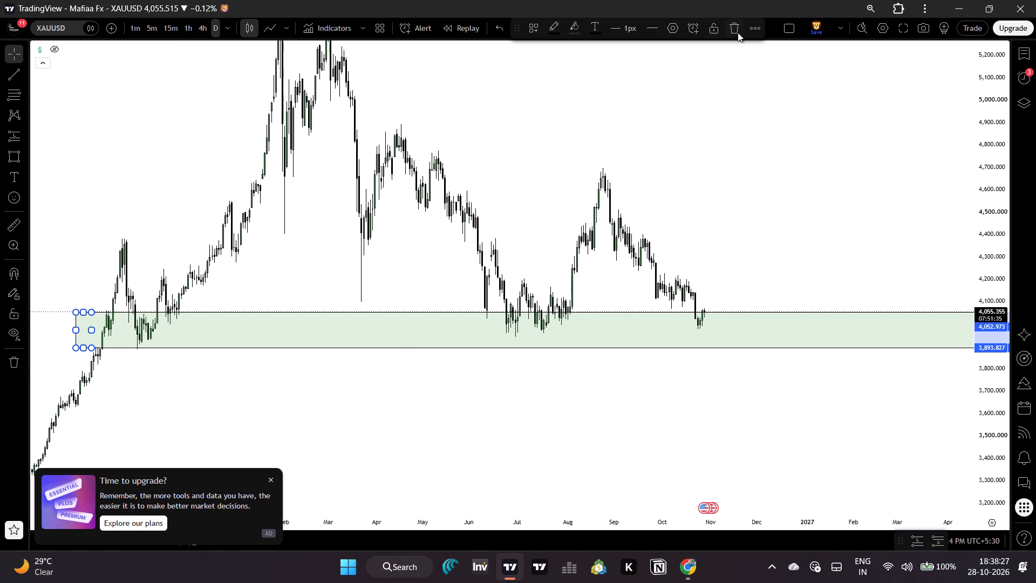
# Dismiss the upgrade advertisement covering the chart.
pyautogui.moveTo(501, 204); pyautogui.dragTo(635, 290)
pyautogui.moveTo(635, 277); pyautogui.dragTo(642, 306)
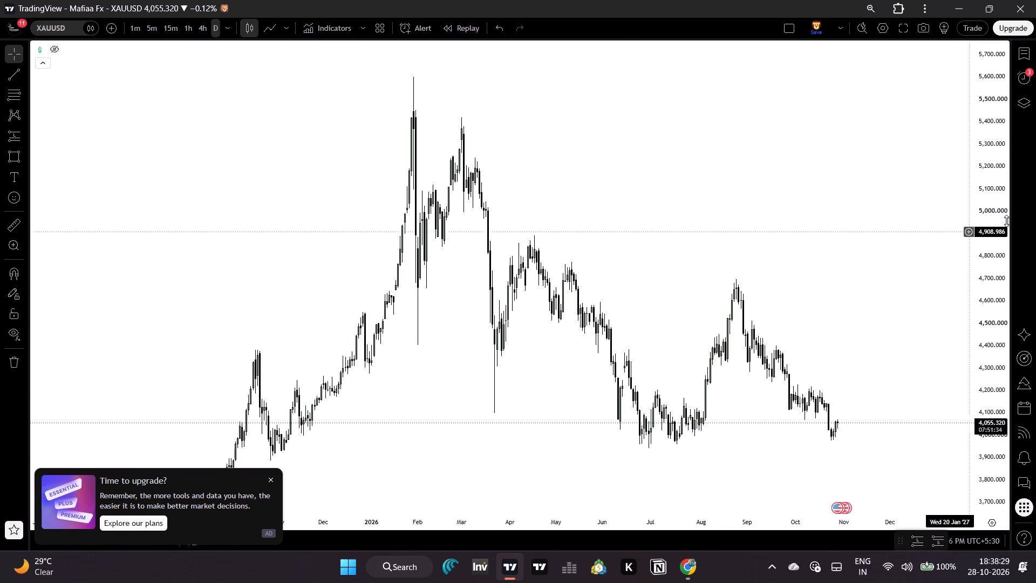
pyautogui.moveTo(994, 229); pyautogui.dragTo(985, 269)
pyautogui.moveTo(863, 296); pyautogui.dragTo(853, 278)
pyautogui.click(853, 278)
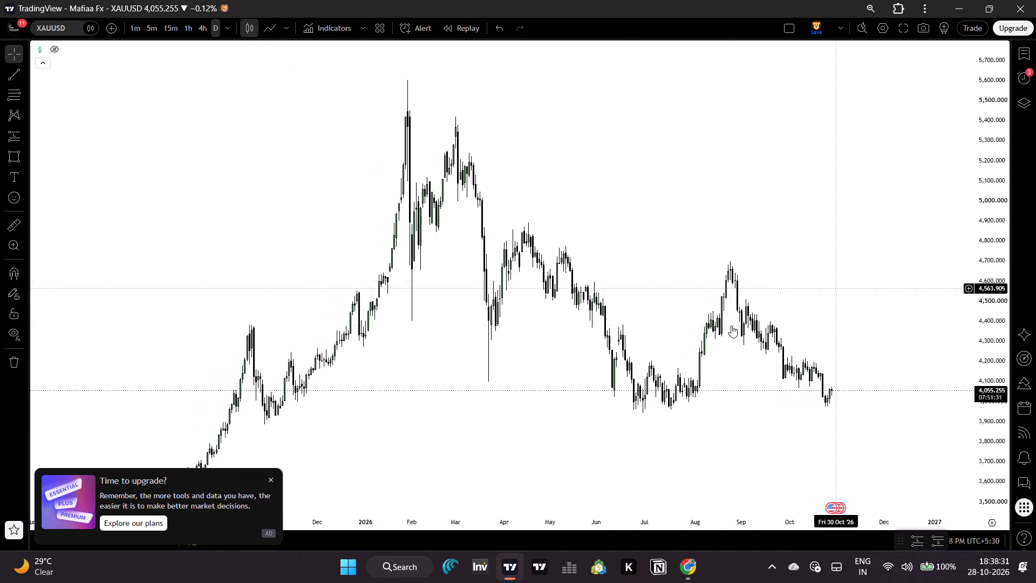
pyautogui.click(273, 480)
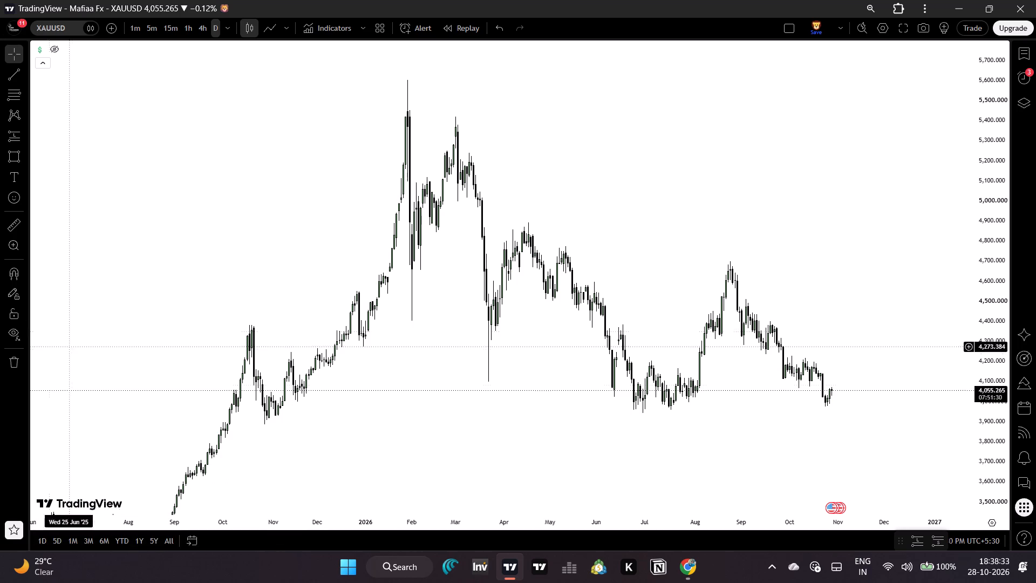
# Draw a rectangle zone from about 3,862 to 3,975, spanning 23 September to 28 October 2025, around the late-October 2025 lows.
pyautogui.click(12, 148)
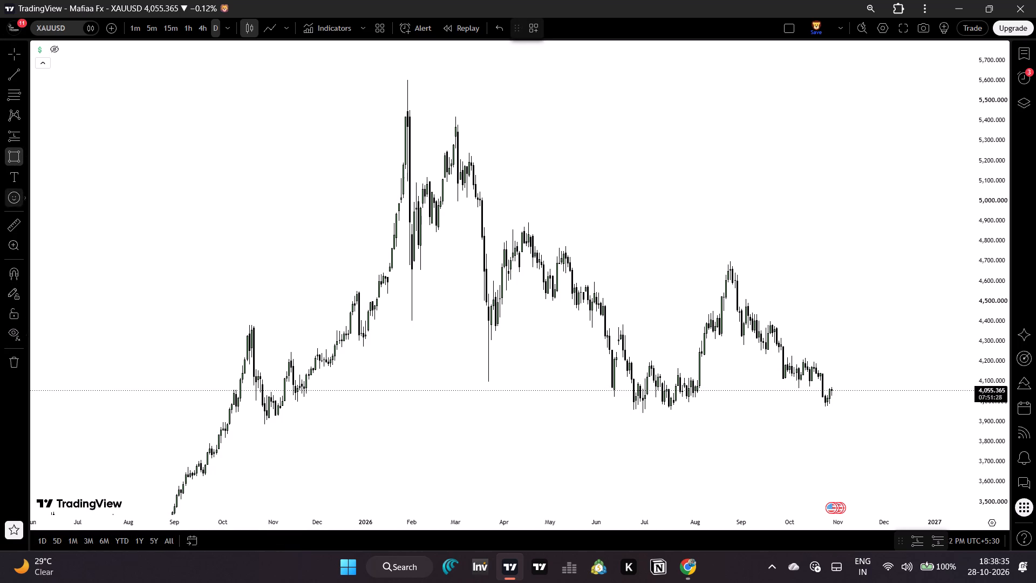
pyautogui.click(209, 429)
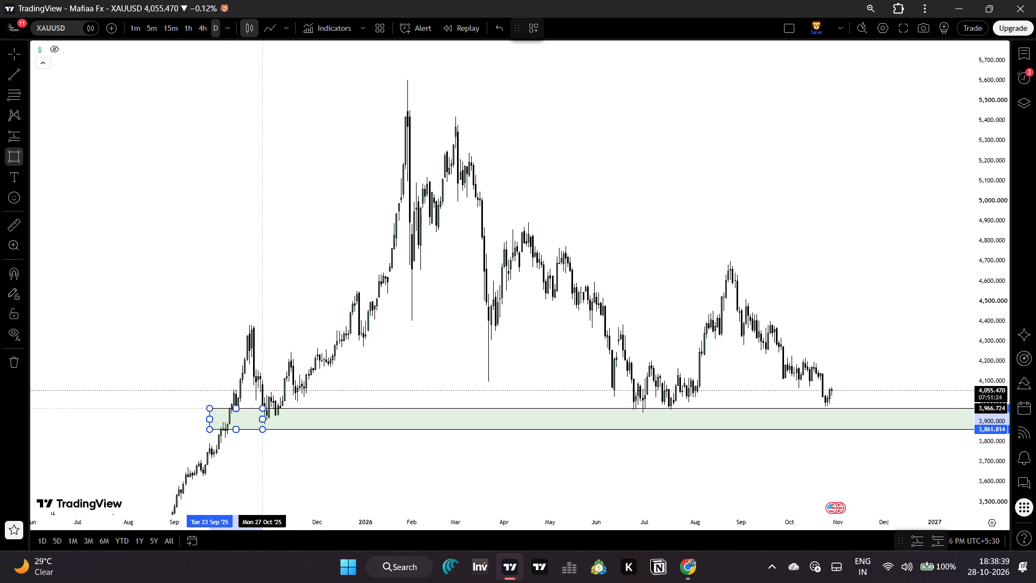
pyautogui.click(264, 406)
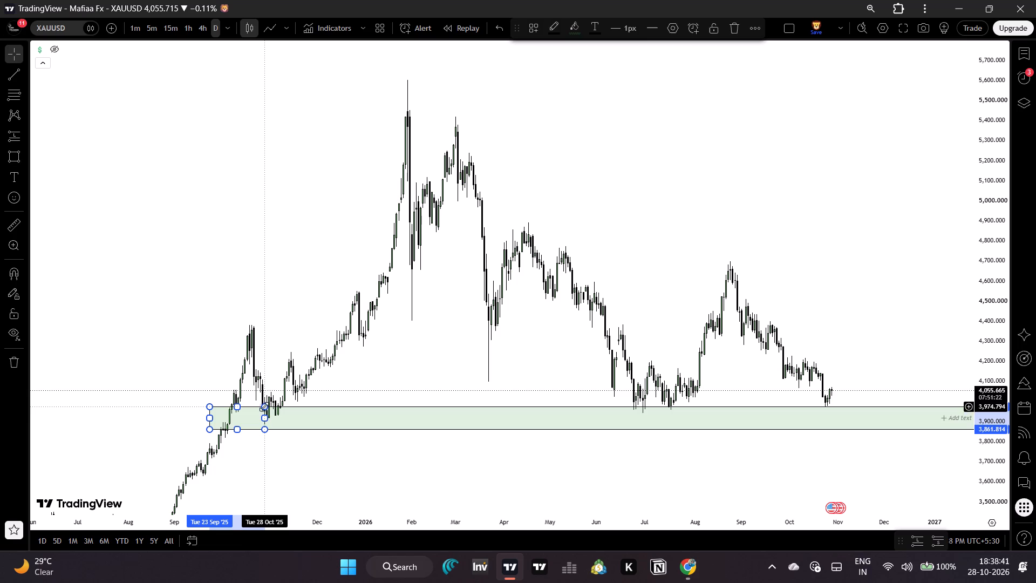
pyautogui.click(352, 378)
# Enlarge the green zone from its upper starting corner, raising its top to about 3,990 and starting it slightly earlier.
pyautogui.moveTo(542, 354); pyautogui.dragTo(298, 301)
pyautogui.moveTo(397, 295); pyautogui.dragTo(513, 313)
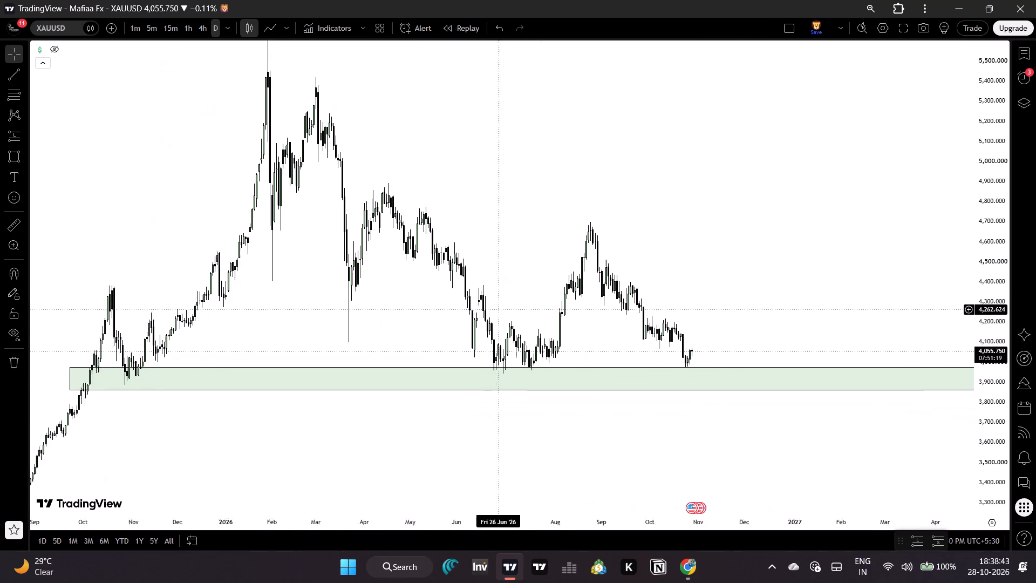
pyautogui.moveTo(513, 313); pyautogui.dragTo(549, 322)
pyautogui.moveTo(546, 326); pyautogui.dragTo(507, 344)
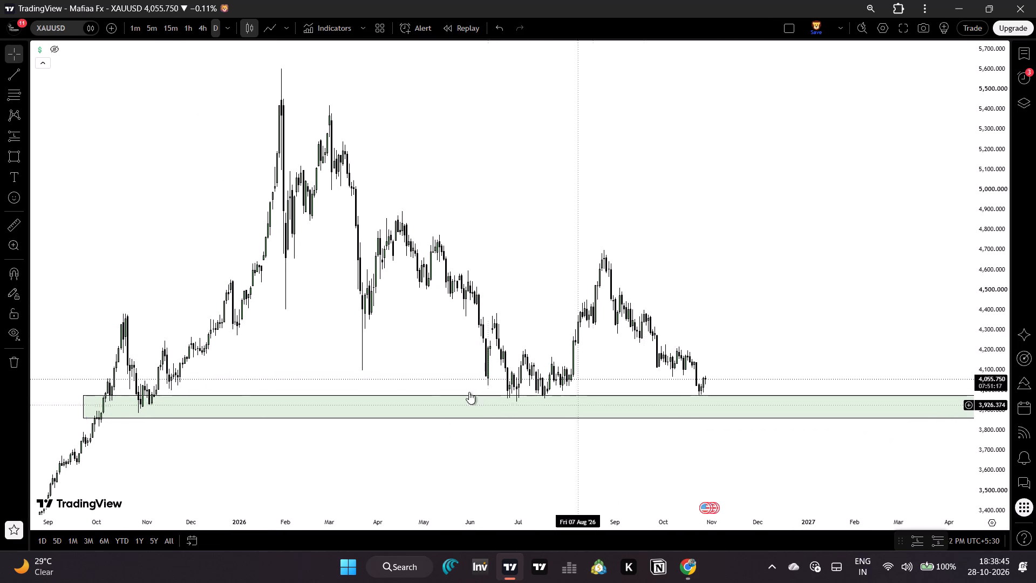
pyautogui.moveTo(85, 398); pyautogui.dragTo(79, 392)
pyautogui.click(79, 392)
pyautogui.click(331, 331)
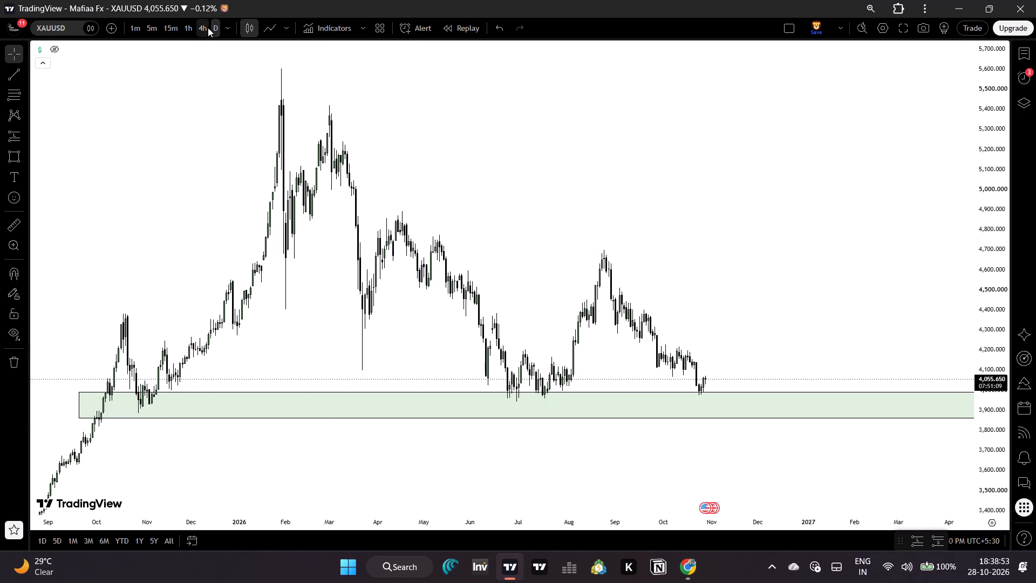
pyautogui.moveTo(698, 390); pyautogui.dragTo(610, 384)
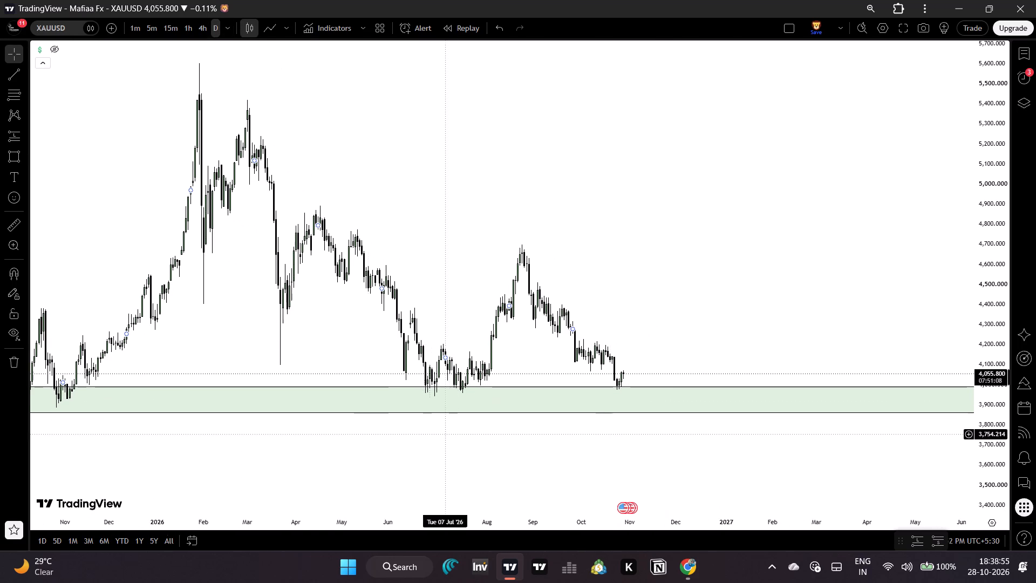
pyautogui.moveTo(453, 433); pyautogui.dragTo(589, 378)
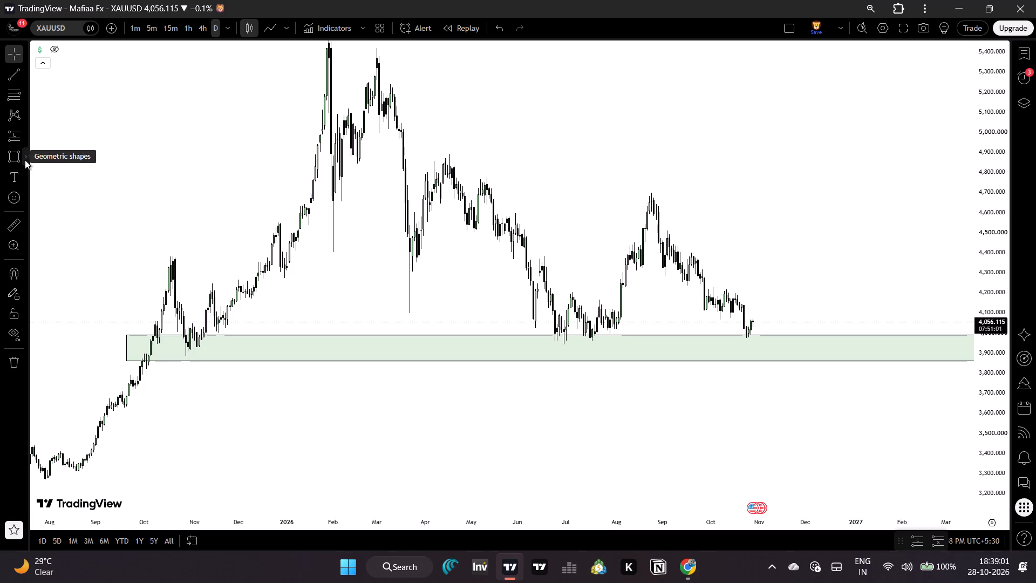
# Add the Brush, Path and Circle drawing tools to the favorites.
pyautogui.click(25, 160)
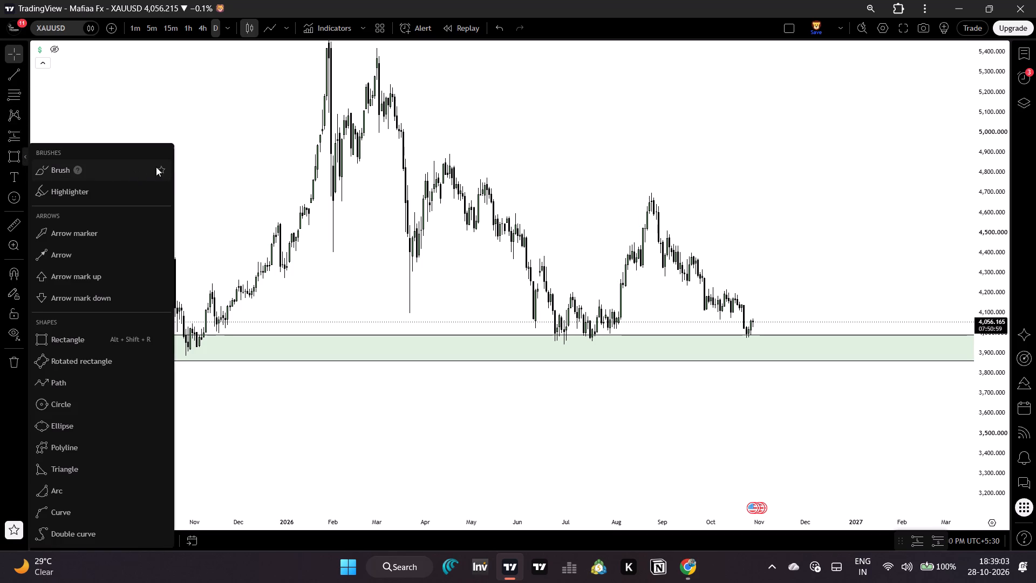
pyautogui.click(162, 170)
pyautogui.click(159, 381)
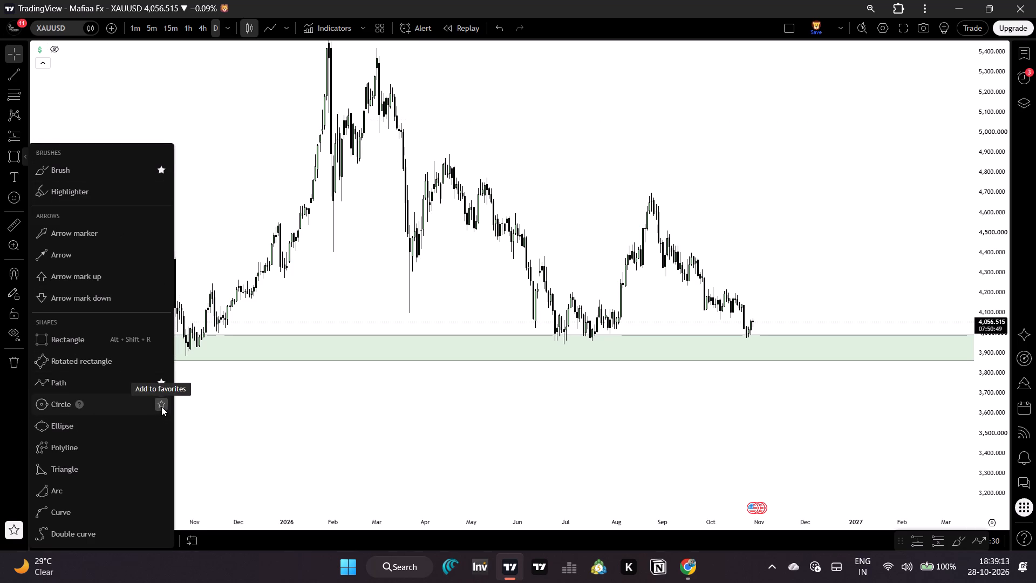
pyautogui.click(161, 406)
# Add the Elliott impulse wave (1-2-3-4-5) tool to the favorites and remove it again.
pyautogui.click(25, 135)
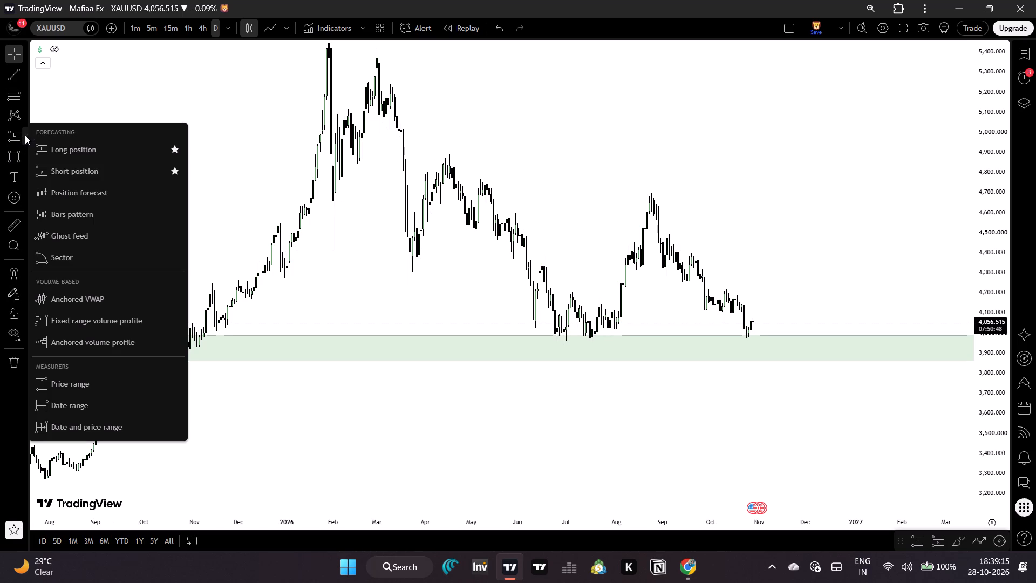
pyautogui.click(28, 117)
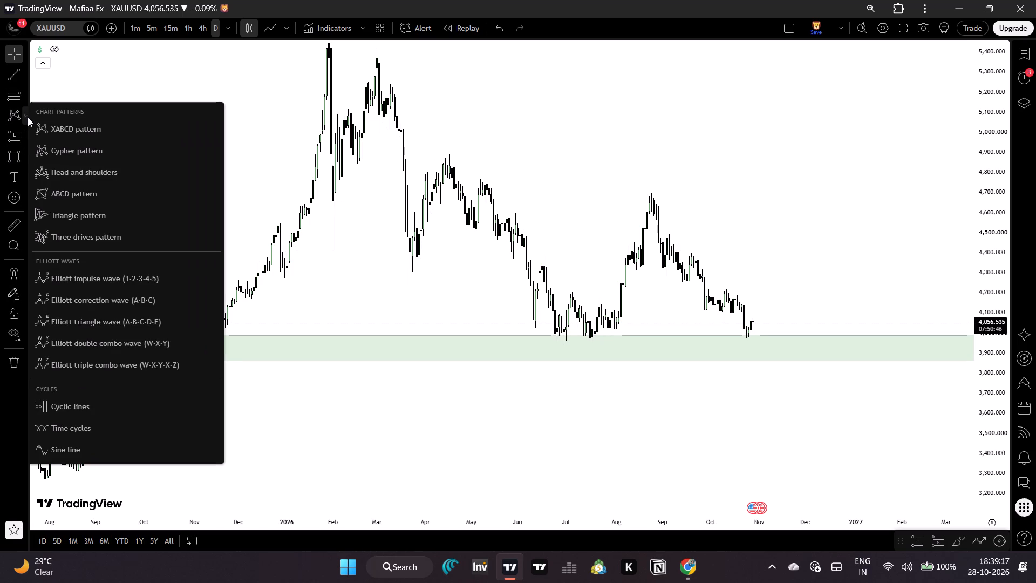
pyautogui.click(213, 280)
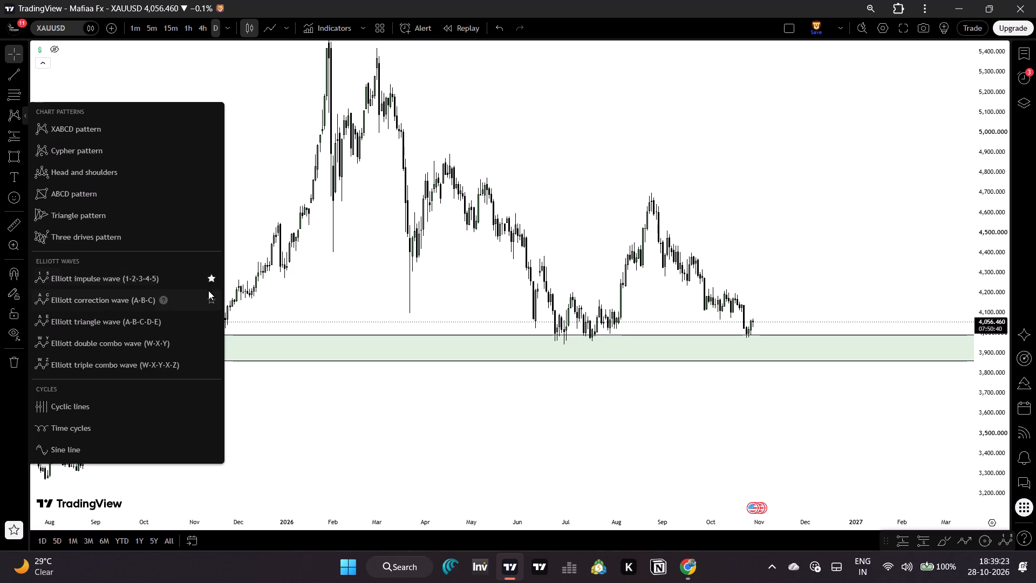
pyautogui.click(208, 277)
# Add the Fib retracement tool to the favorites.
pyautogui.click(25, 92)
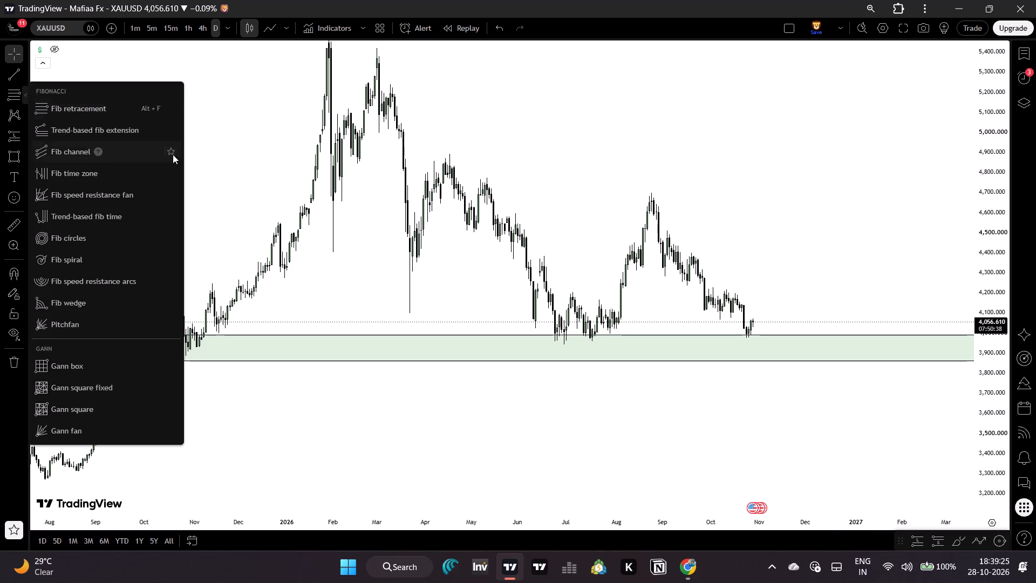
pyautogui.click(169, 110)
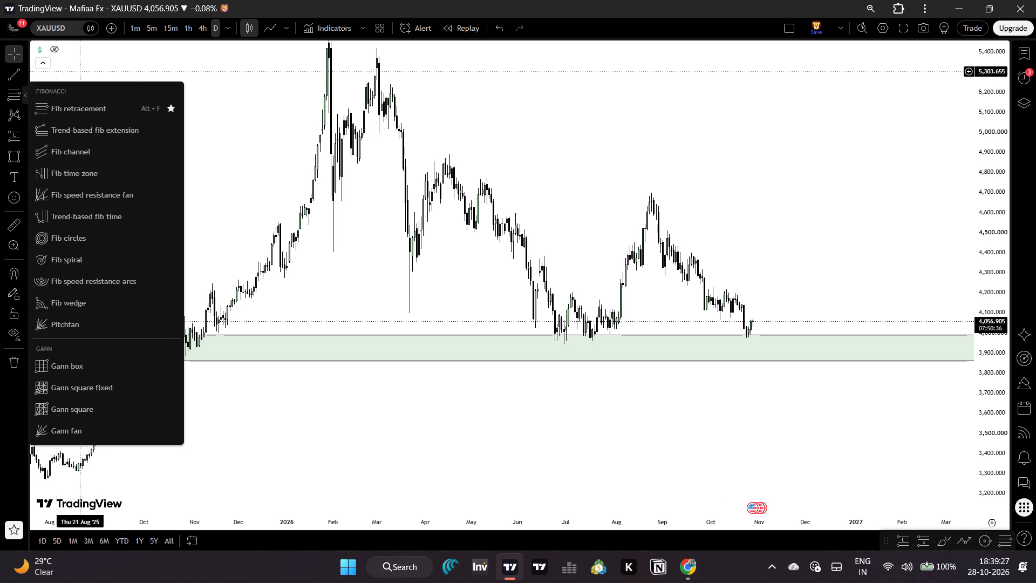
# Add the Trendline and Horizontal line drawing tools to the favorites.
pyautogui.click(28, 72)
pyautogui.click(25, 73)
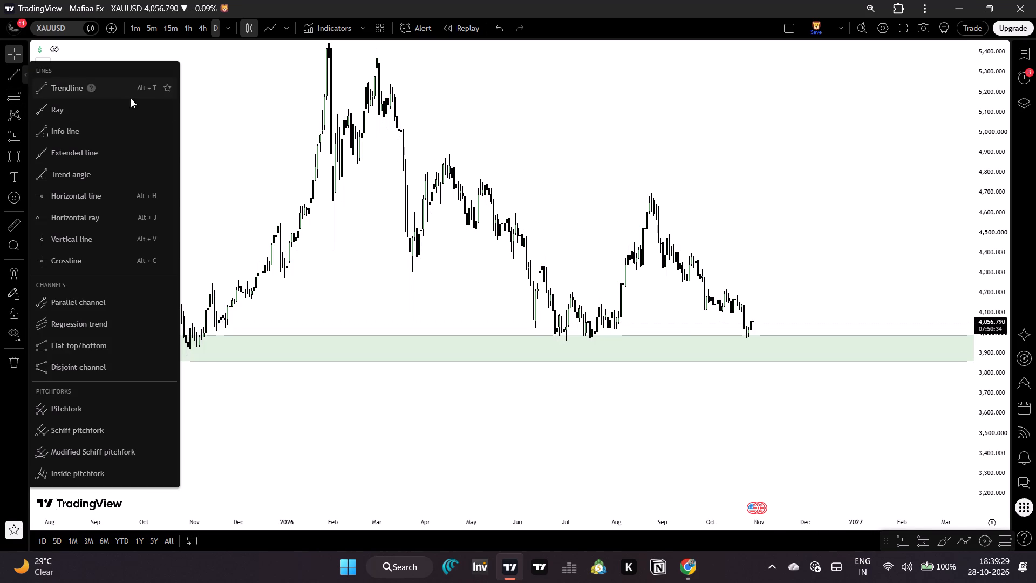
pyautogui.click(165, 85)
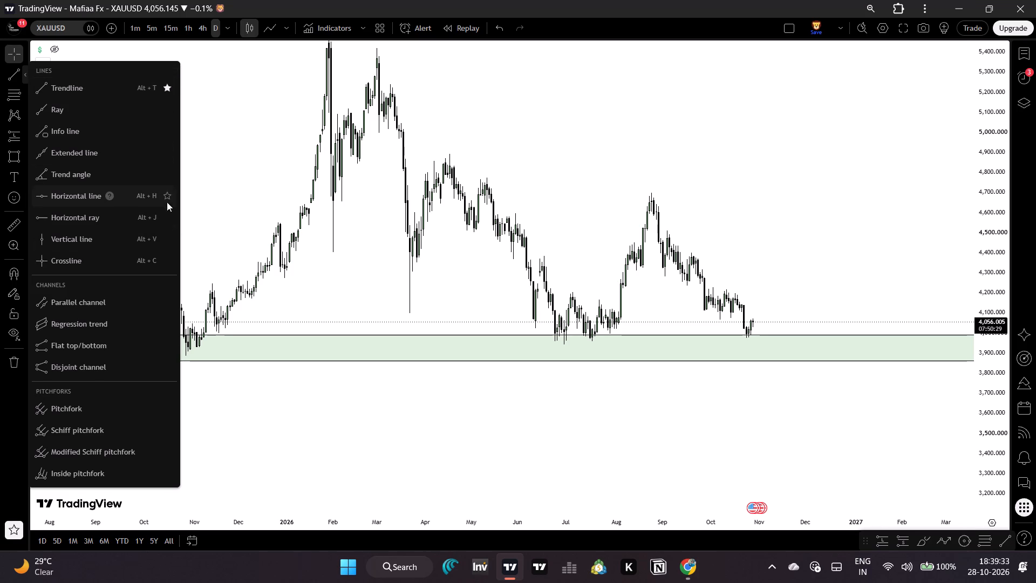
pyautogui.click(165, 195)
pyautogui.click(245, 167)
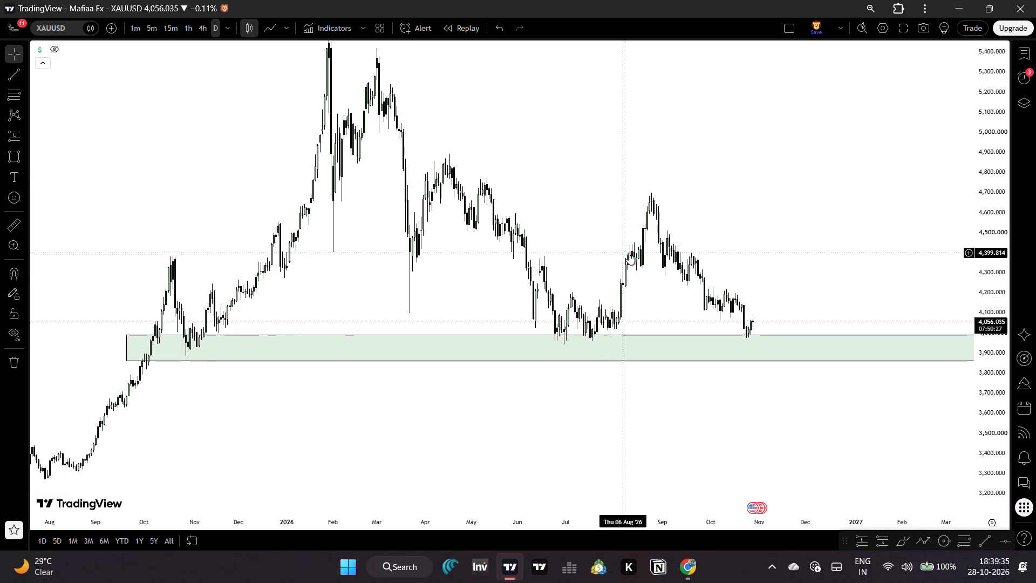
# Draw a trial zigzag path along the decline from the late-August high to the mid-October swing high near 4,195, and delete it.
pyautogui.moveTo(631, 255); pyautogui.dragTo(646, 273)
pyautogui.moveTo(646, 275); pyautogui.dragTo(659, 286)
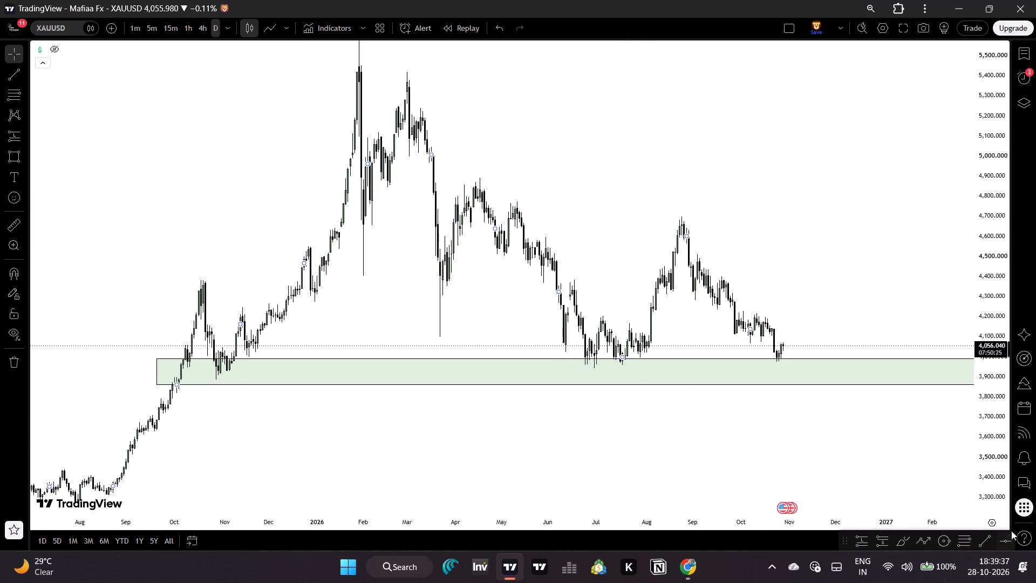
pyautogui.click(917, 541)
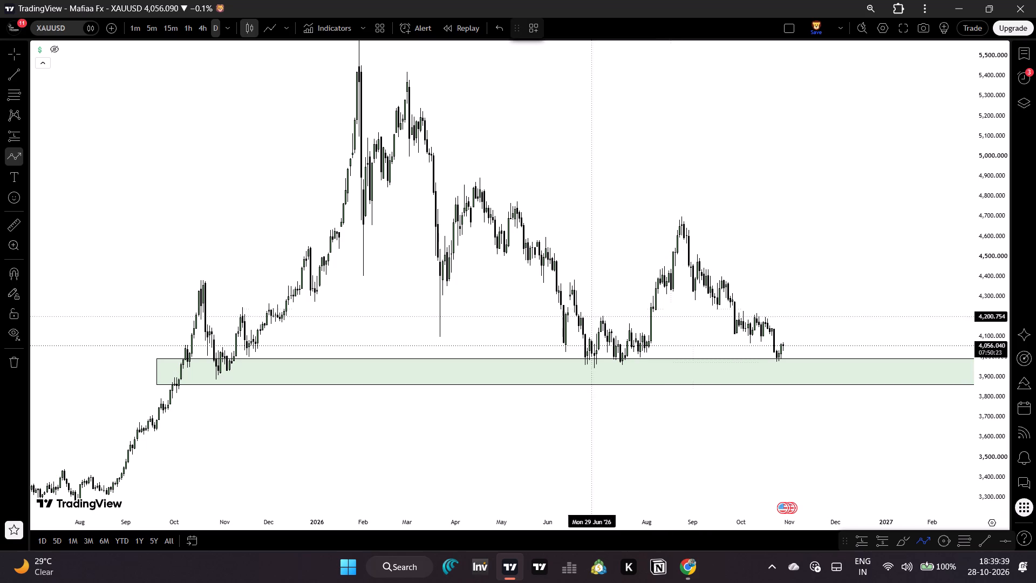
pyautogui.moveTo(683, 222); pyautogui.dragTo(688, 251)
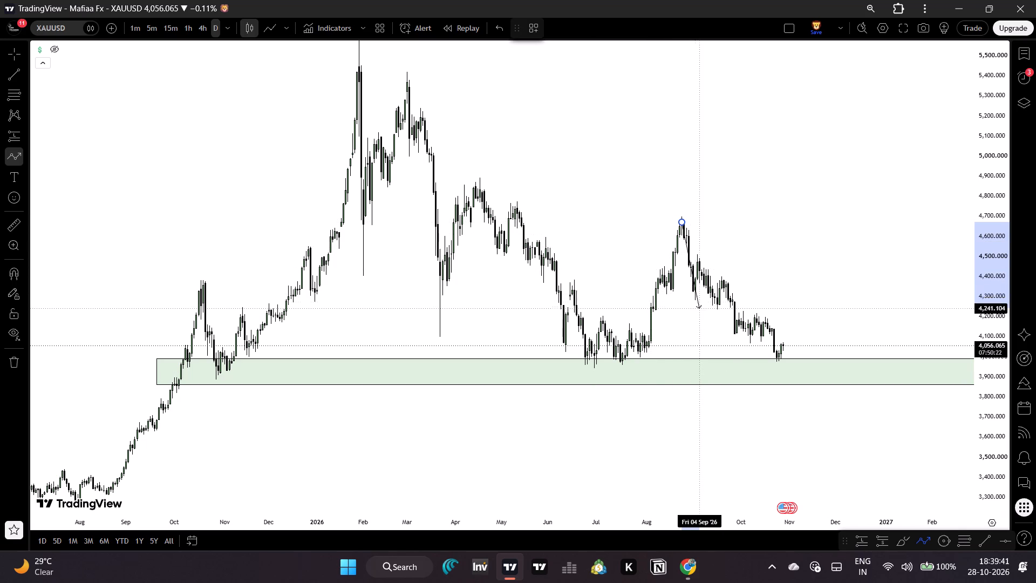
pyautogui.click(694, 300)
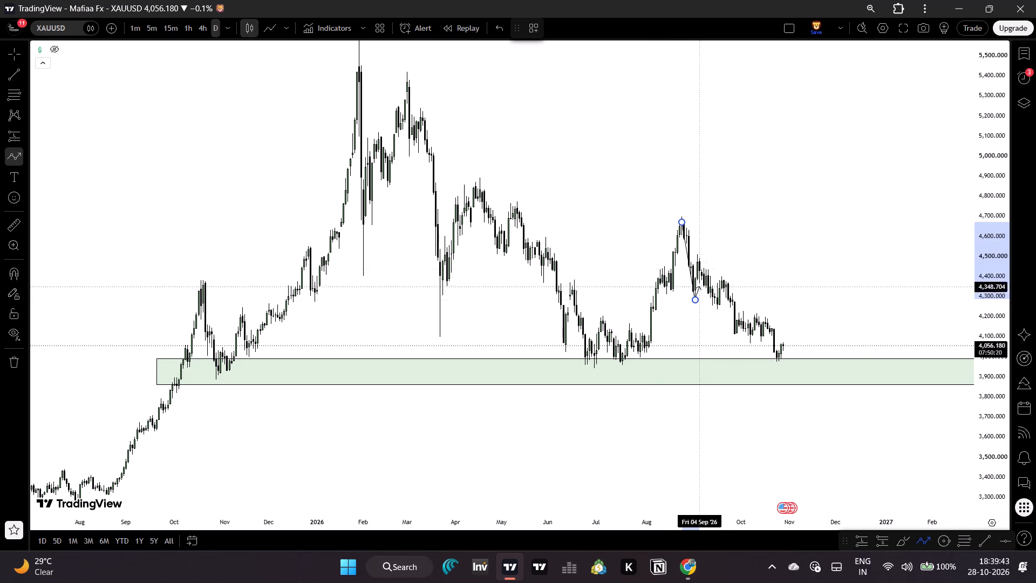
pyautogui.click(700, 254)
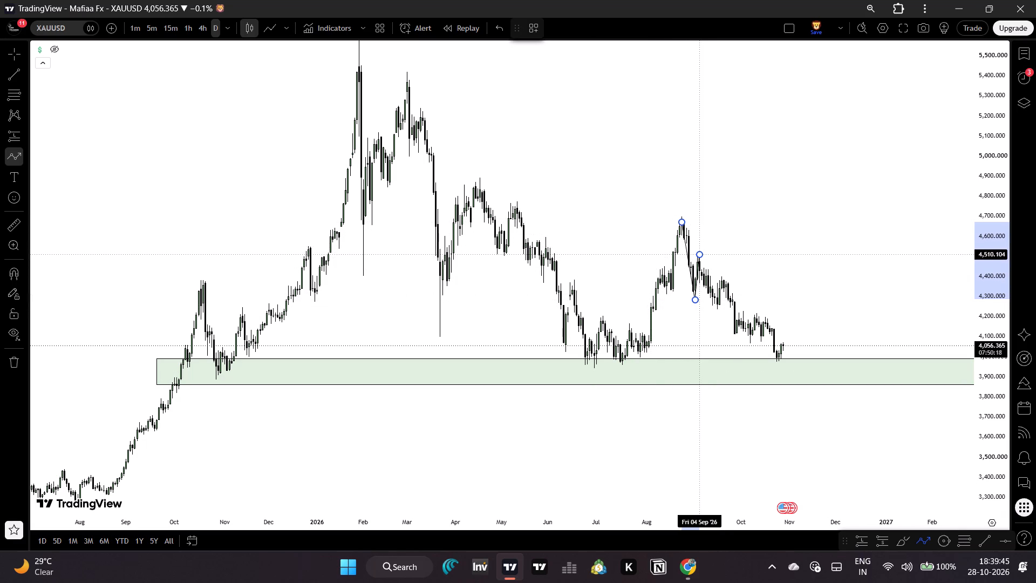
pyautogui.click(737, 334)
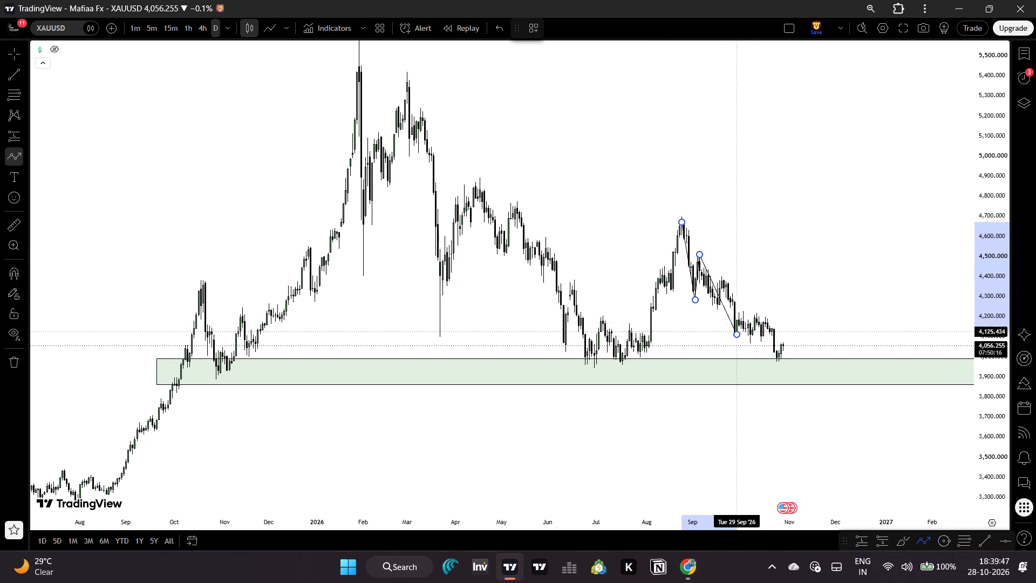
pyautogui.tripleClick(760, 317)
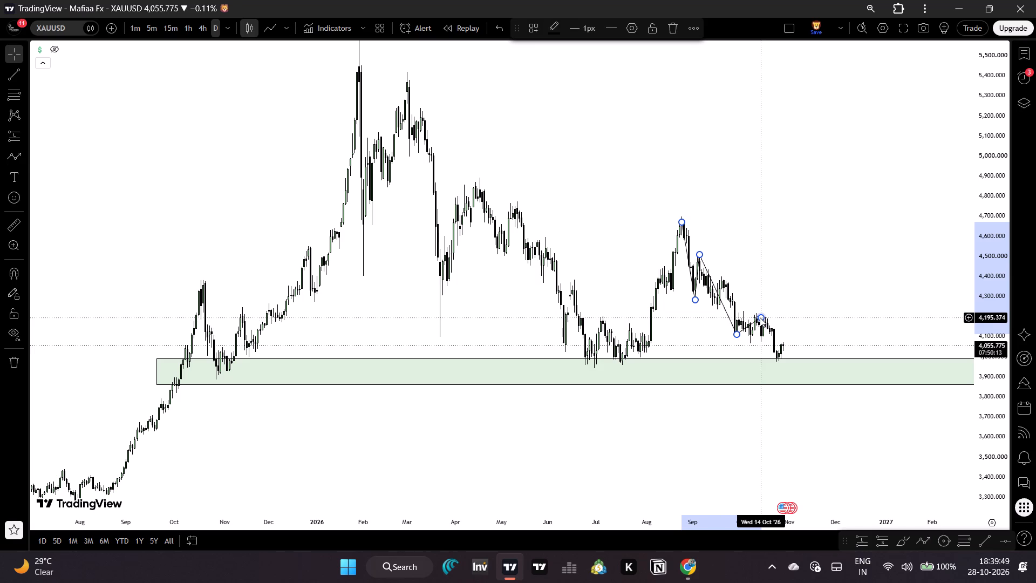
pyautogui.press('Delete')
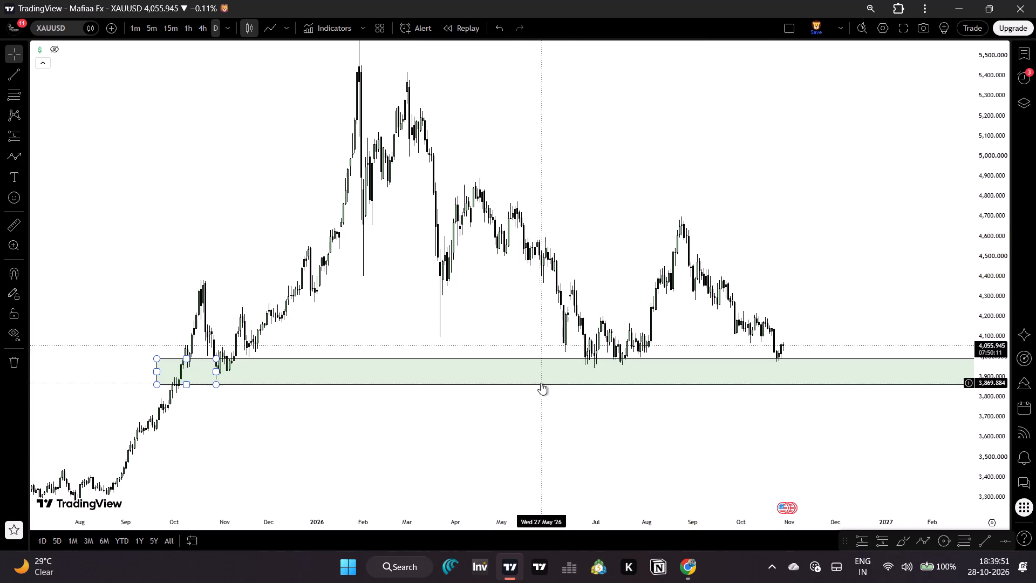
# Delete the extended green zone from the daily chart.
pyautogui.click(541, 383)
pyautogui.click(740, 33)
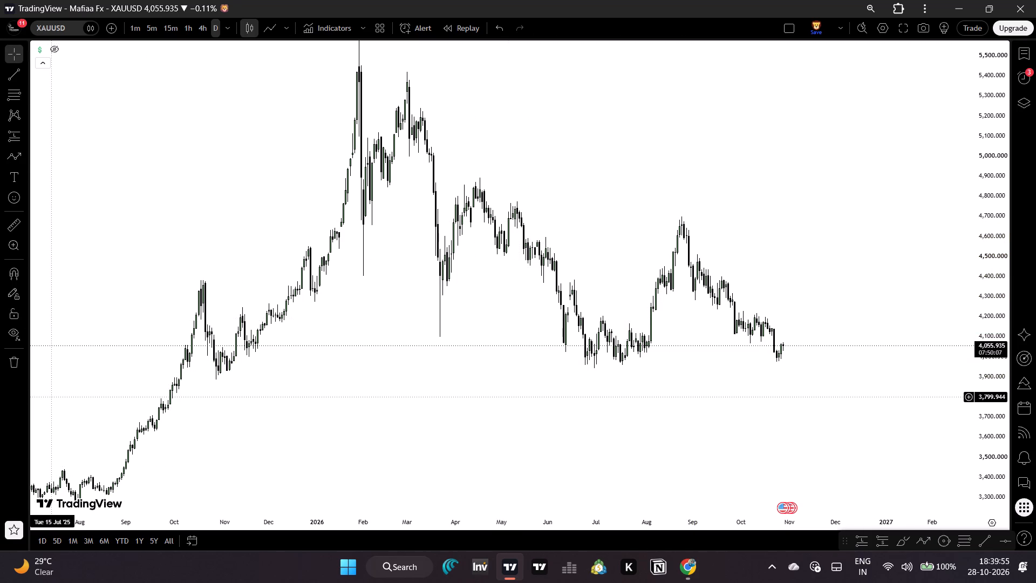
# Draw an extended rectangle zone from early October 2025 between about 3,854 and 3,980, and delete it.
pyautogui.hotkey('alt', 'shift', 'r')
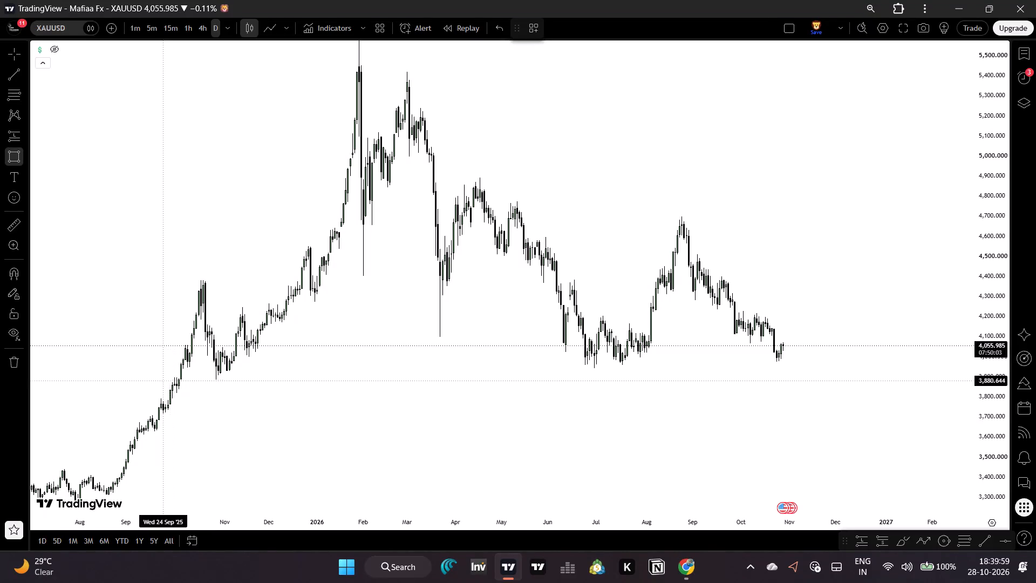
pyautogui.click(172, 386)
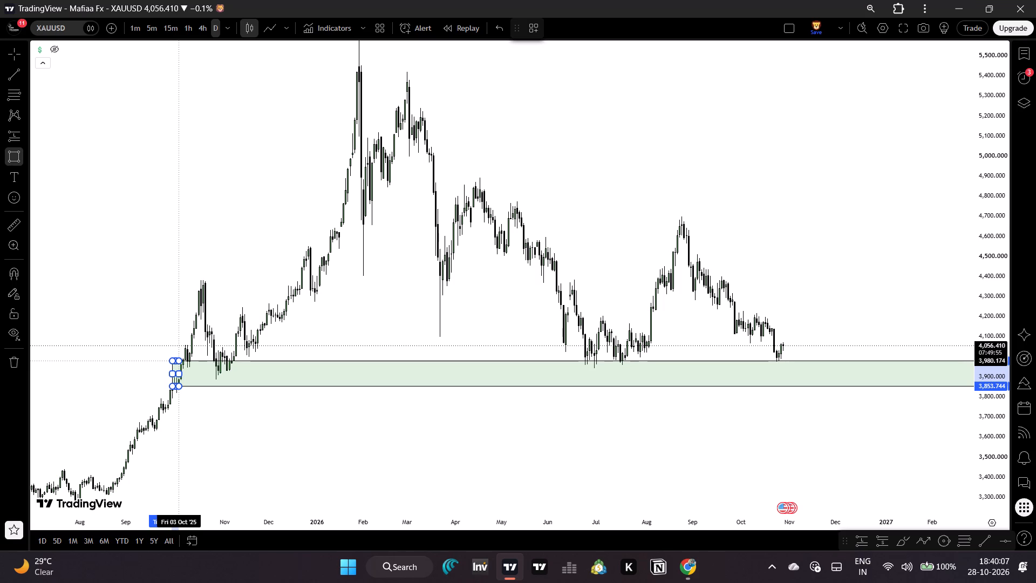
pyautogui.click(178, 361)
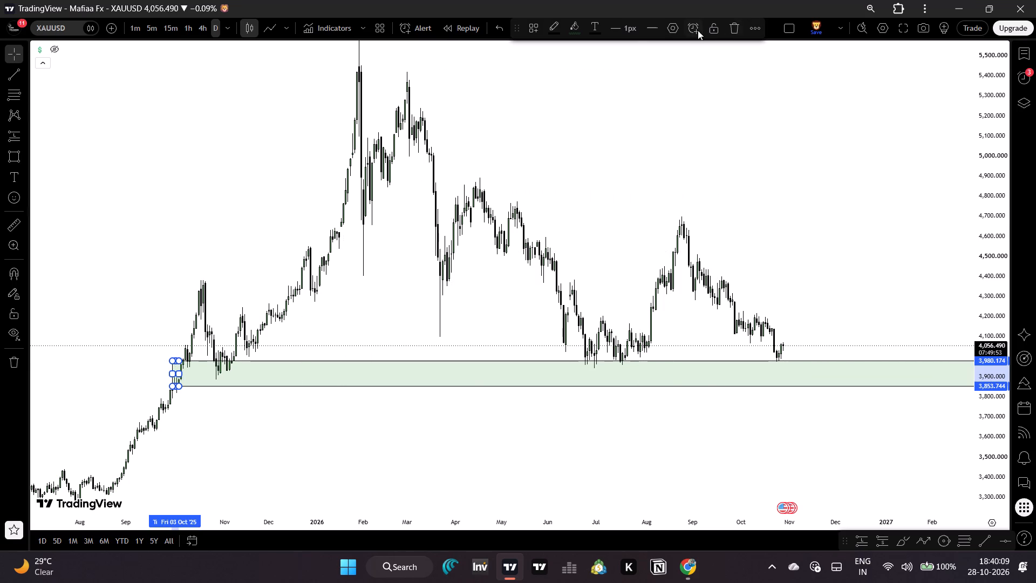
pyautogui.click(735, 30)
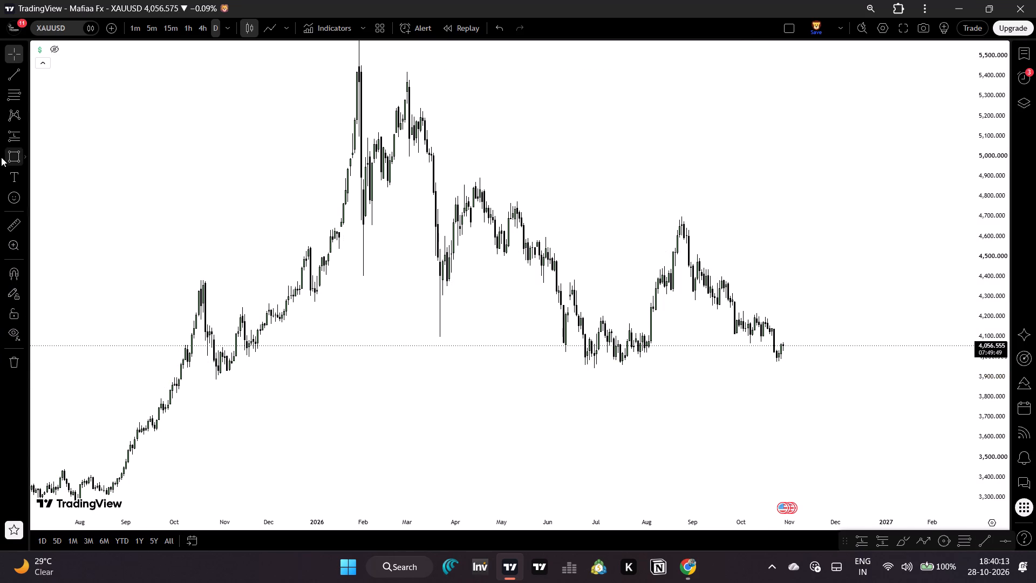
# Draw an extended green rectangle zone from 29 October 2025, with its top at about 4,023 and bottom at about 3,924.
pyautogui.click(17, 157)
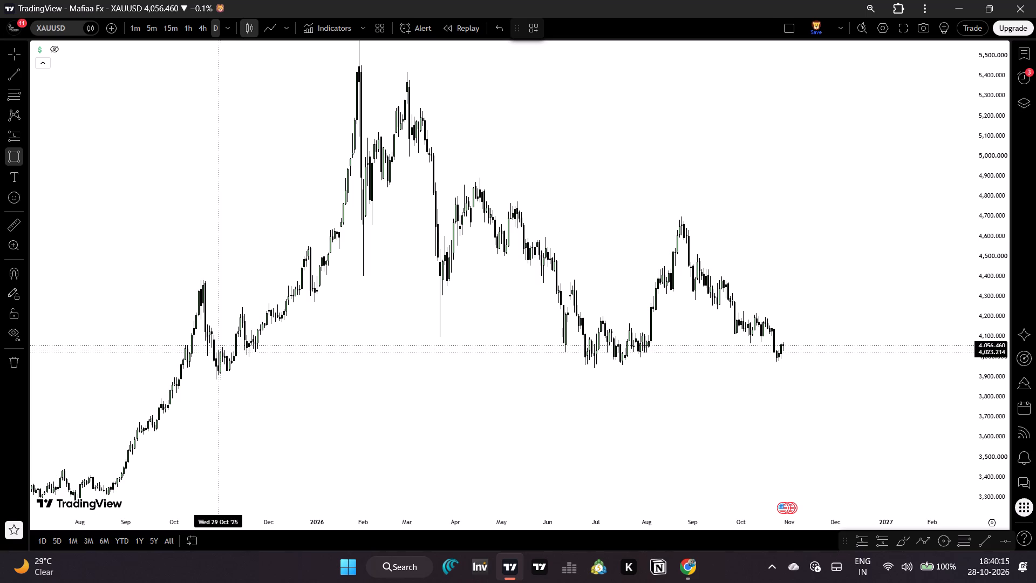
pyautogui.click(217, 352)
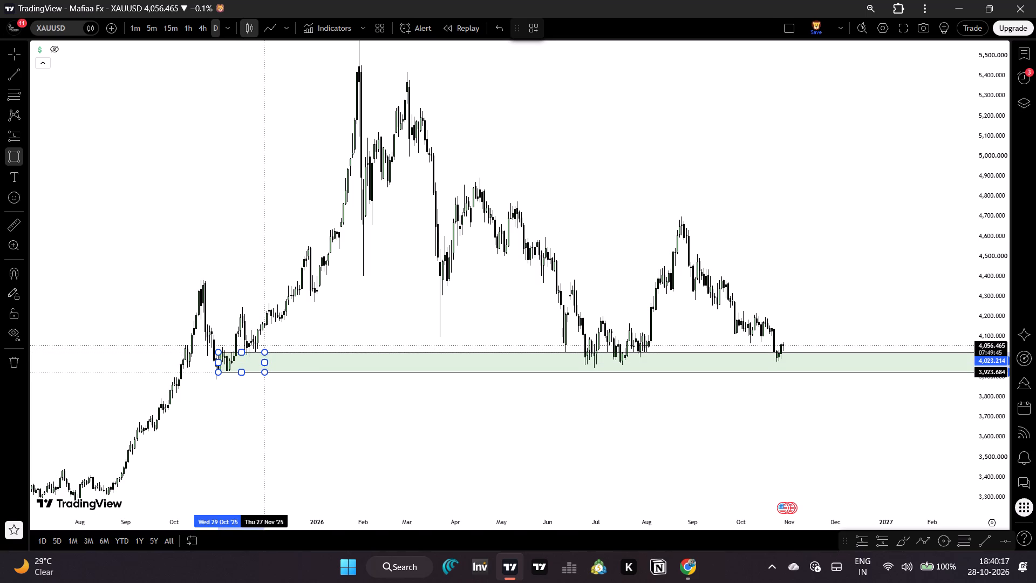
pyautogui.click(265, 372)
pyautogui.click(332, 315)
# Examine the latest daily candles and how price behaves around the green zone at closer range.
pyautogui.moveTo(522, 303); pyautogui.dragTo(458, 307)
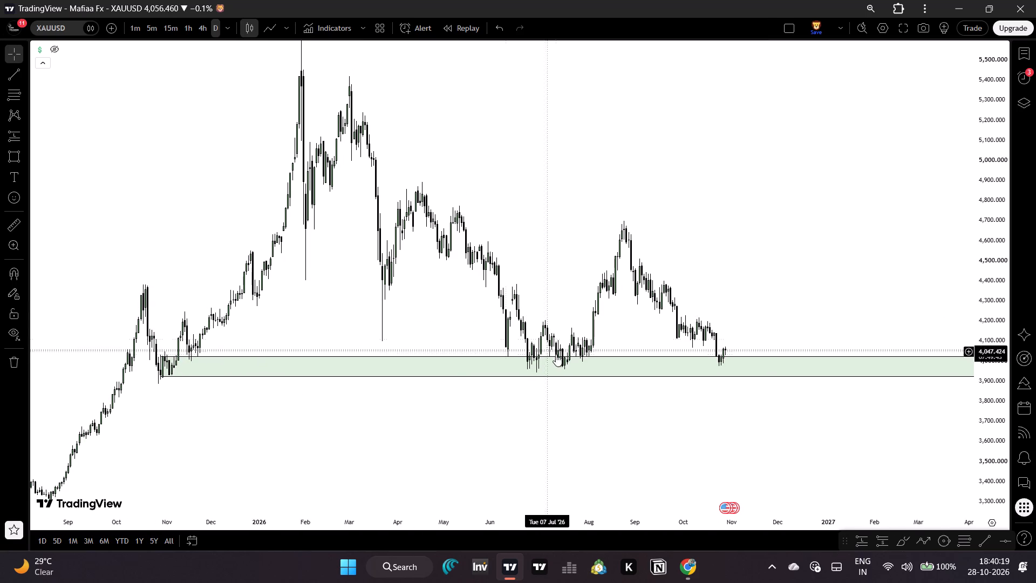
pyautogui.moveTo(514, 294); pyautogui.dragTo(399, 318)
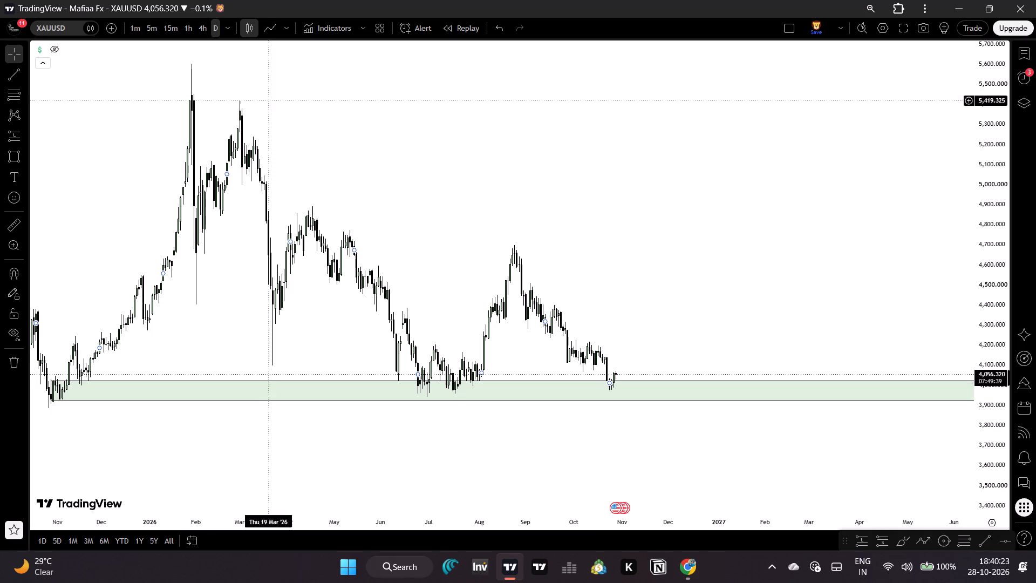
pyautogui.moveTo(818, 523); pyautogui.dragTo(677, 529)
pyautogui.moveTo(583, 474); pyautogui.dragTo(828, 382)
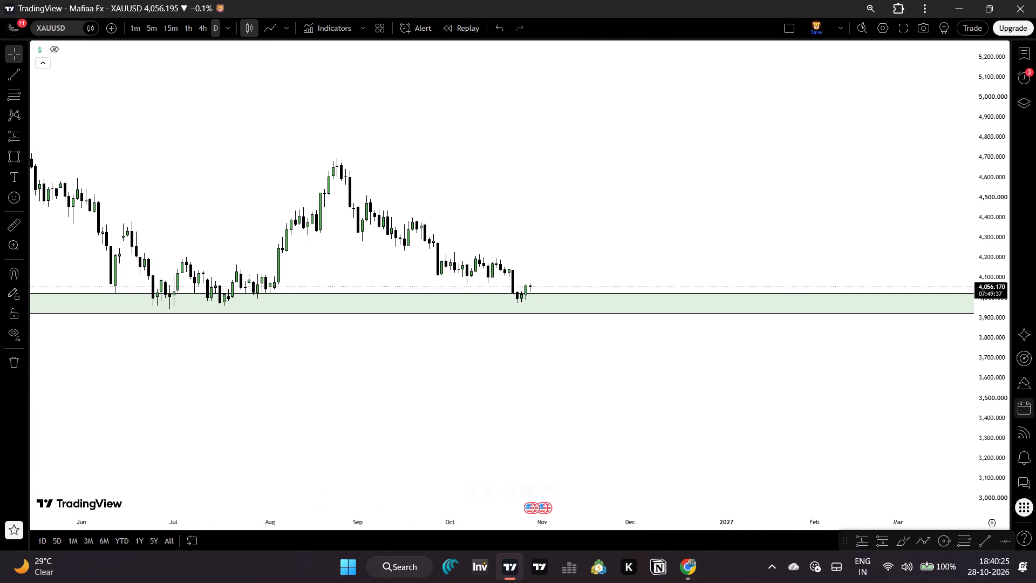
pyautogui.moveTo(998, 495); pyautogui.dragTo(940, 252)
pyautogui.moveTo(639, 270); pyautogui.dragTo(809, 311)
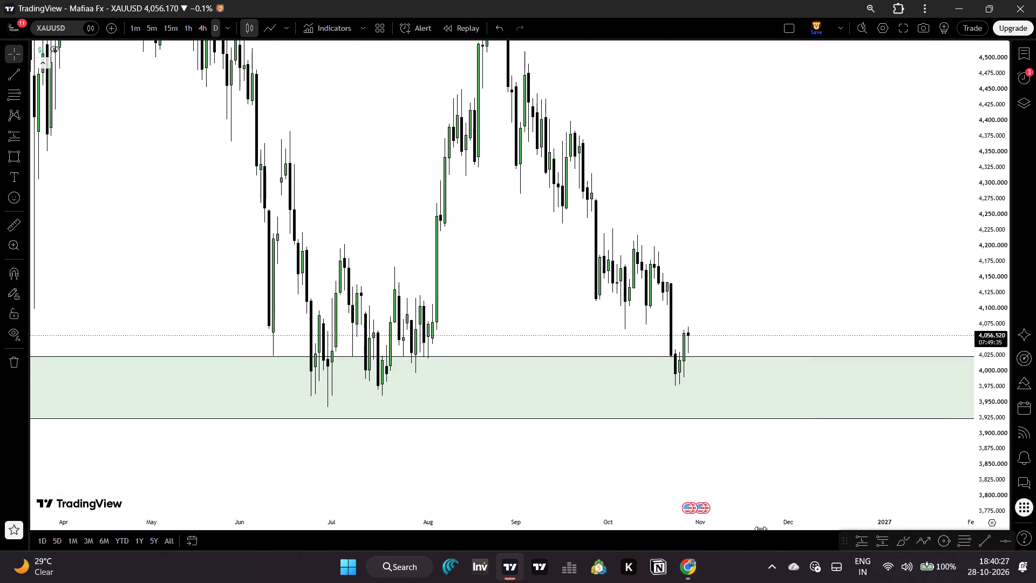
pyautogui.moveTo(763, 528); pyautogui.dragTo(690, 531)
pyautogui.moveTo(492, 493); pyautogui.dragTo(667, 487)
pyautogui.moveTo(568, 477); pyautogui.dragTo(684, 467)
pyautogui.moveTo(630, 467); pyautogui.dragTo(685, 467)
pyautogui.moveTo(667, 524); pyautogui.dragTo(626, 523)
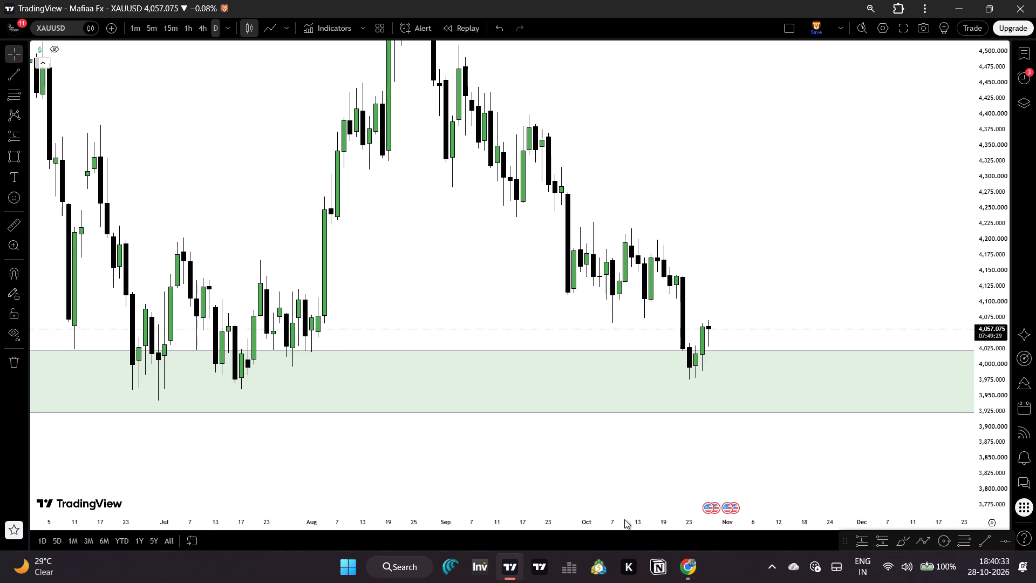
pyautogui.moveTo(749, 445); pyautogui.dragTo(696, 464)
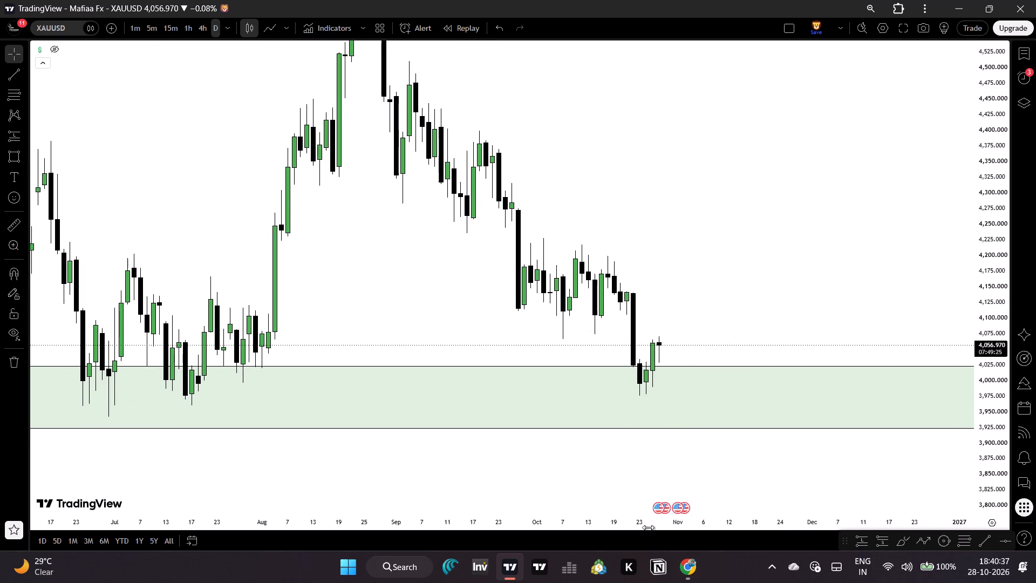
pyautogui.moveTo(647, 527); pyautogui.dragTo(405, 527)
pyautogui.moveTo(977, 484); pyautogui.dragTo(974, 381)
pyautogui.moveTo(591, 414); pyautogui.dragTo(665, 351)
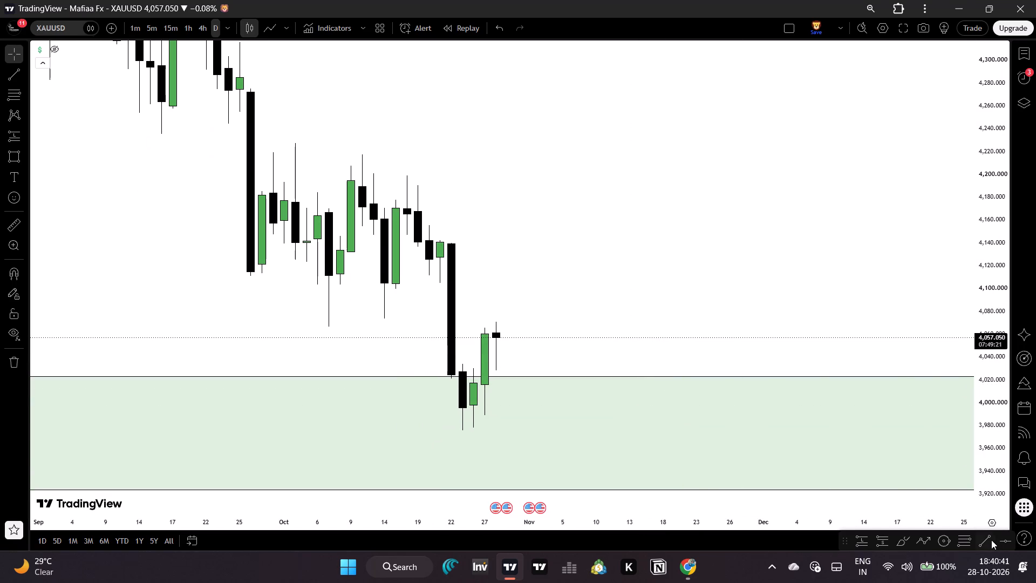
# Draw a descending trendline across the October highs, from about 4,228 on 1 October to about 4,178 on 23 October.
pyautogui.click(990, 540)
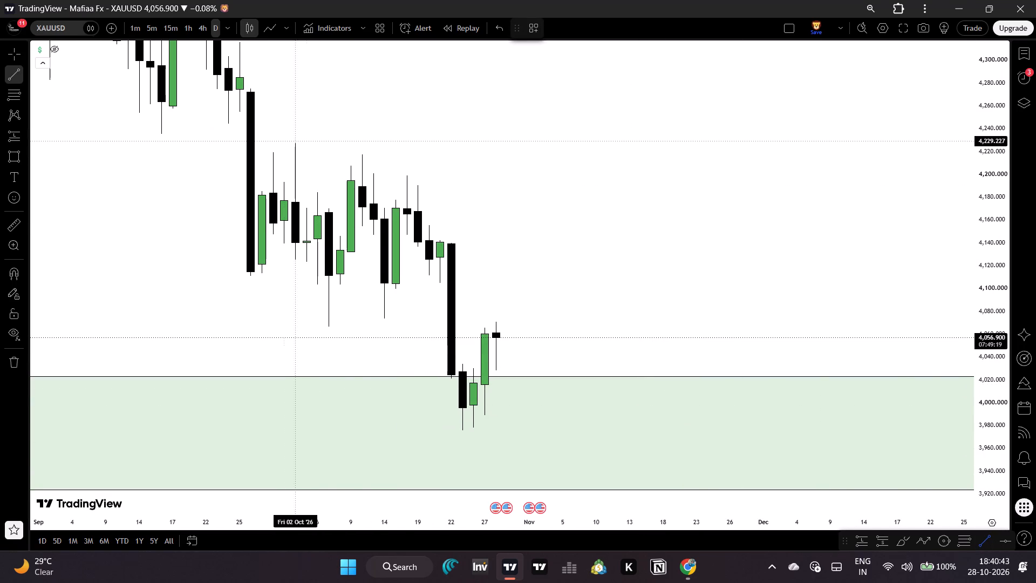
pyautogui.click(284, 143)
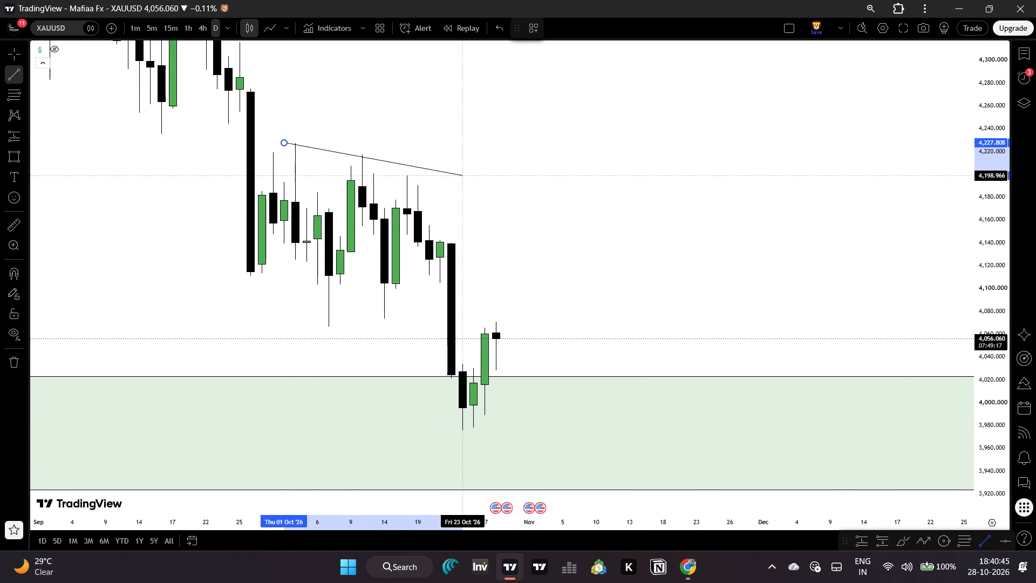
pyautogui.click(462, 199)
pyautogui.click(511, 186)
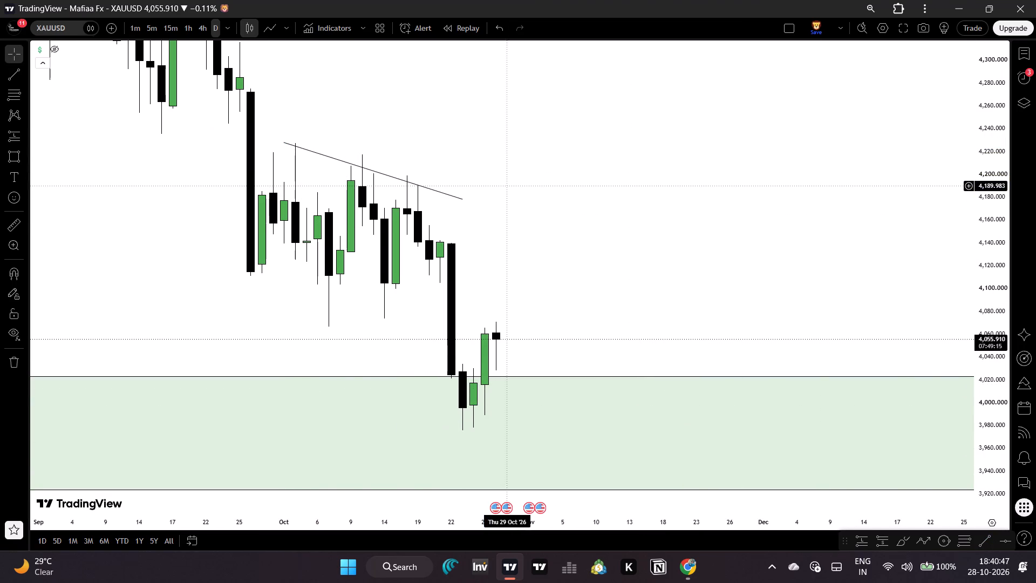
# Switch the chart to the 4-hour timeframe and show the October price action up to the latest candles.
pyautogui.moveTo(568, 353); pyautogui.dragTo(631, 282)
pyautogui.moveTo(586, 280); pyautogui.dragTo(630, 286)
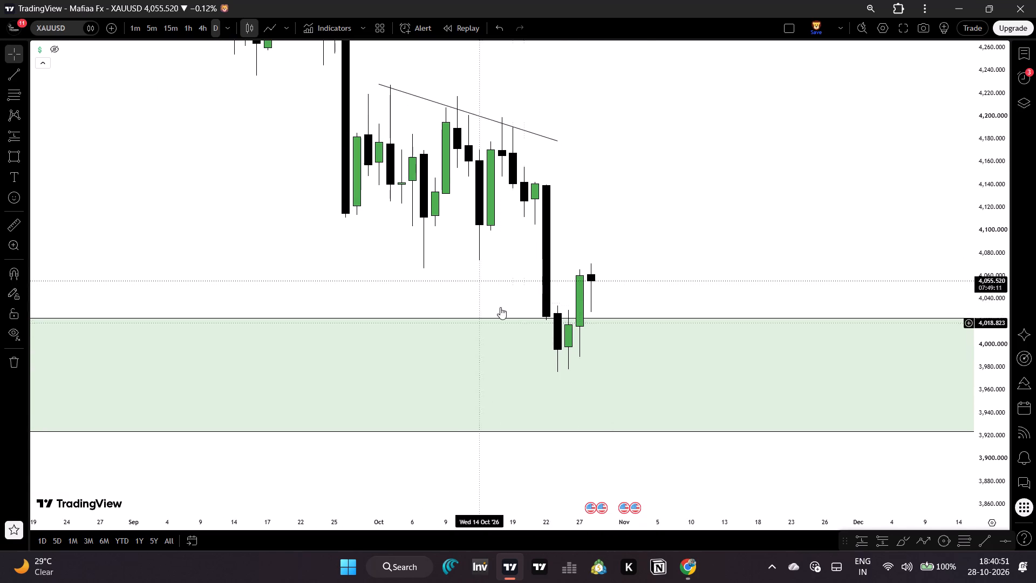
pyautogui.click(202, 24)
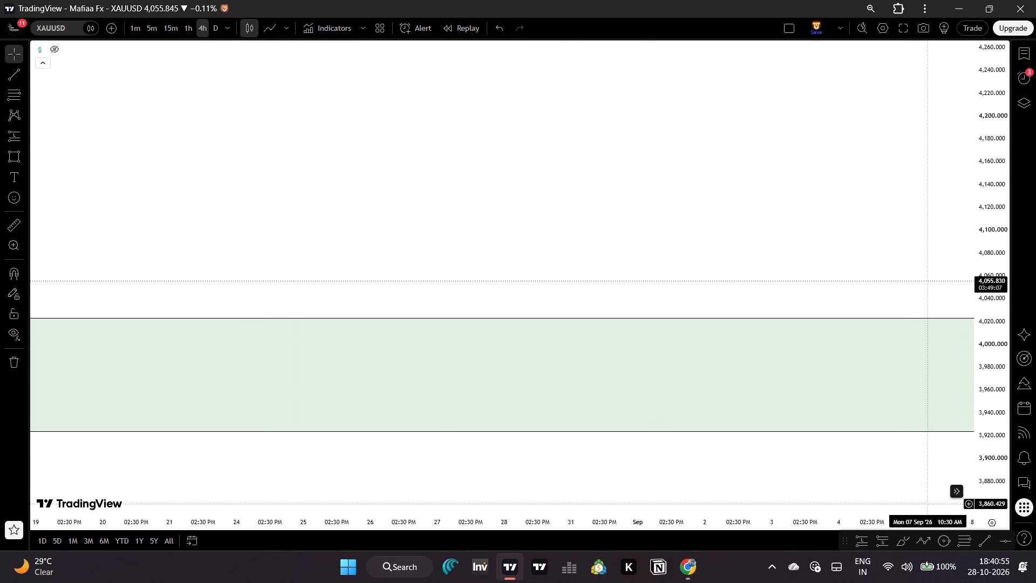
pyautogui.click(955, 494)
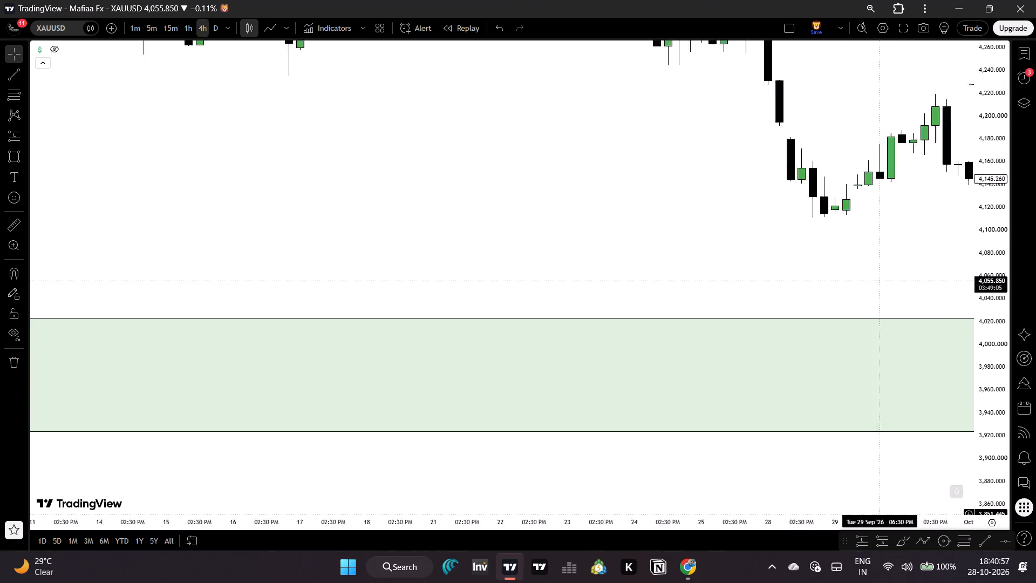
pyautogui.moveTo(881, 514); pyautogui.dragTo(914, 514)
pyautogui.moveTo(830, 525); pyautogui.dragTo(960, 525)
pyautogui.moveTo(891, 516); pyautogui.dragTo(625, 526)
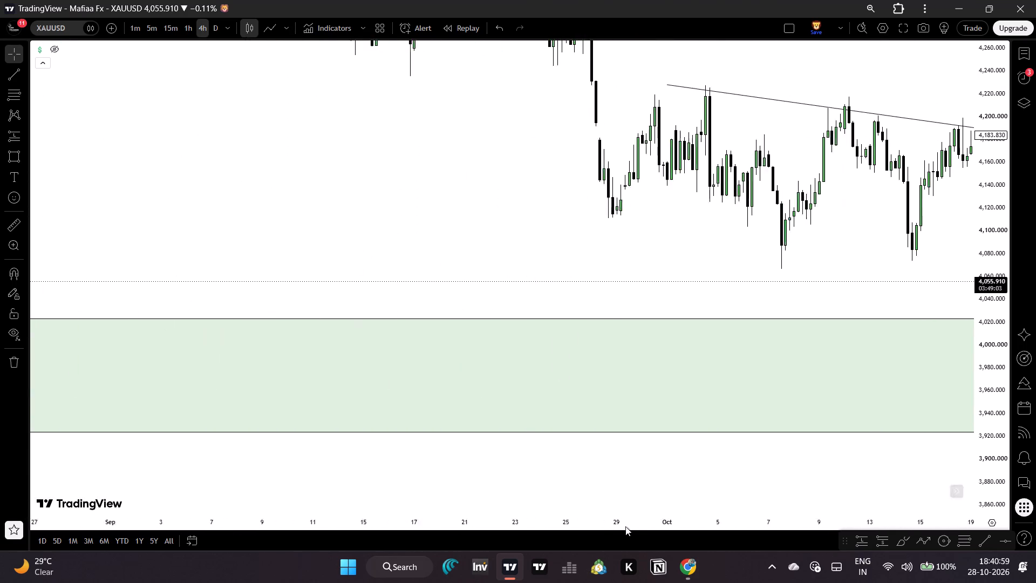
pyautogui.moveTo(625, 526); pyautogui.dragTo(610, 530)
pyautogui.moveTo(790, 481); pyautogui.dragTo(353, 523)
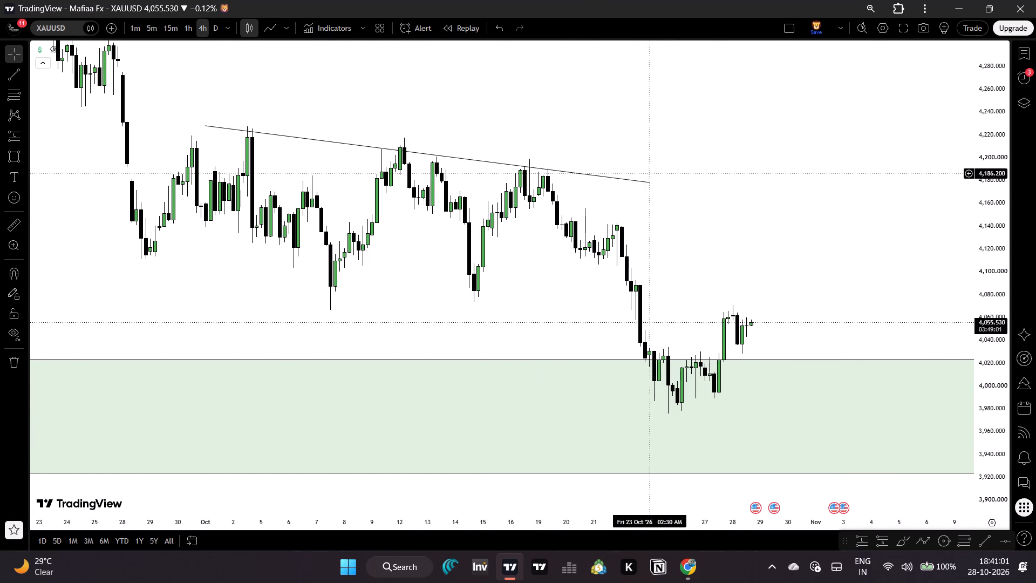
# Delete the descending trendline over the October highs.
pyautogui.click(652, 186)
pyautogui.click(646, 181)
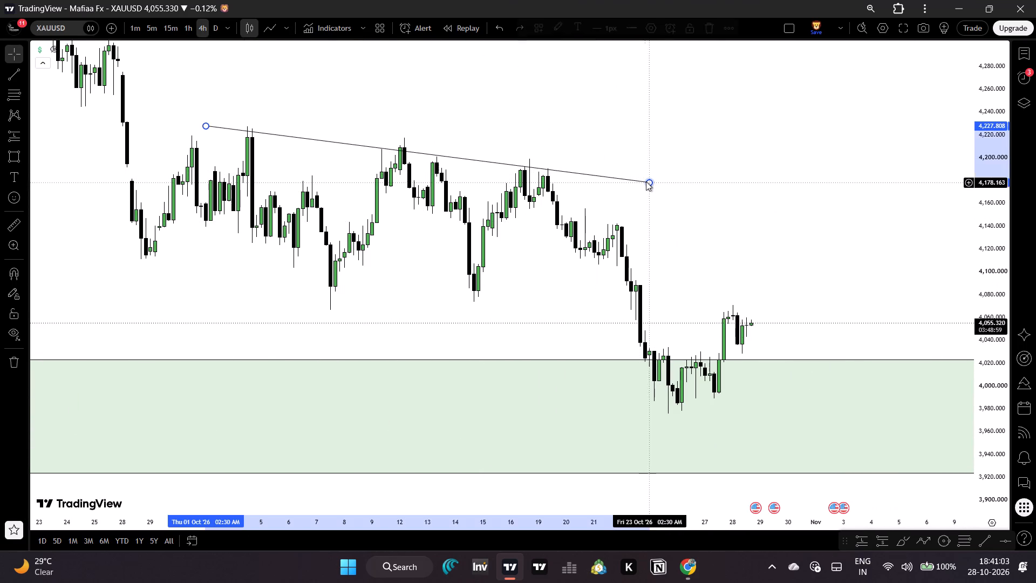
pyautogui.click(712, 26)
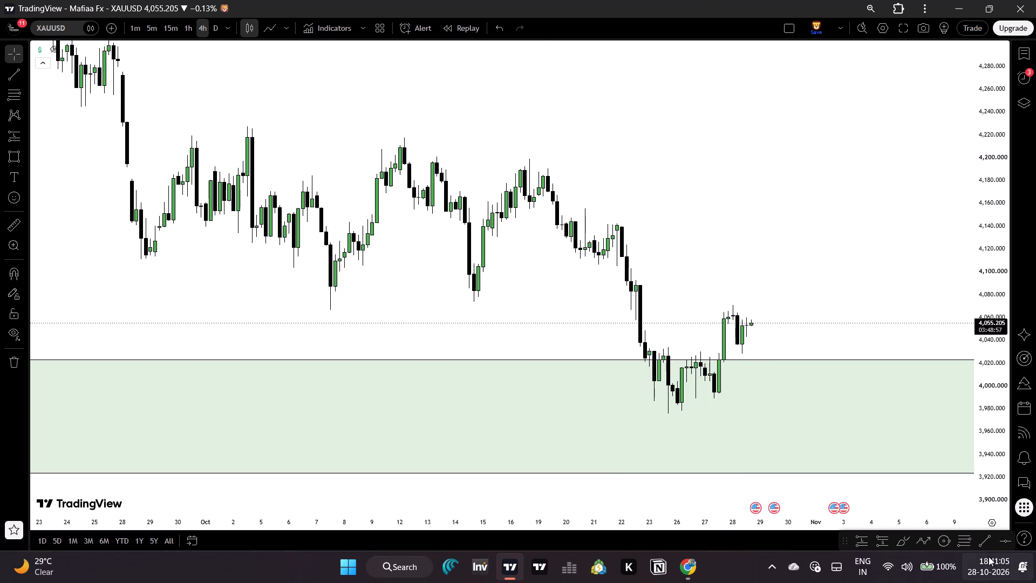
# Draw a horizontal trendline at about 4,067.5 from the 7 October low to the 22 October candles.
pyautogui.click(989, 538)
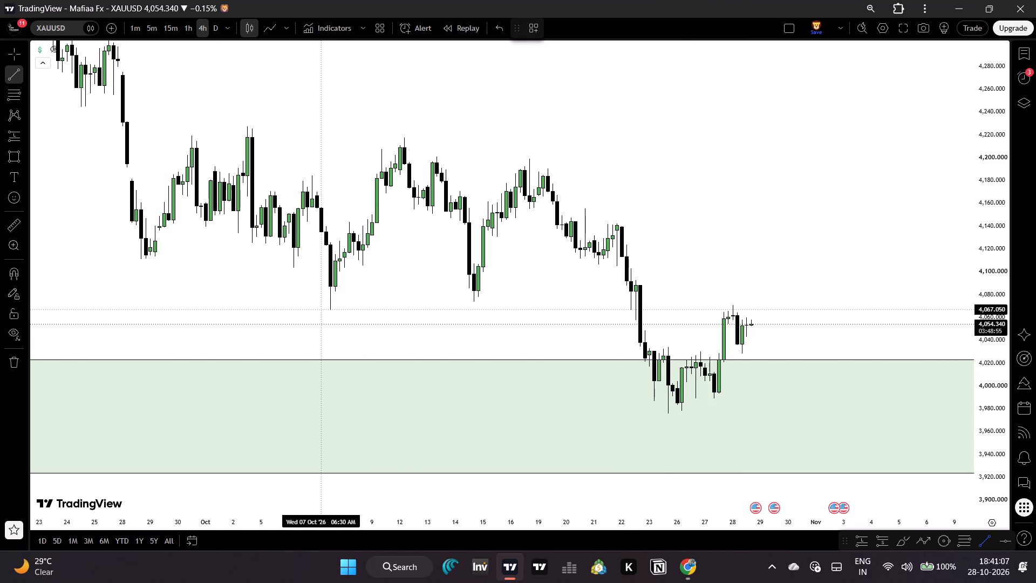
pyautogui.click(321, 309)
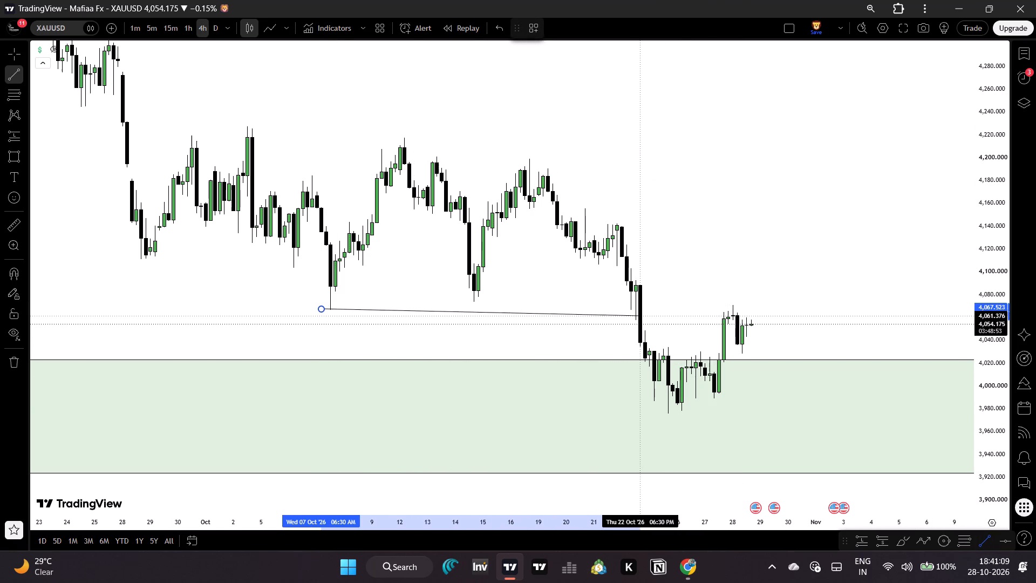
pyautogui.click(639, 309)
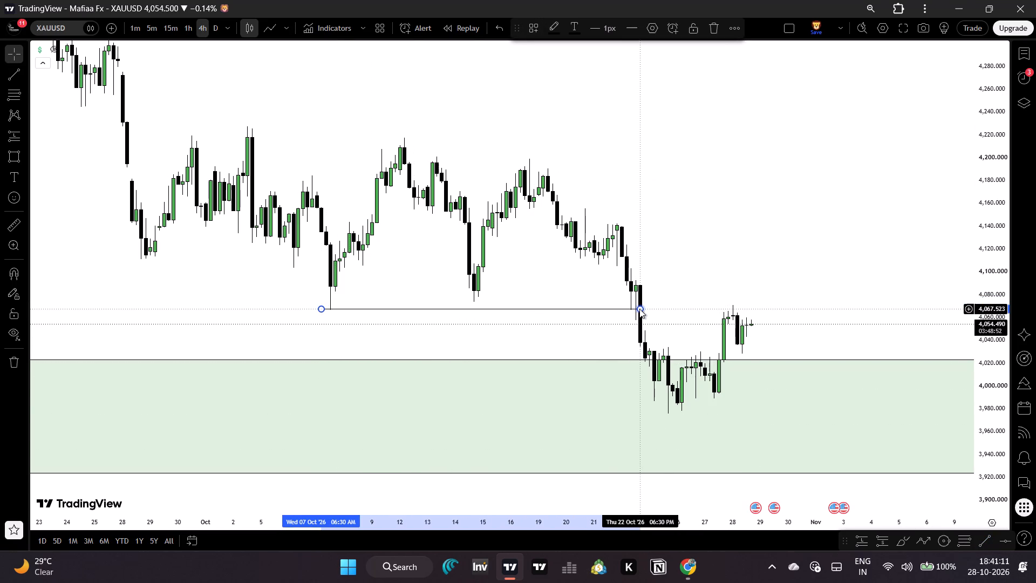
pyautogui.click(695, 307)
# Draw a rectangle zone from about 4,125.7 down to 4,067 starting on 7 October, and fill it pink.
pyautogui.moveTo(755, 307); pyautogui.dragTo(666, 307)
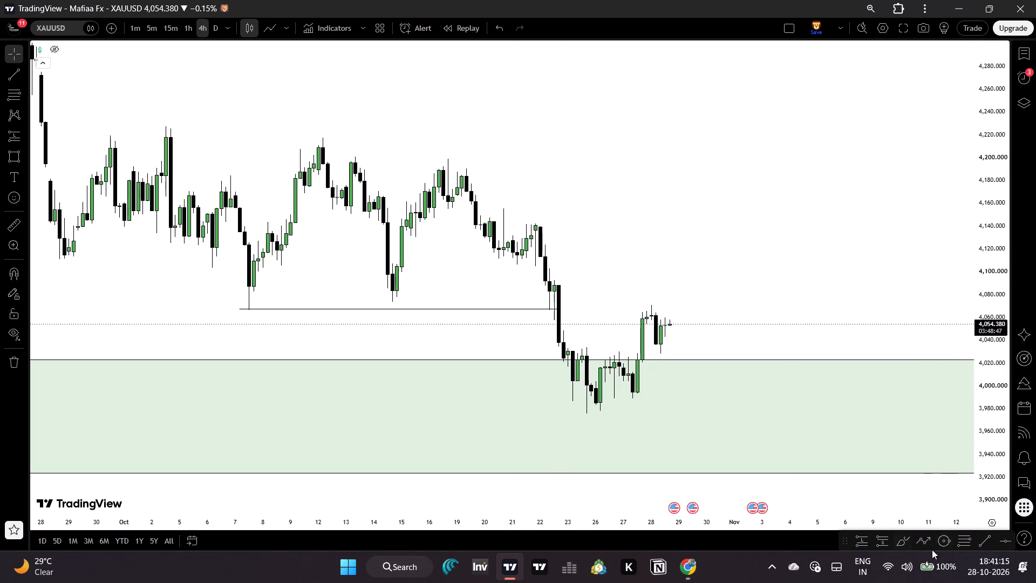
pyautogui.click(0, 157)
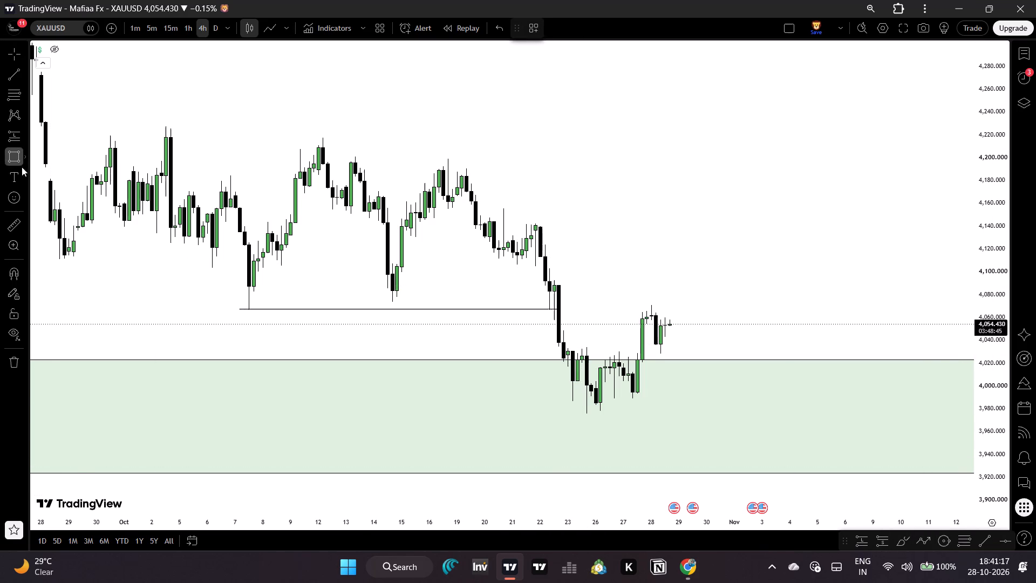
pyautogui.click(246, 242)
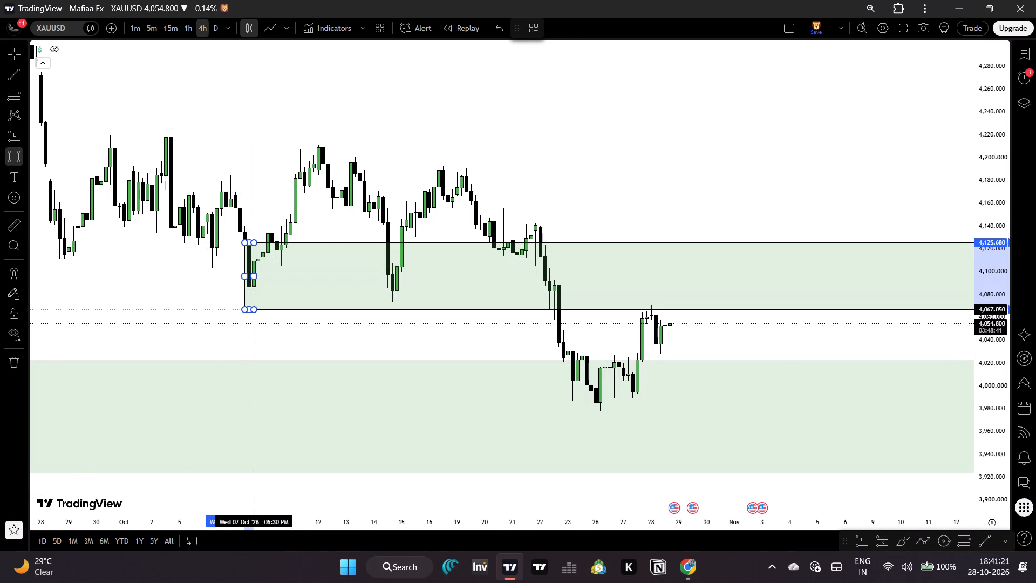
pyautogui.click(252, 309)
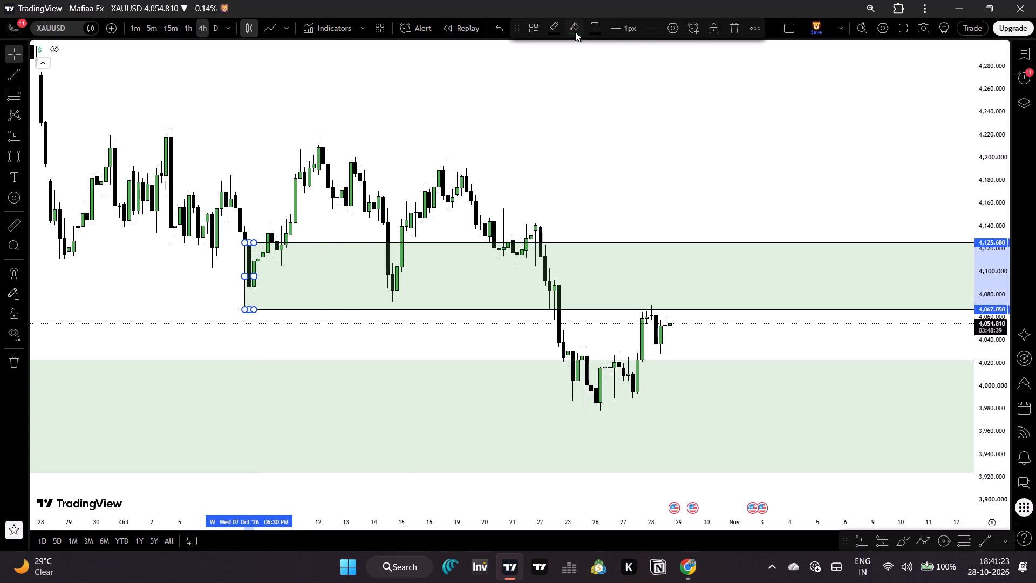
pyautogui.click(575, 32)
pyautogui.click(572, 65)
pyautogui.click(564, 98)
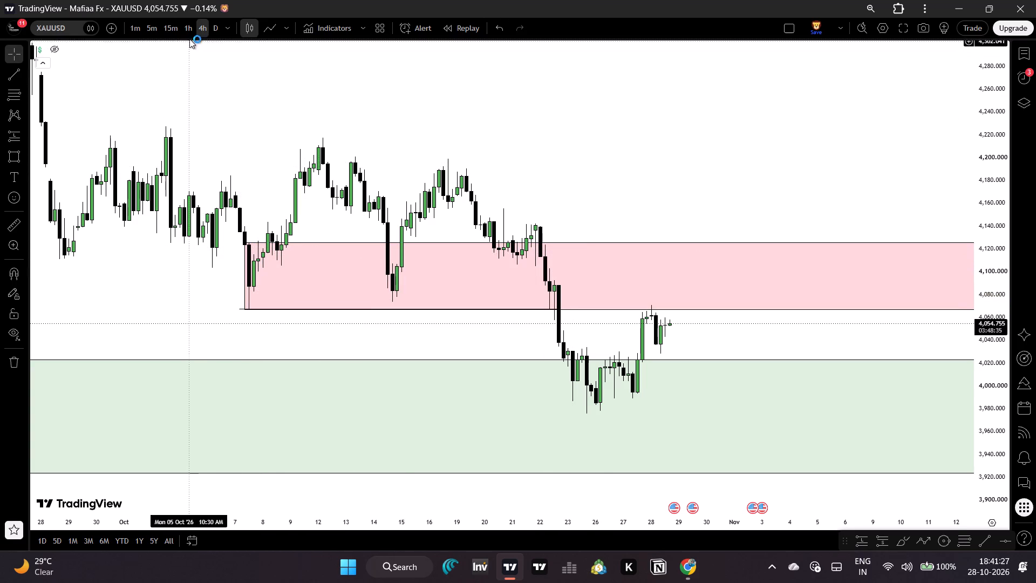
# Draw a second rectangle zone at the 12 October high, between about 4,188.6 and 4,211.7.
pyautogui.click(10, 151)
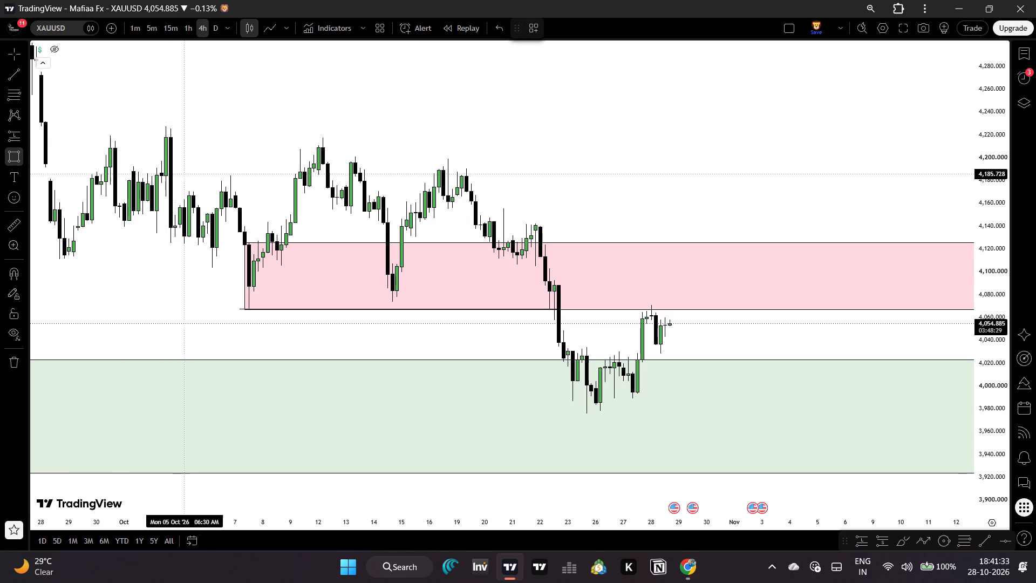
pyautogui.click(317, 171)
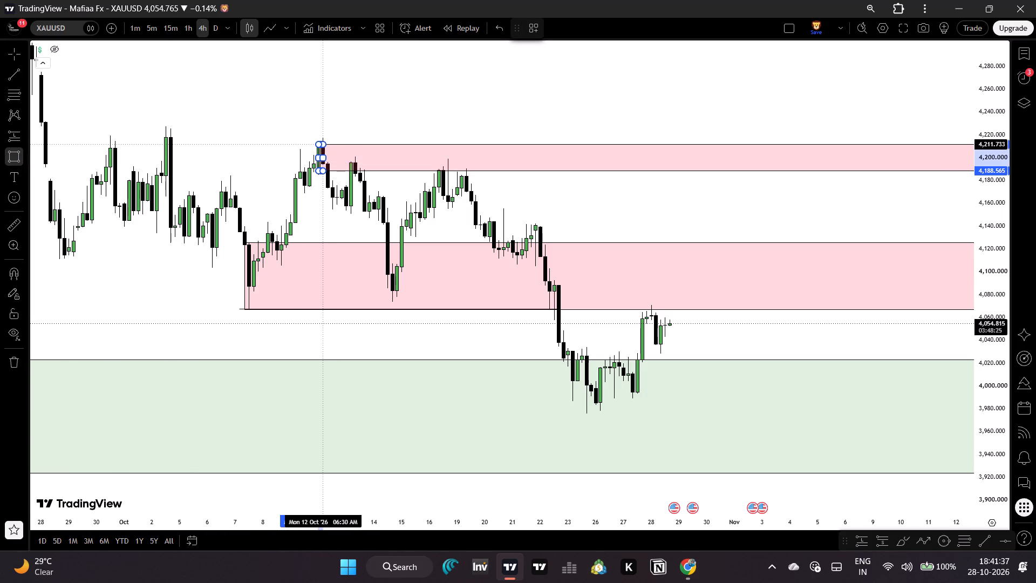
pyautogui.click(322, 144)
pyautogui.click(325, 125)
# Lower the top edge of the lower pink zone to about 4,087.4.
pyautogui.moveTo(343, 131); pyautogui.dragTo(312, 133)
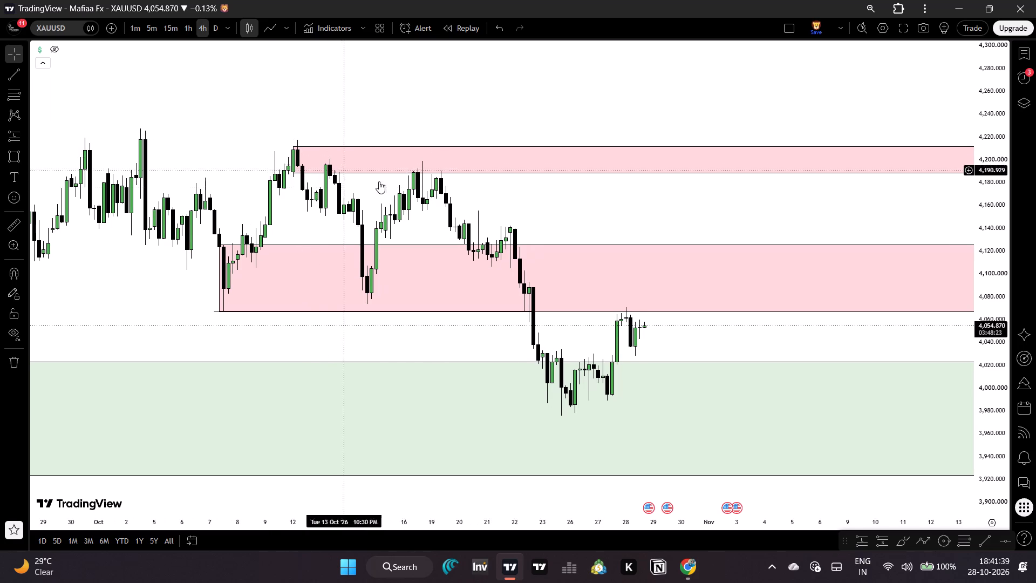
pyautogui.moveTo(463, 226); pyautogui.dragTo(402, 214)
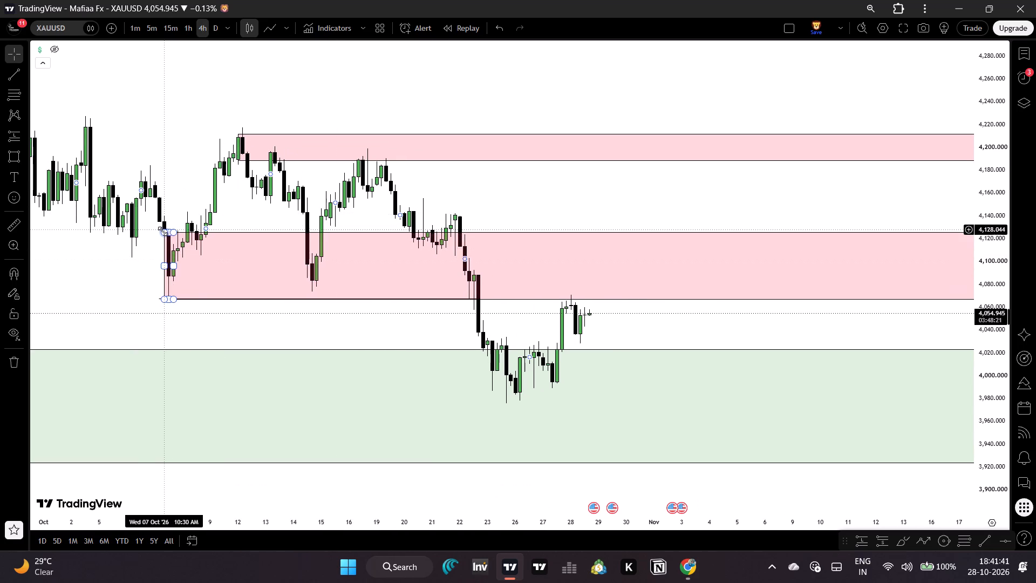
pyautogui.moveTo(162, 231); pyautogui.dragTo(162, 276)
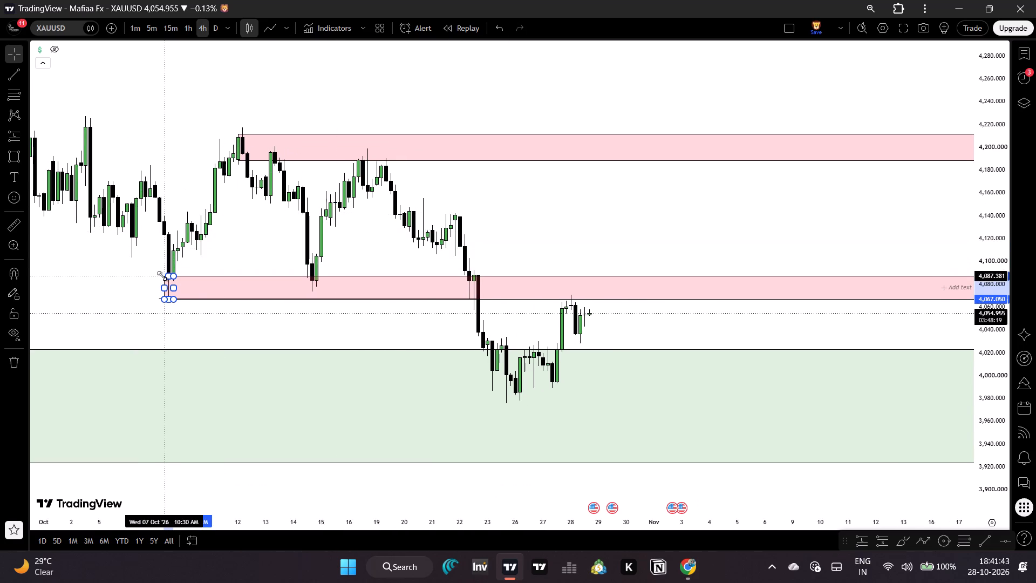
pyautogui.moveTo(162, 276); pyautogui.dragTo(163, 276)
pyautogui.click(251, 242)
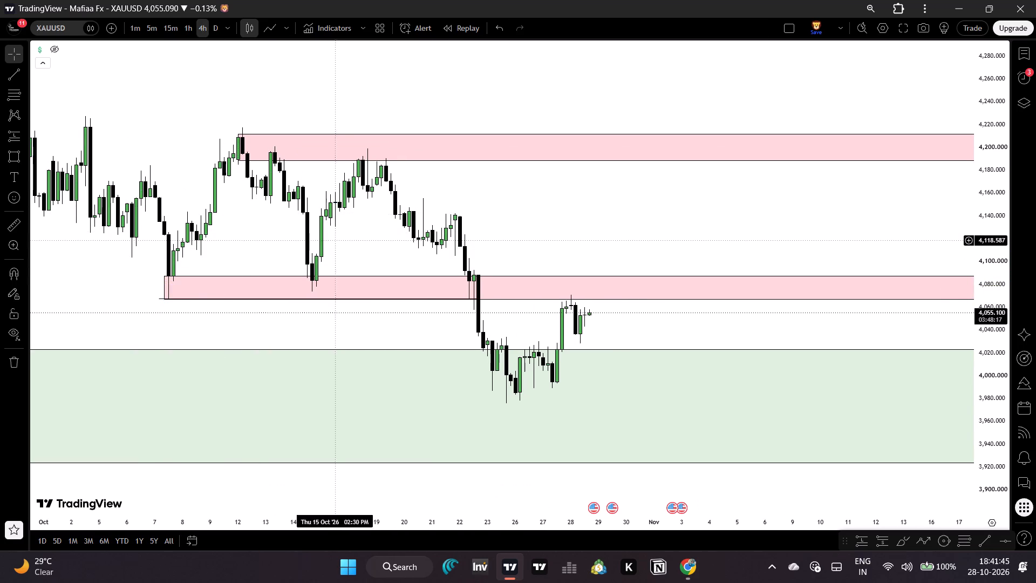
# Extend the bottom edge of the upper pink zone down to about 4,184.8.
pyautogui.moveTo(373, 250); pyautogui.dragTo(338, 254)
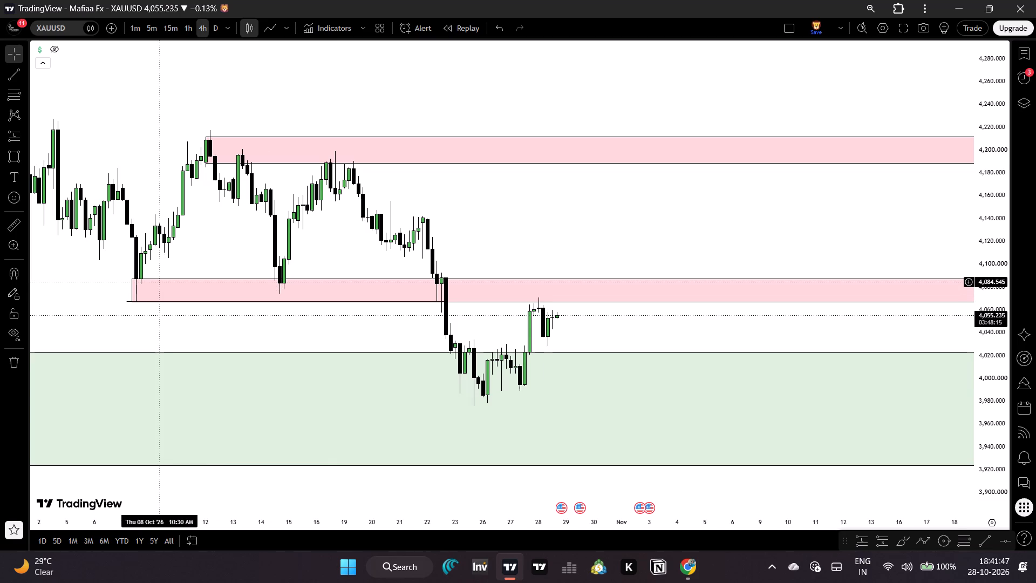
pyautogui.click(204, 164)
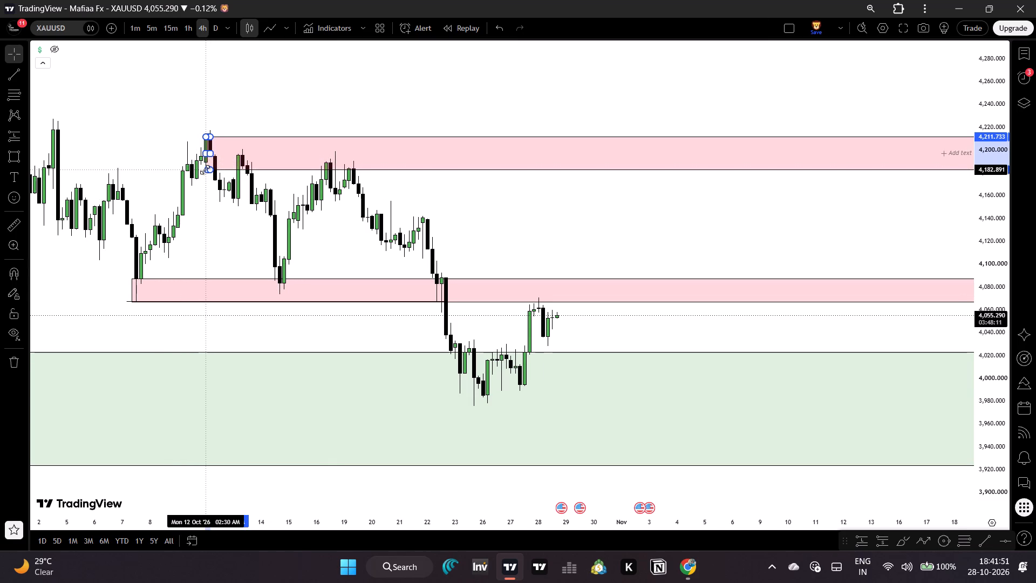
pyautogui.click(261, 249)
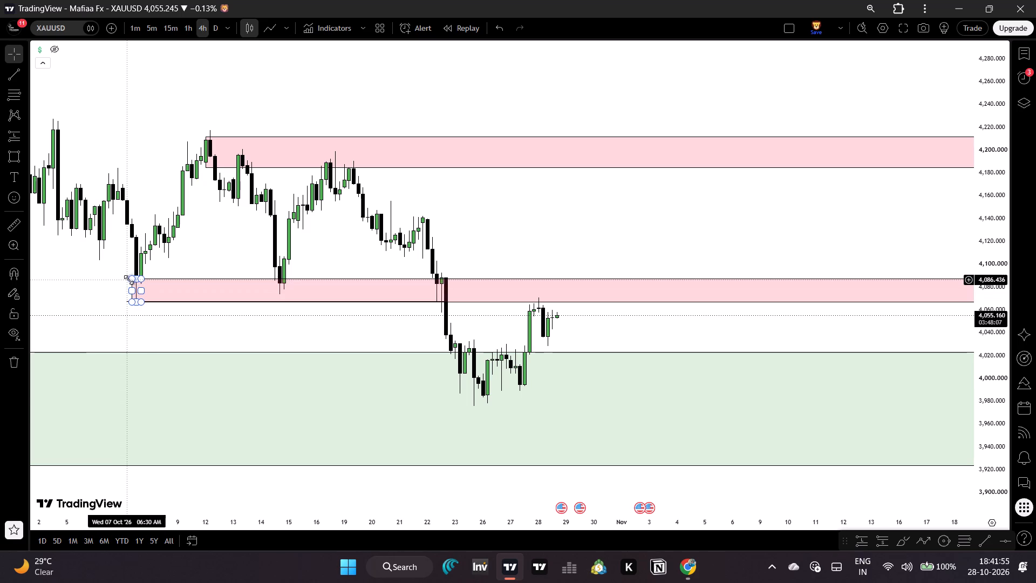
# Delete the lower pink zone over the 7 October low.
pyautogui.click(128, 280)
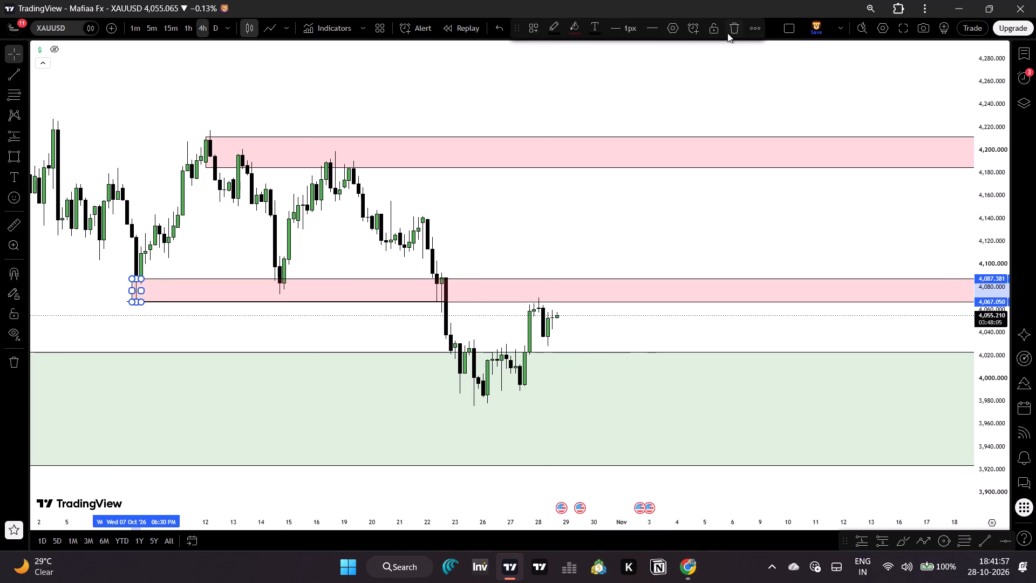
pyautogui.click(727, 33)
# Draw a new pink rectangle zone from about 4,088.3 down to 4,067.5, starting on 1 October.
pyautogui.moveTo(451, 257); pyautogui.dragTo(585, 230)
pyautogui.moveTo(605, 527); pyautogui.dragTo(622, 523)
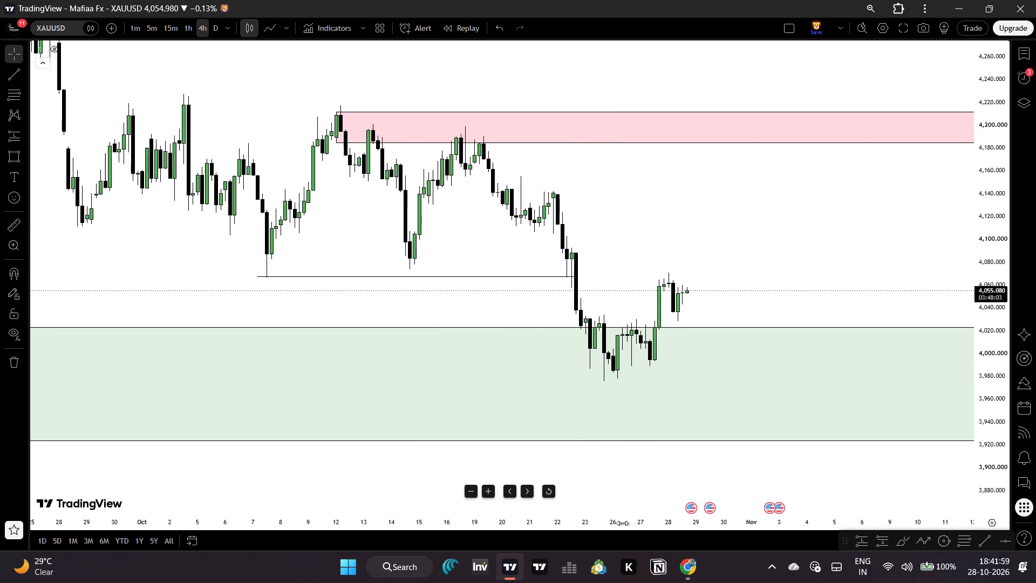
pyautogui.moveTo(622, 523); pyautogui.dragTo(763, 505)
pyautogui.moveTo(815, 252); pyautogui.dragTo(419, 262)
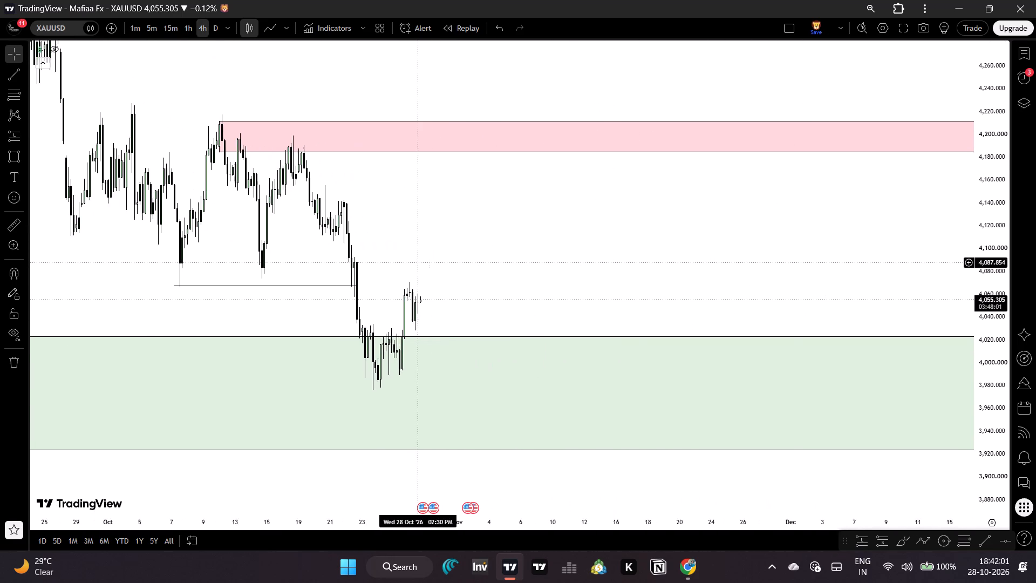
pyautogui.moveTo(419, 262); pyautogui.dragTo(418, 261)
pyautogui.moveTo(423, 266); pyautogui.dragTo(474, 302)
pyautogui.moveTo(338, 223); pyautogui.dragTo(396, 222)
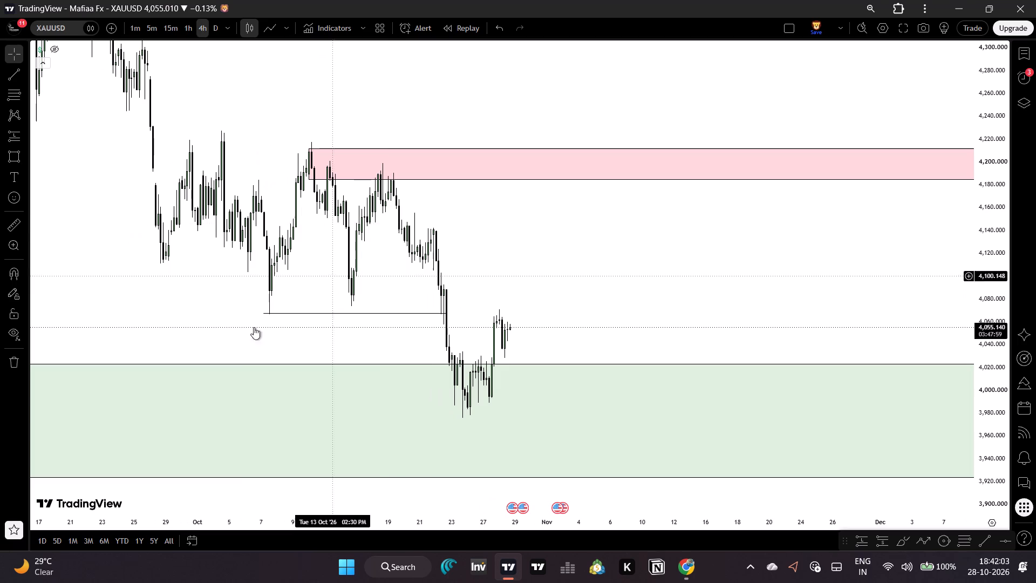
pyautogui.click(6, 159)
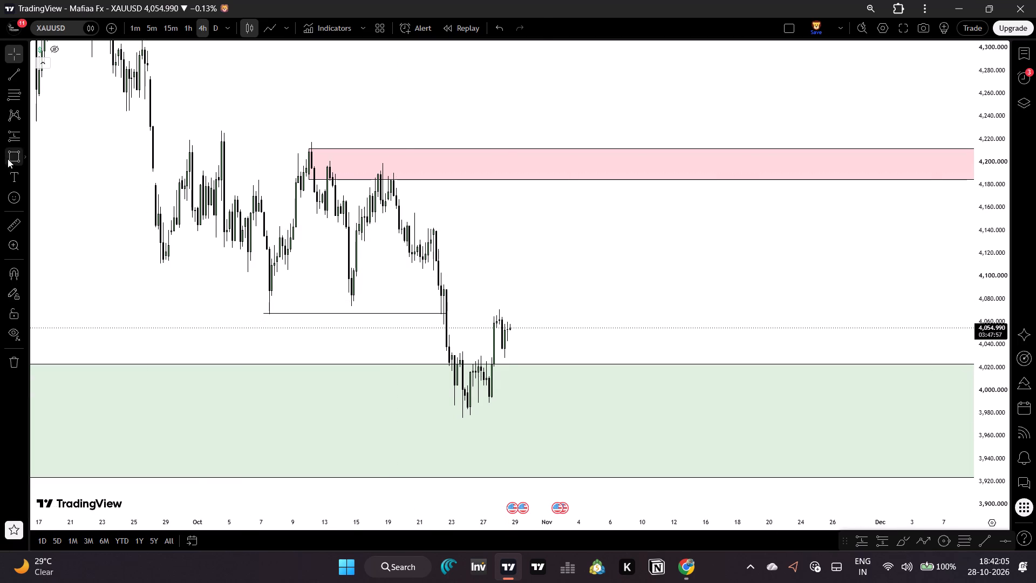
pyautogui.click(202, 289)
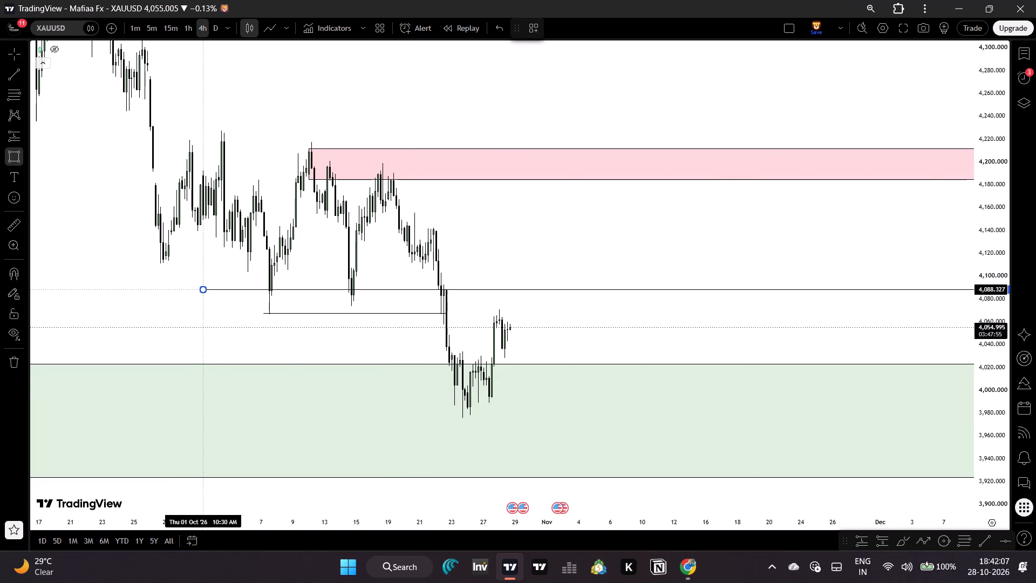
pyautogui.click(203, 313)
pyautogui.click(435, 223)
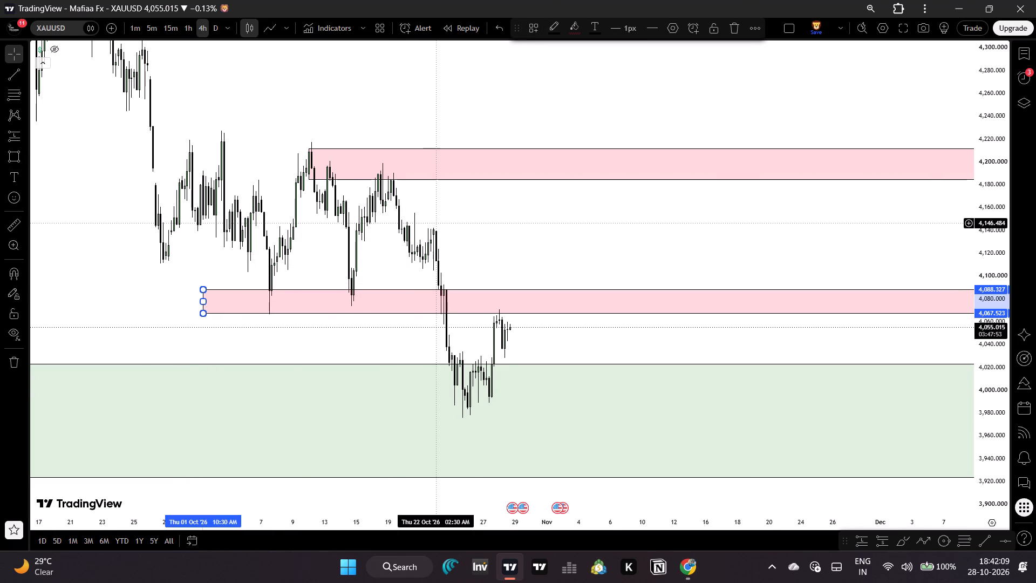
# Switch the chart to the 1-hour timeframe and show the latest candles.
pyautogui.click(192, 33)
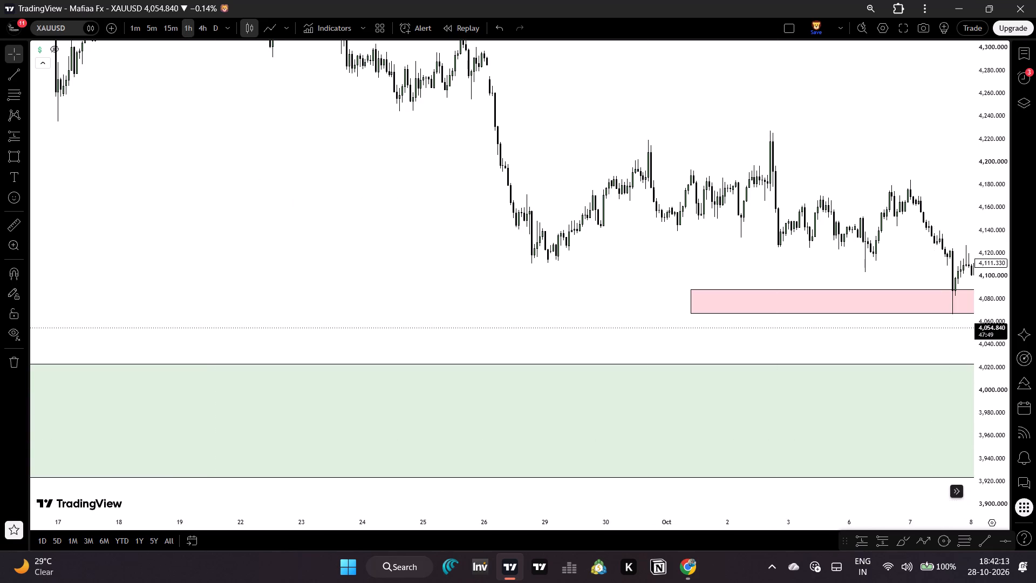
pyautogui.click(960, 494)
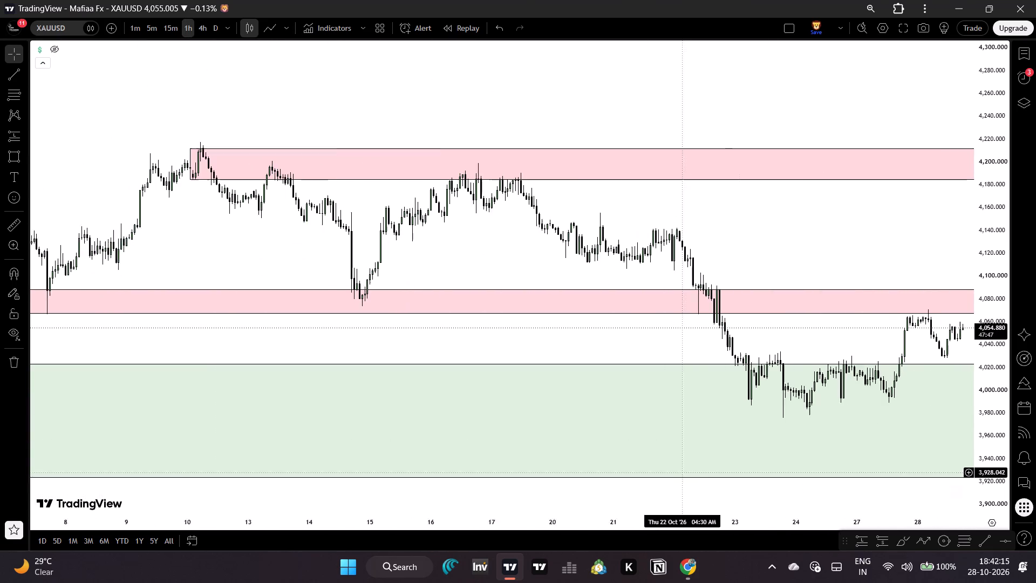
# Shorten the lower pink zone so that its left edge starts at the 7 October low.
pyautogui.moveTo(979, 477); pyautogui.dragTo(938, 262)
pyautogui.moveTo(449, 268); pyautogui.dragTo(630, 273)
pyautogui.moveTo(342, 254); pyautogui.dragTo(609, 246)
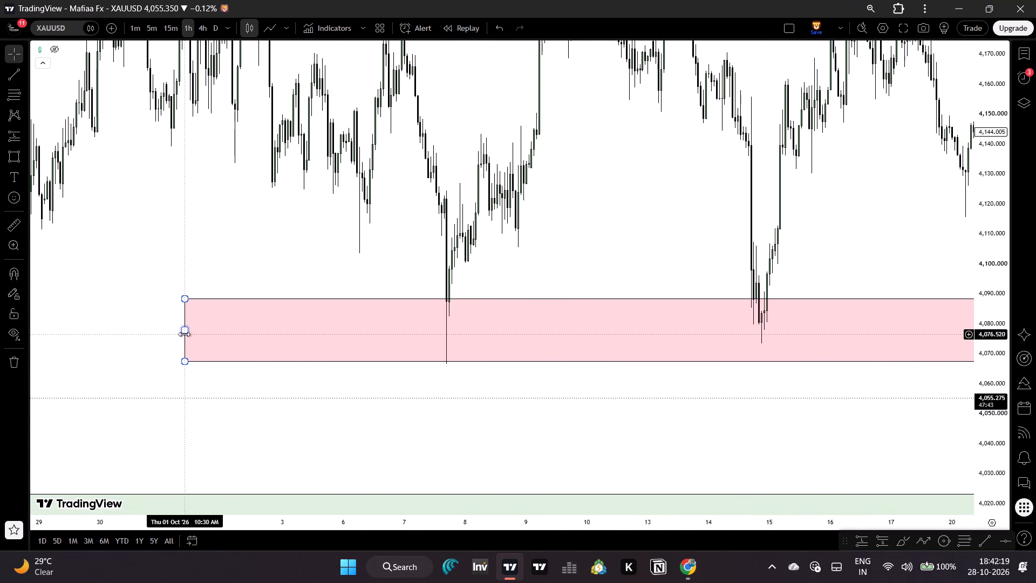
pyautogui.moveTo(183, 333); pyautogui.dragTo(447, 352)
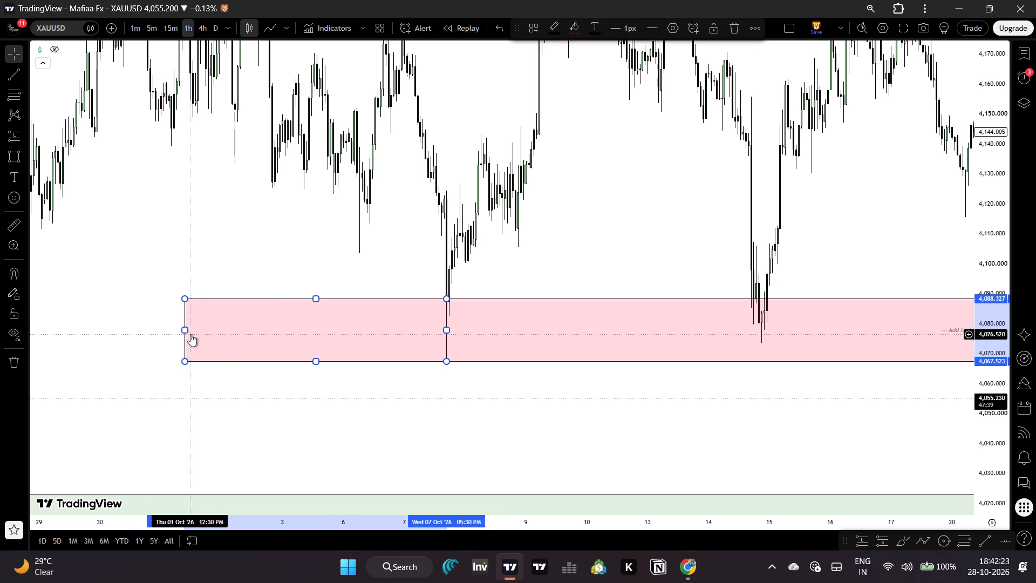
pyautogui.moveTo(181, 331); pyautogui.dragTo(440, 329)
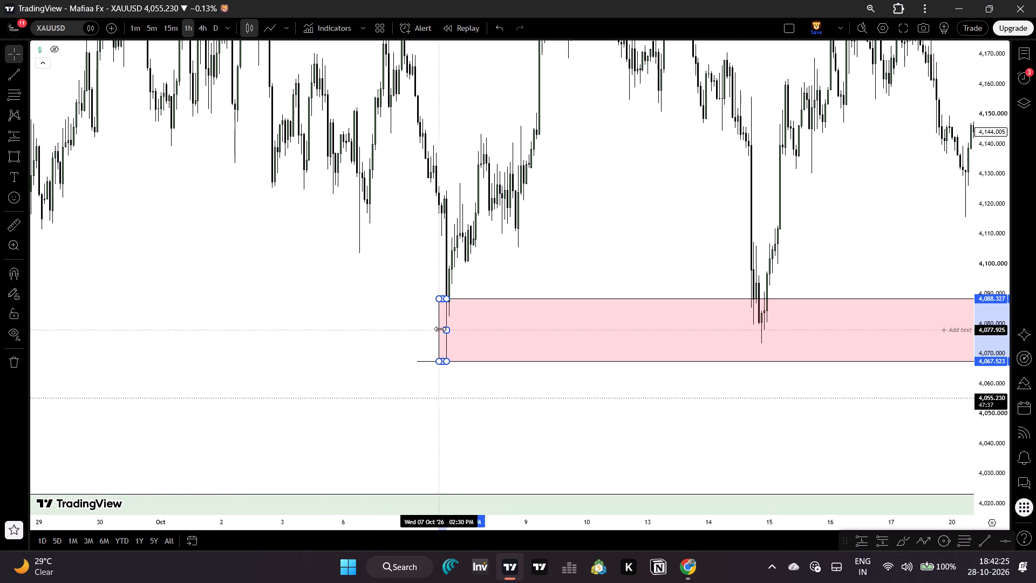
pyautogui.moveTo(440, 329); pyautogui.dragTo(451, 329)
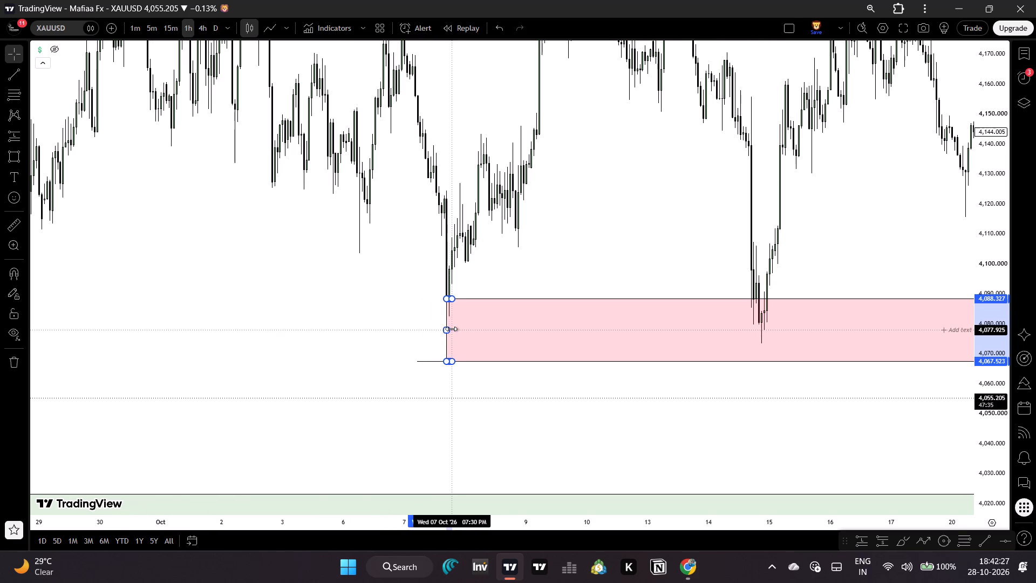
pyautogui.moveTo(451, 329); pyautogui.dragTo(446, 330)
pyautogui.click(553, 257)
# Examine the 1-hour price action around the two pink zones and the green zone up to the latest candles.
pyautogui.moveTo(648, 243); pyautogui.dragTo(285, 241)
pyautogui.moveTo(754, 244); pyautogui.dragTo(663, 244)
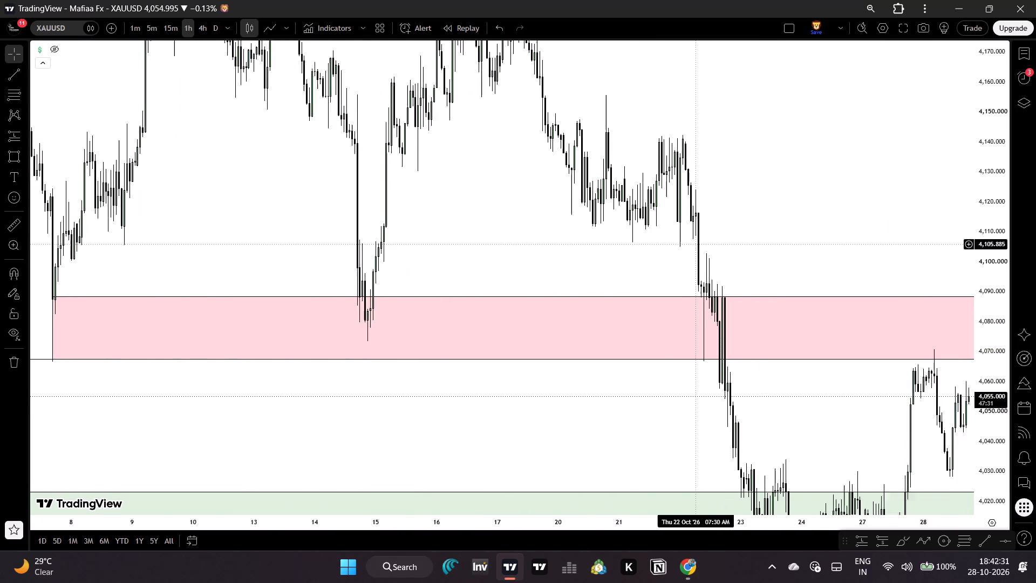
pyautogui.moveTo(663, 244); pyautogui.dragTo(597, 244)
pyautogui.moveTo(1003, 208); pyautogui.dragTo(984, 357)
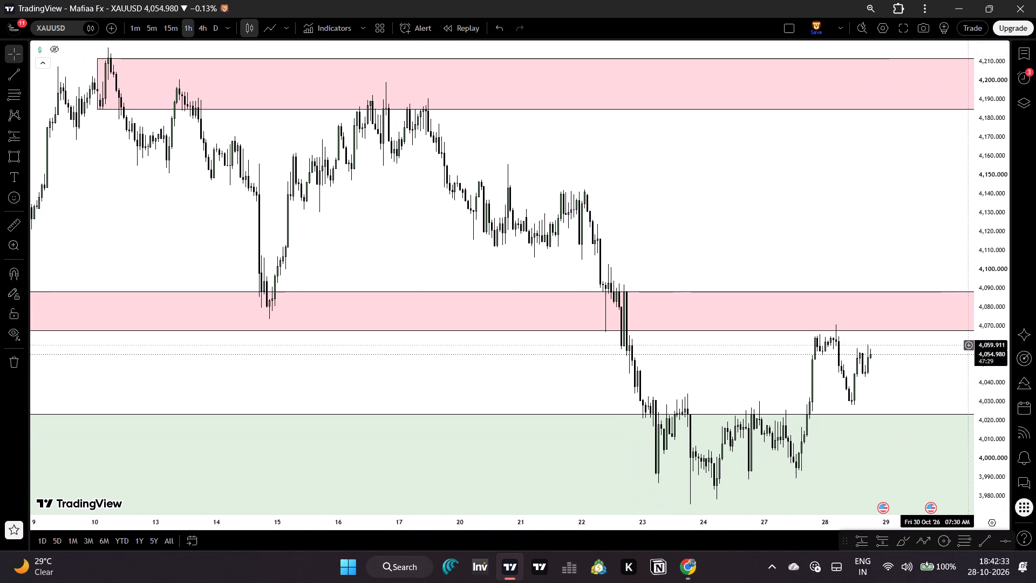
pyautogui.moveTo(838, 235); pyautogui.dragTo(838, 202)
pyautogui.moveTo(989, 189); pyautogui.dragTo(980, 237)
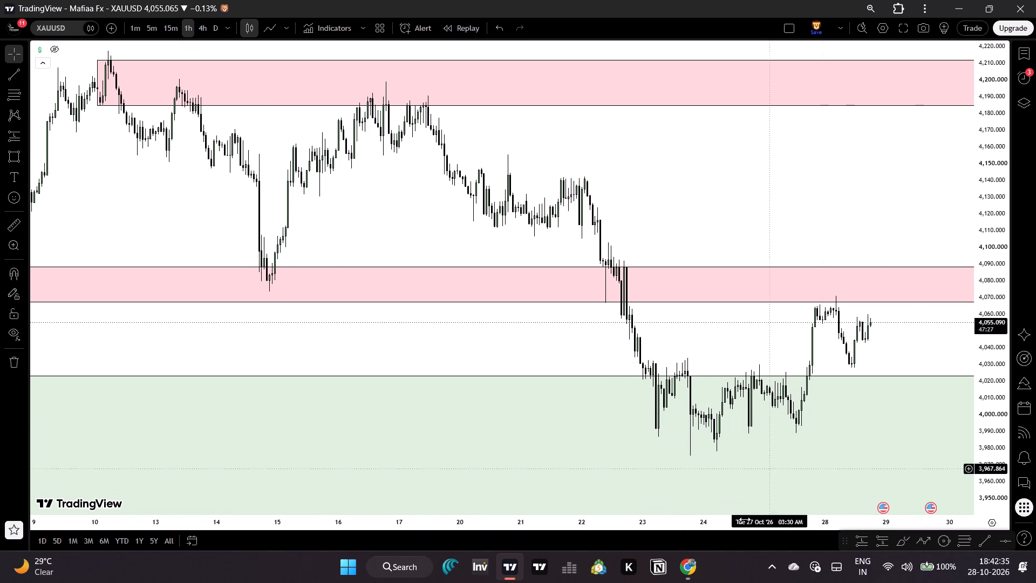
pyautogui.moveTo(736, 527); pyautogui.dragTo(781, 524)
pyautogui.moveTo(710, 223); pyautogui.dragTo(549, 198)
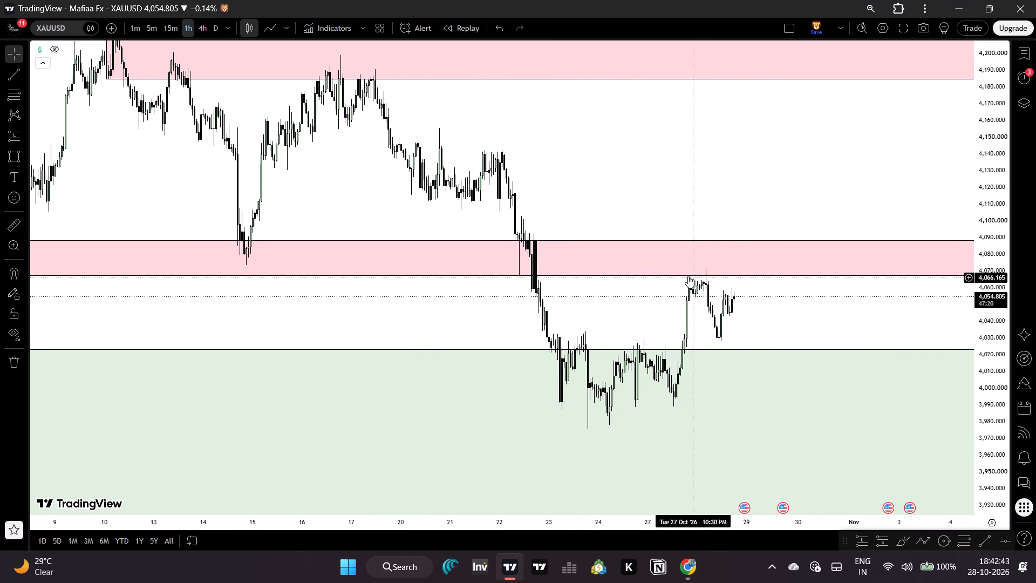
# Switch the chart to the 15-minute timeframe.
pyautogui.click(171, 30)
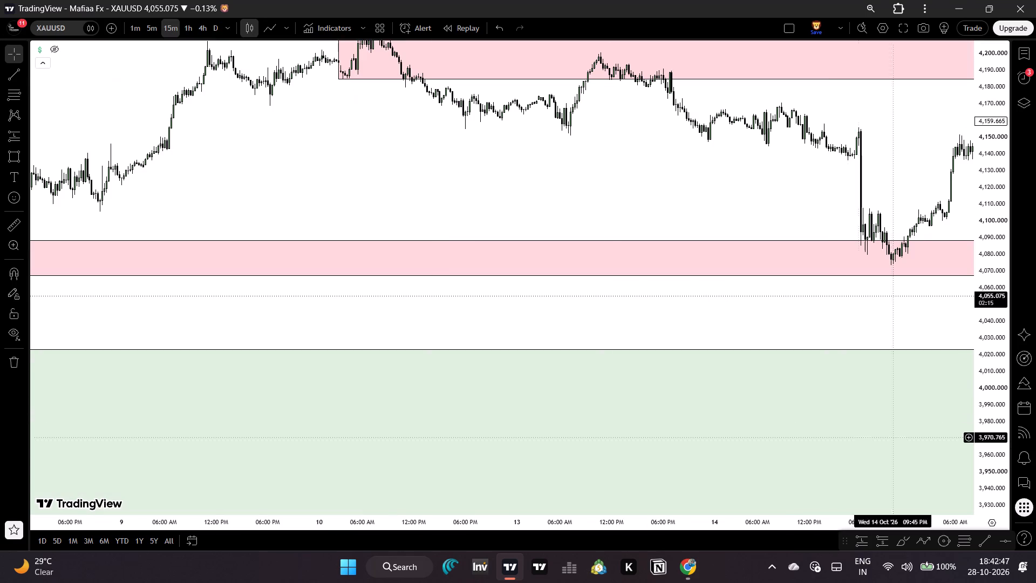
# Draw a horizontal trendline at about 3,986.6 from the 23 October morning low to the evening sell-off candle that breaks it.
pyautogui.click(954, 492)
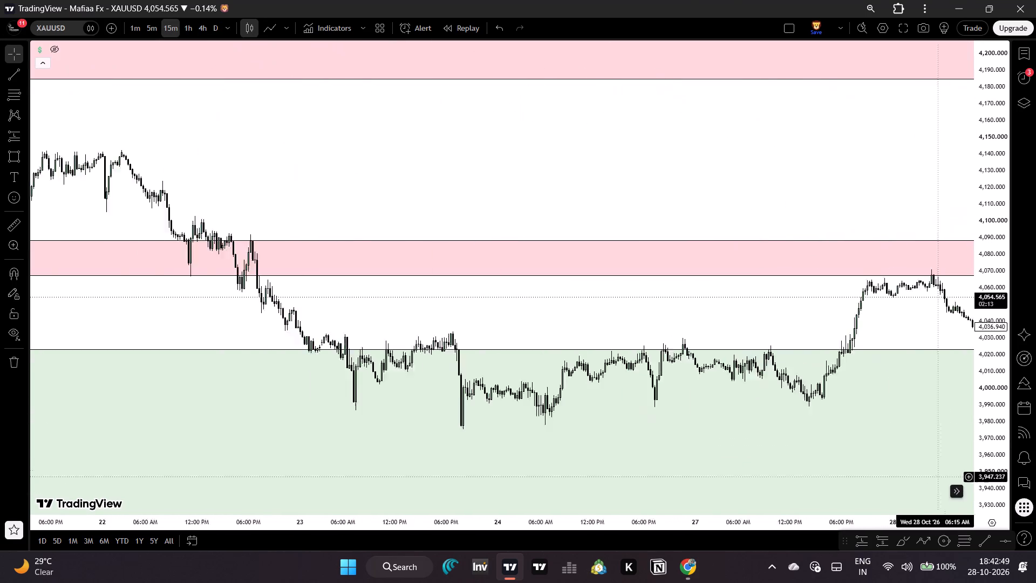
pyautogui.moveTo(781, 331); pyautogui.dragTo(492, 329)
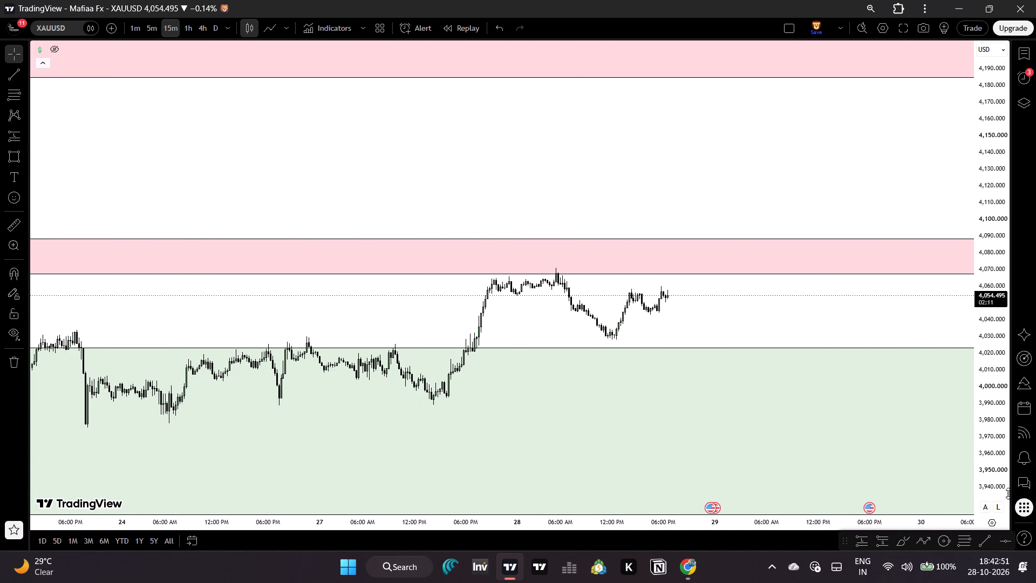
pyautogui.moveTo(1008, 493); pyautogui.dragTo(923, 240)
pyautogui.moveTo(702, 365); pyautogui.dragTo(766, 218)
pyautogui.moveTo(653, 284); pyautogui.dragTo(719, 176)
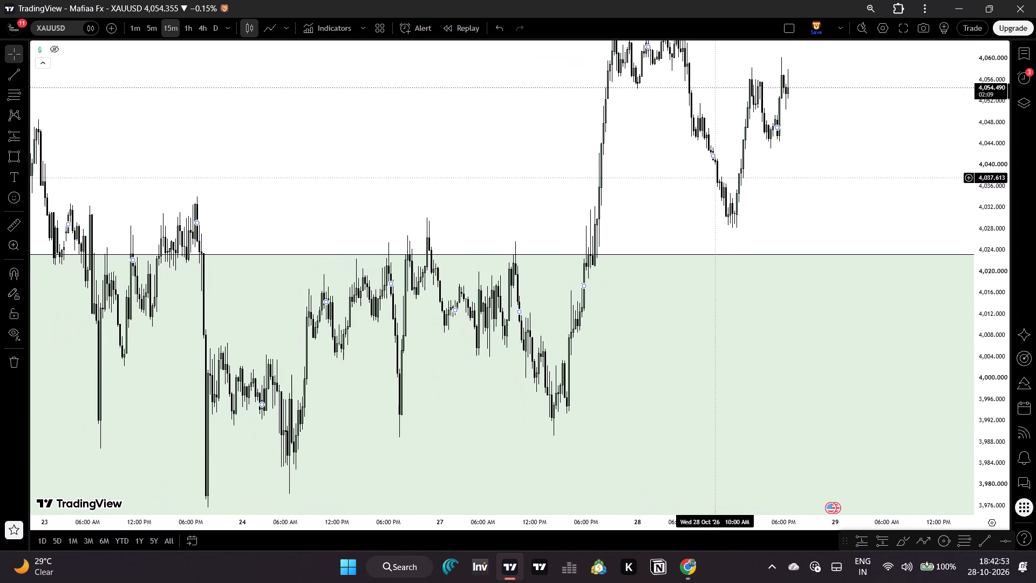
pyautogui.moveTo(719, 176); pyautogui.dragTo(719, 175)
pyautogui.moveTo(652, 197); pyautogui.dragTo(764, 192)
pyautogui.moveTo(990, 224); pyautogui.dragTo(989, 315)
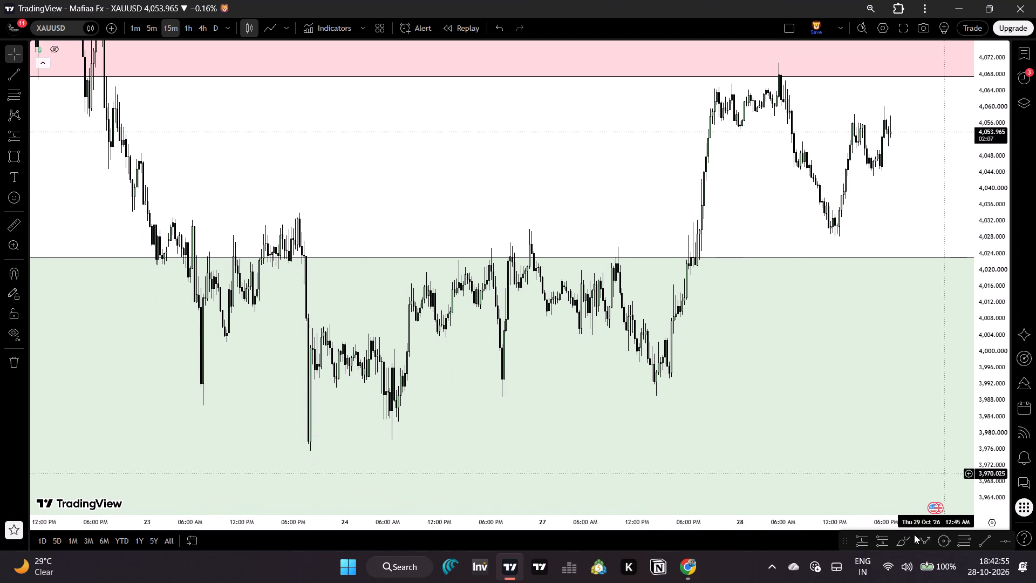
pyautogui.click(983, 548)
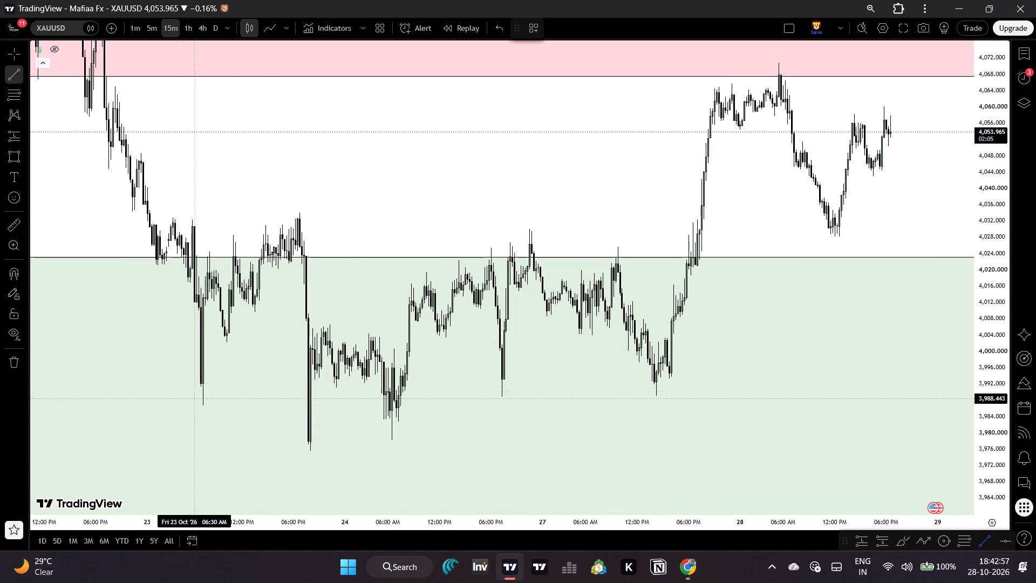
pyautogui.click(201, 406)
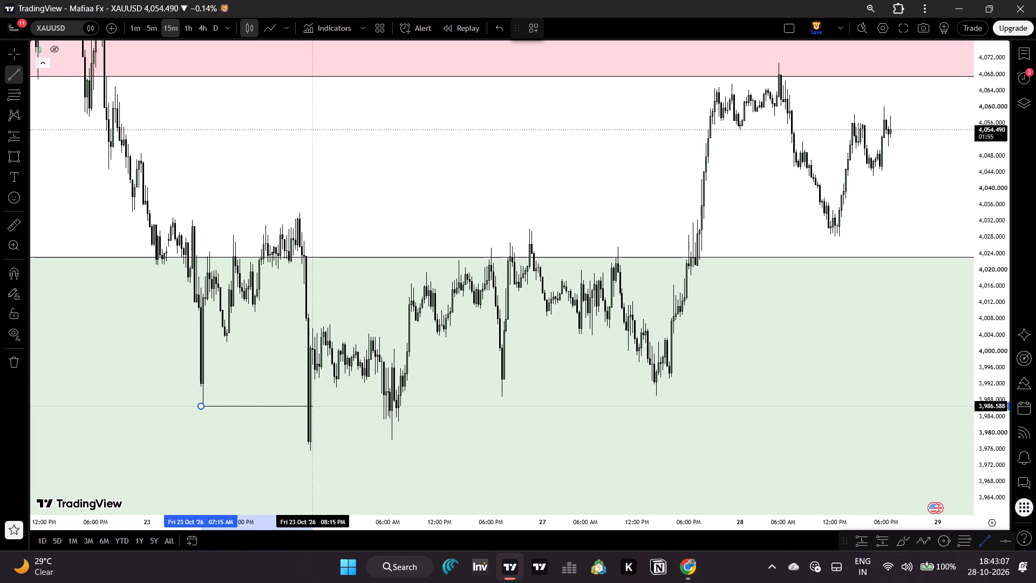
pyautogui.click(312, 406)
pyautogui.click(433, 232)
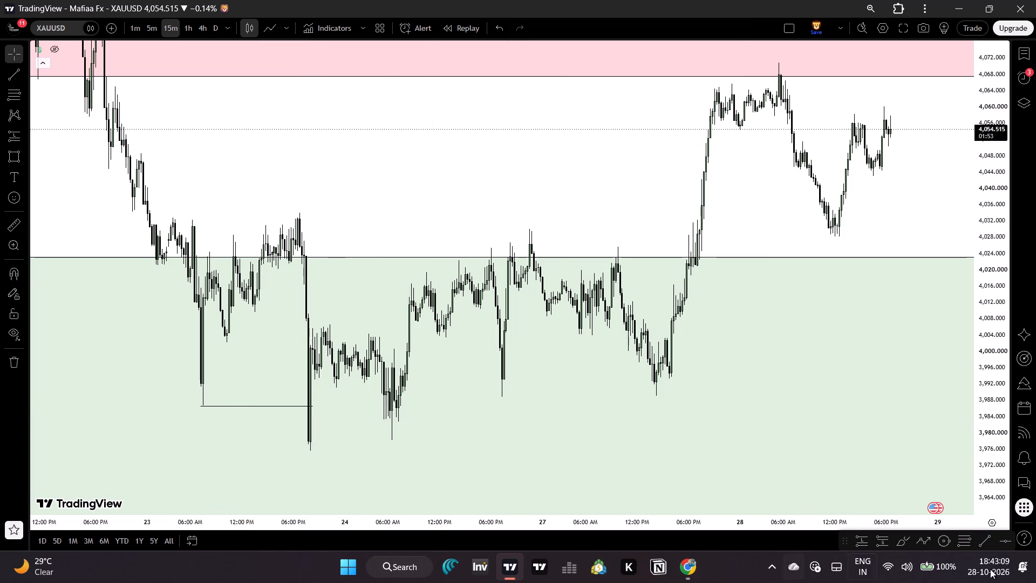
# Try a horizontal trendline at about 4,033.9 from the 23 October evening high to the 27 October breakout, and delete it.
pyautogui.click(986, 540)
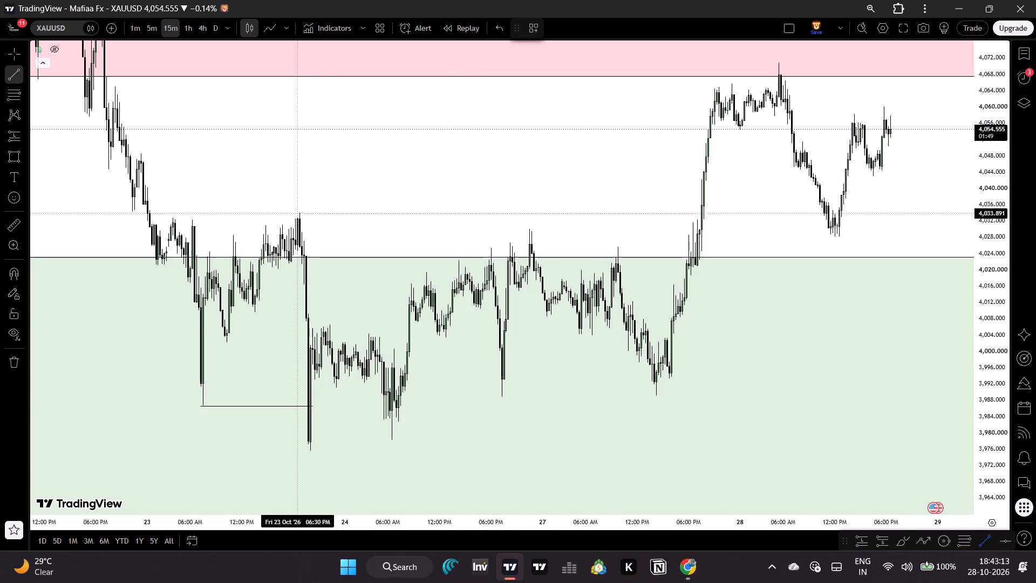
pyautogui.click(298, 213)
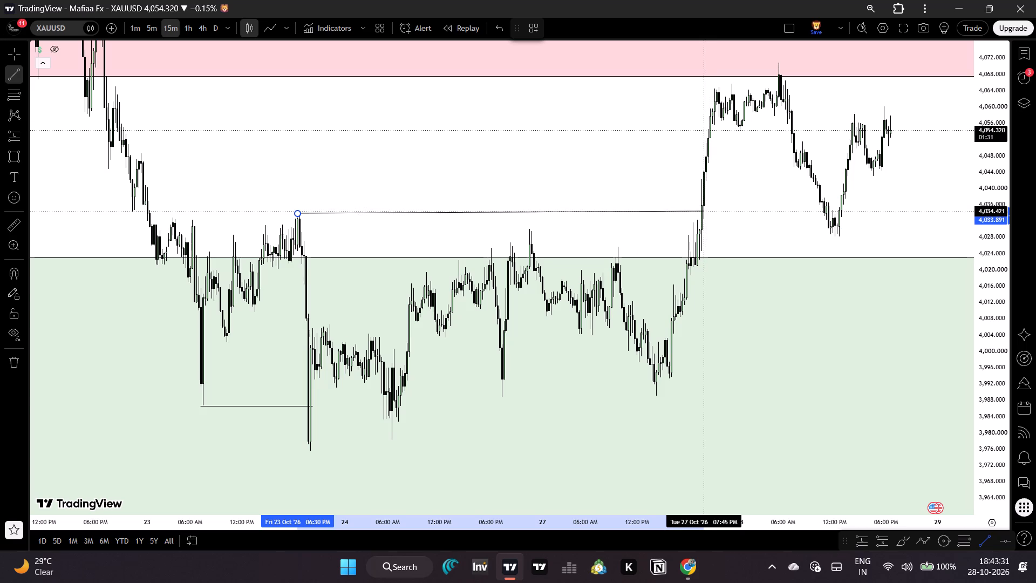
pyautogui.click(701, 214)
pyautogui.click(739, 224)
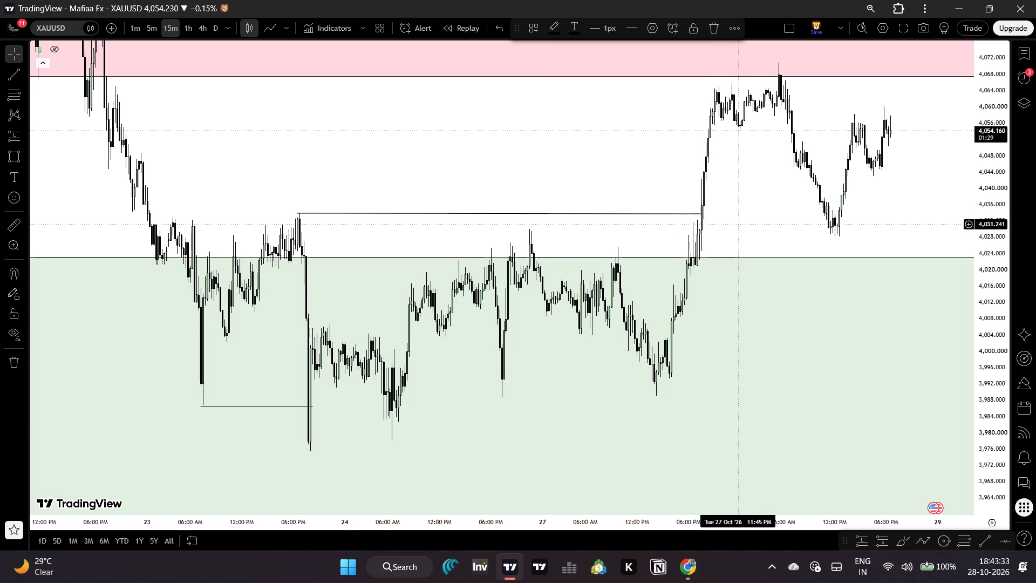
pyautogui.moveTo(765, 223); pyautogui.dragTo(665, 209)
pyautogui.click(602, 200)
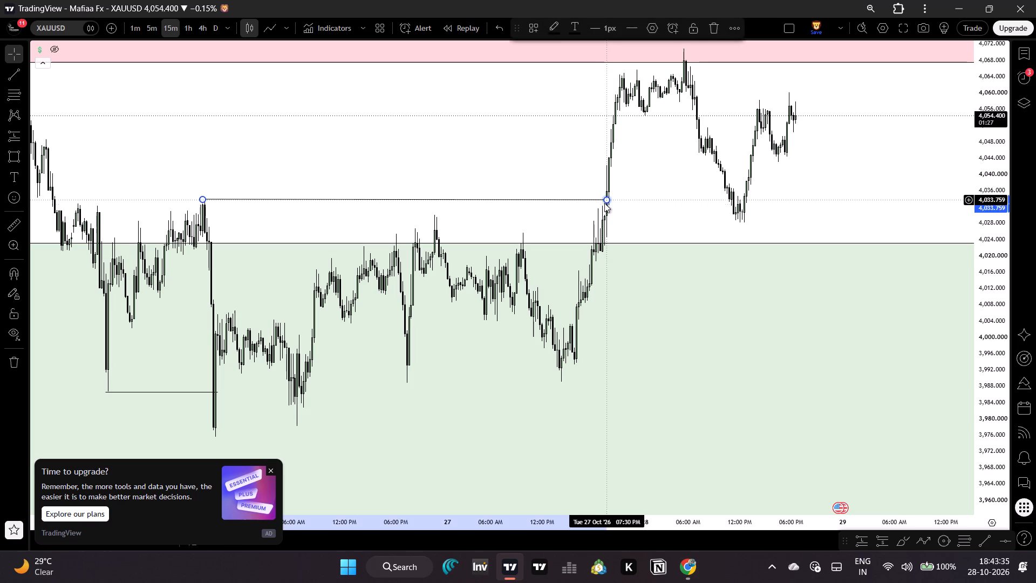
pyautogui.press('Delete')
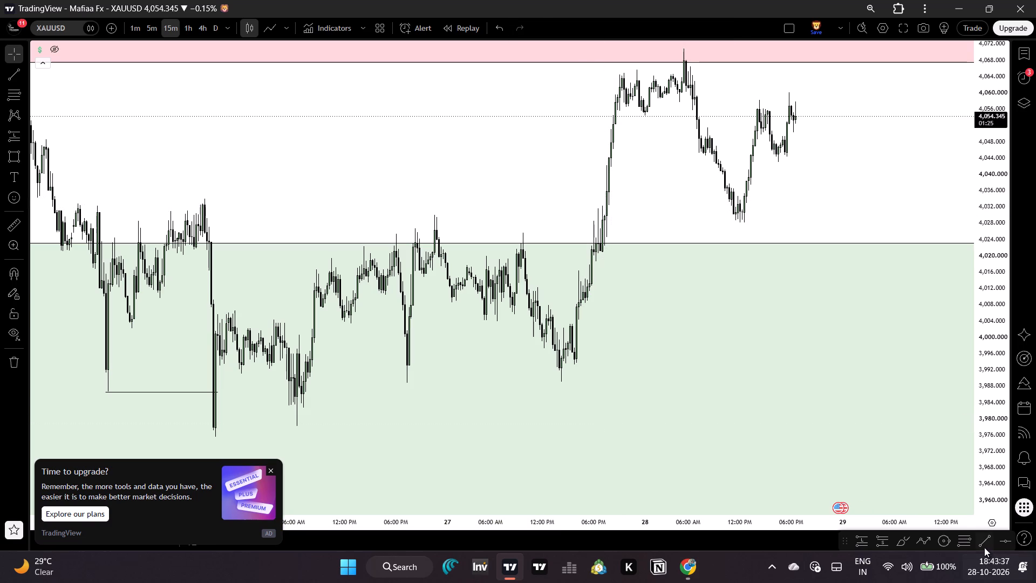
# Draw a horizontal trendline at about 4,034.0 from the 23 October evening high to the 27 October breakout candle.
pyautogui.click(984, 547)
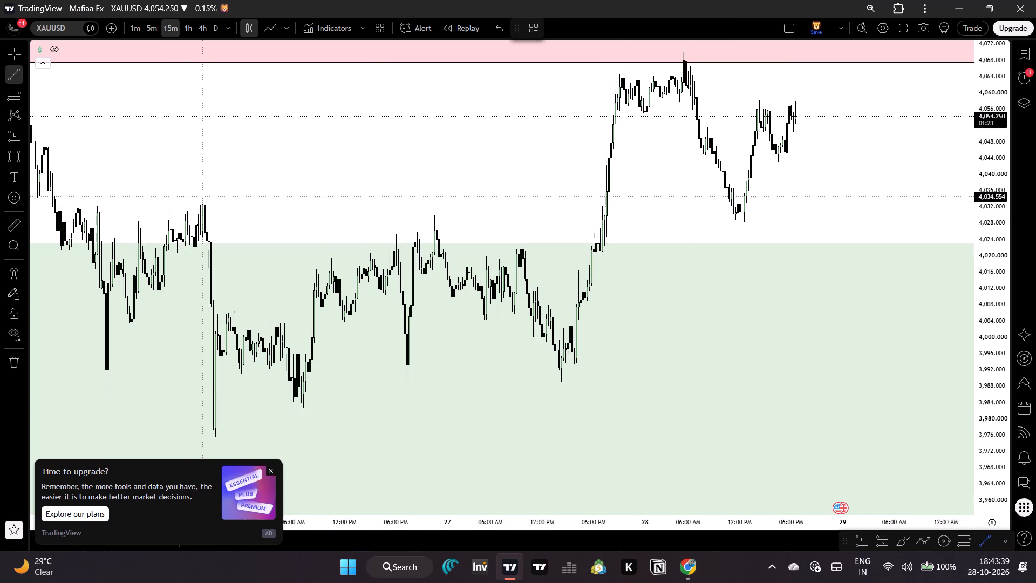
pyautogui.click(199, 199)
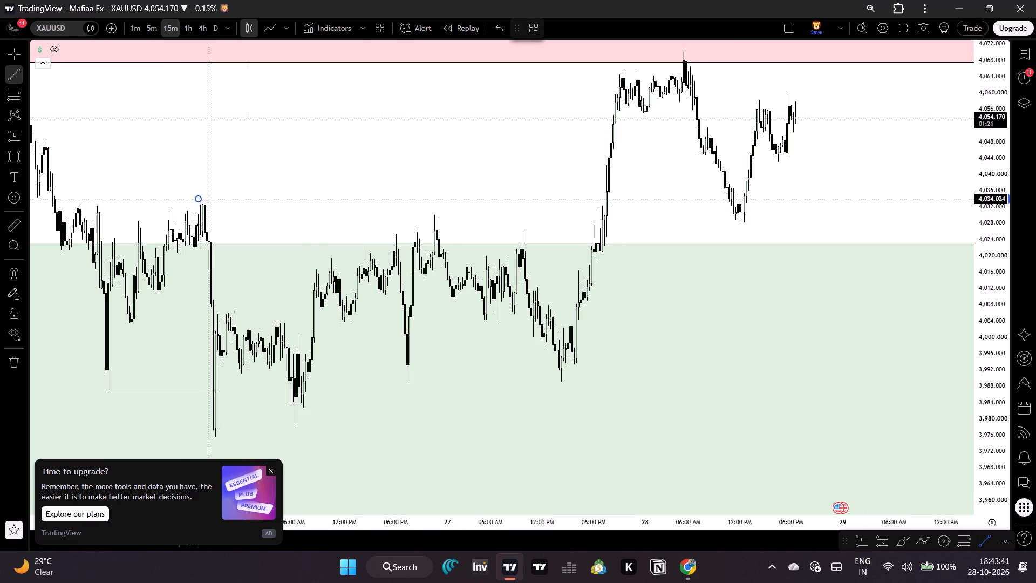
pyautogui.click(609, 199)
pyautogui.click(662, 193)
# Draw a rectangle zone from about 4,025.0 to 4,034.0 starting at the 23 October high, and fill it green.
pyautogui.moveTo(691, 209); pyautogui.dragTo(685, 175)
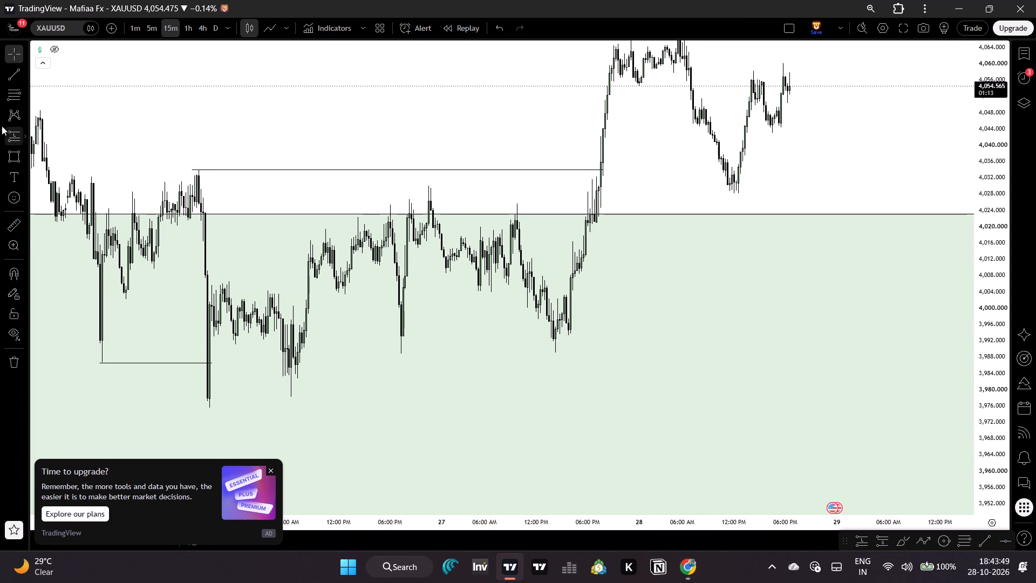
pyautogui.click(7, 155)
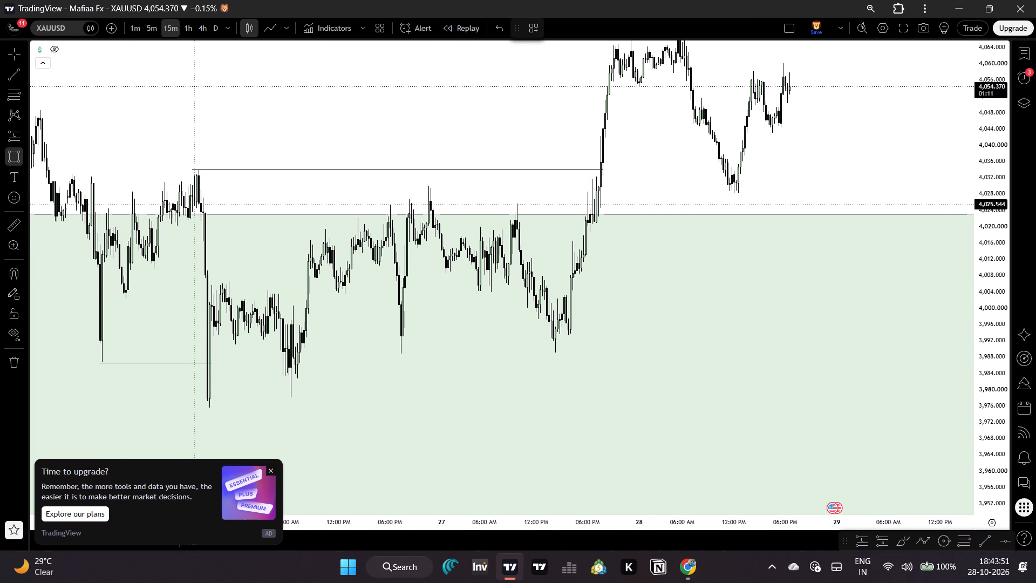
pyautogui.click(196, 206)
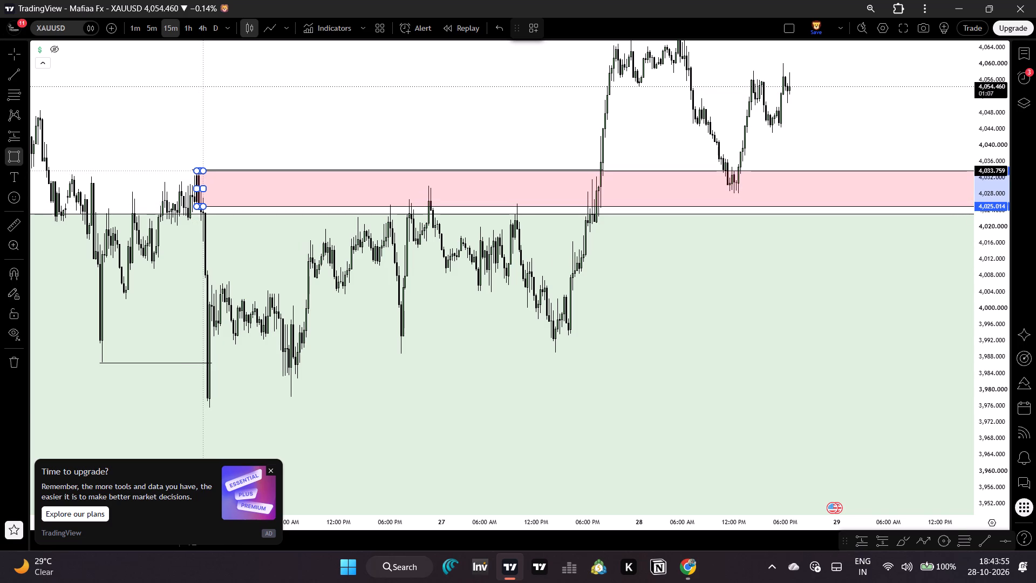
pyautogui.click(205, 170)
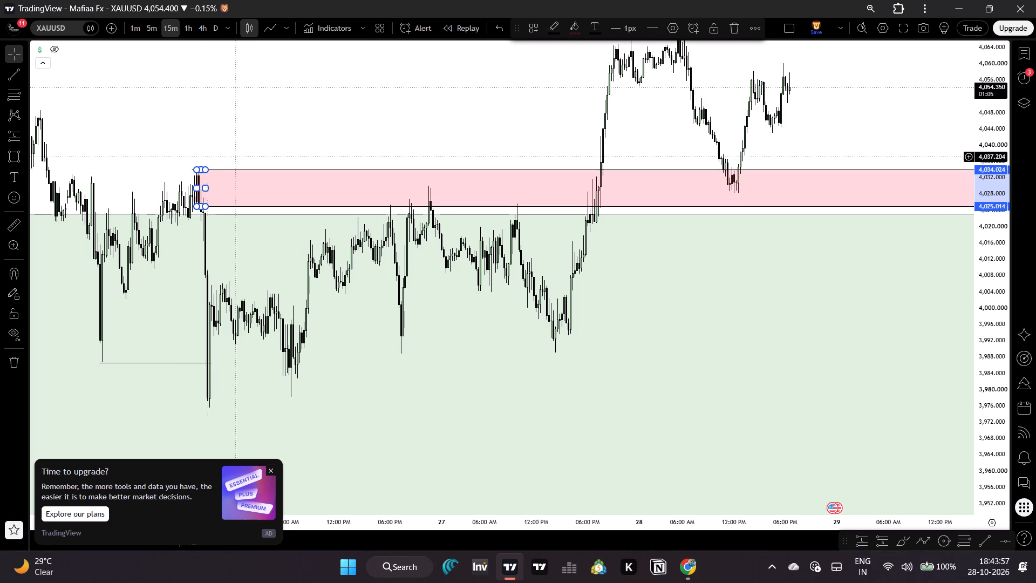
pyautogui.click(568, 28)
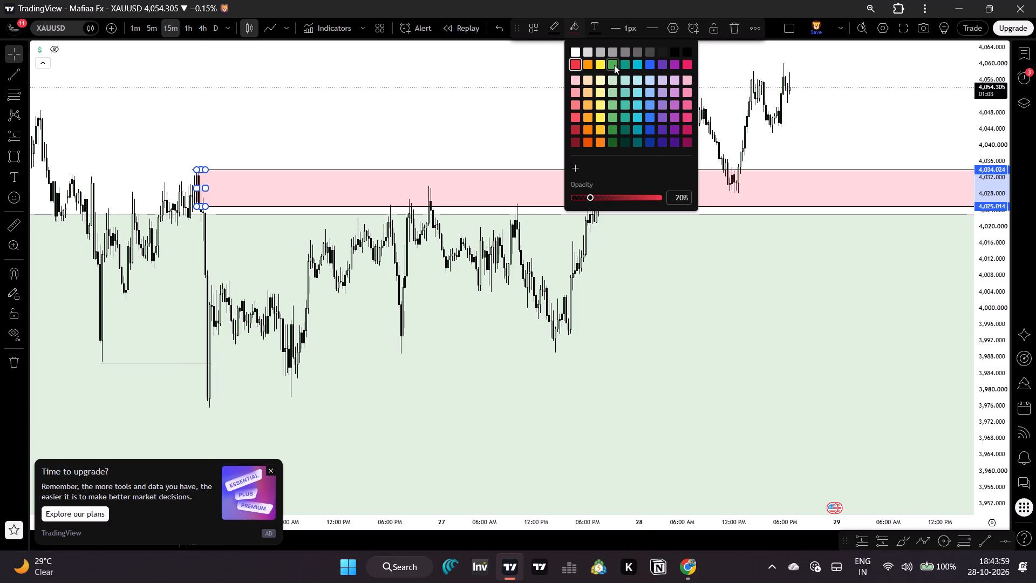
pyautogui.click(614, 65)
pyautogui.click(598, 110)
# Examine the 15-minute price action between the new green zone and the pink zone above, up to the latest candles.
pyautogui.moveTo(658, 127); pyautogui.dragTo(551, 141)
pyautogui.moveTo(656, 133); pyautogui.dragTo(653, 154)
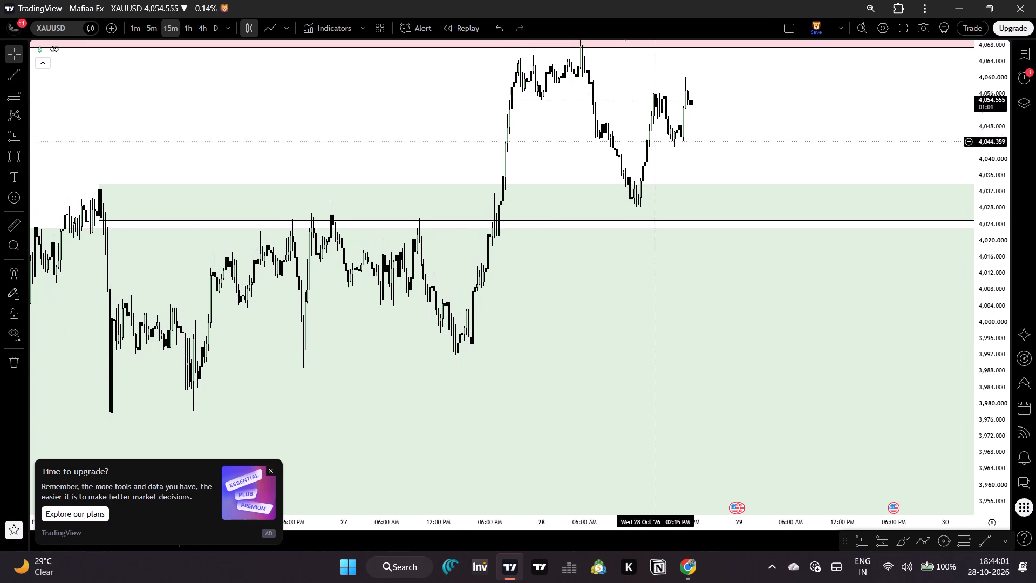
pyautogui.moveTo(653, 154); pyautogui.dragTo(645, 181)
pyautogui.moveTo(586, 193); pyautogui.dragTo(643, 202)
pyautogui.moveTo(564, 179); pyautogui.dragTo(623, 148)
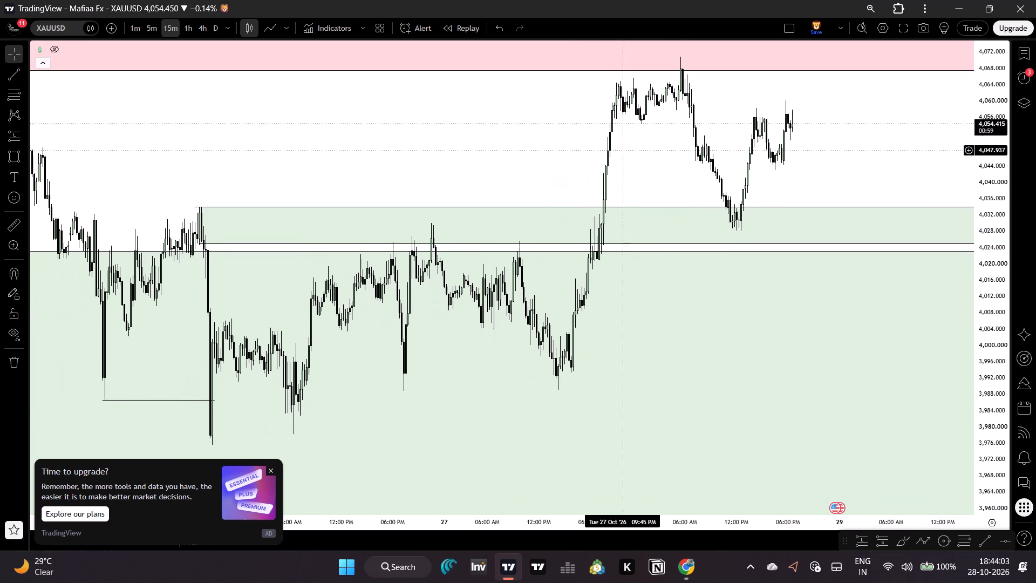
pyautogui.moveTo(623, 148); pyautogui.dragTo(621, 146)
pyautogui.moveTo(797, 177); pyautogui.dragTo(618, 243)
pyautogui.moveTo(631, 236); pyautogui.dragTo(826, 263)
pyautogui.moveTo(815, 261); pyautogui.dragTo(791, 117)
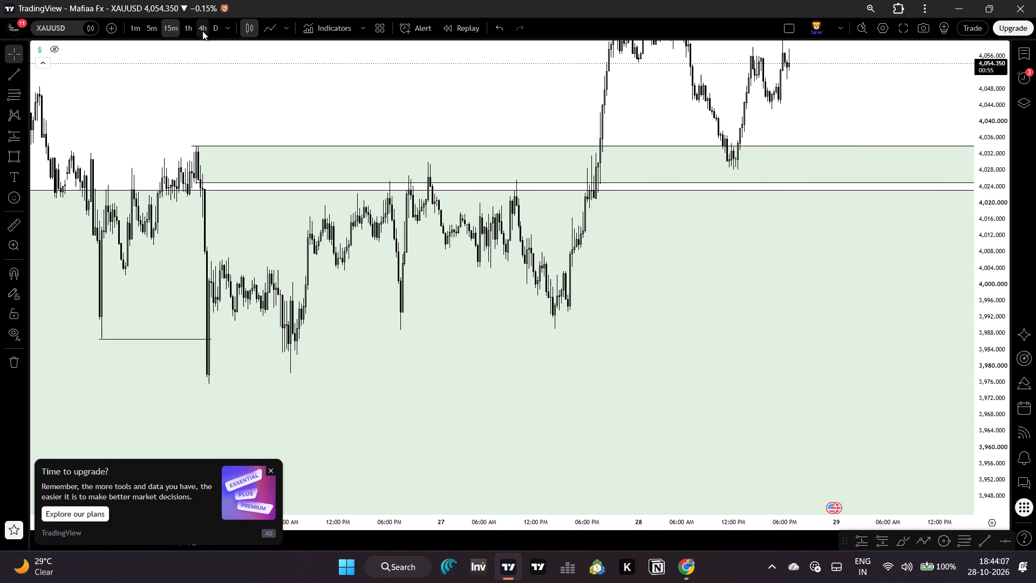
pyautogui.moveTo(815, 115); pyautogui.dragTo(658, 235)
pyautogui.moveTo(738, 201); pyautogui.dragTo(647, 223)
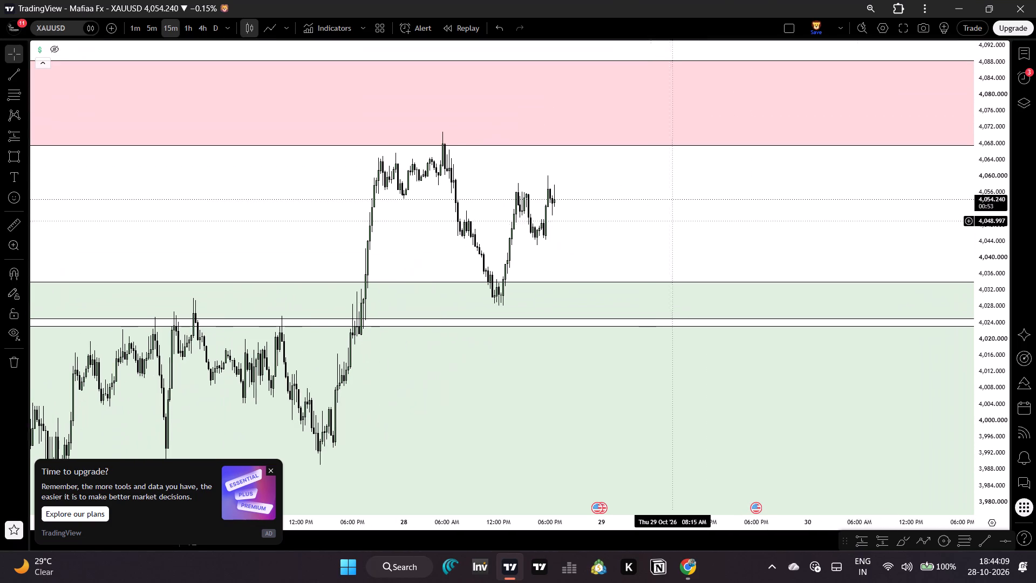
pyautogui.moveTo(972, 386); pyautogui.dragTo(971, 313)
pyautogui.moveTo(849, 191); pyautogui.dragTo(856, 325)
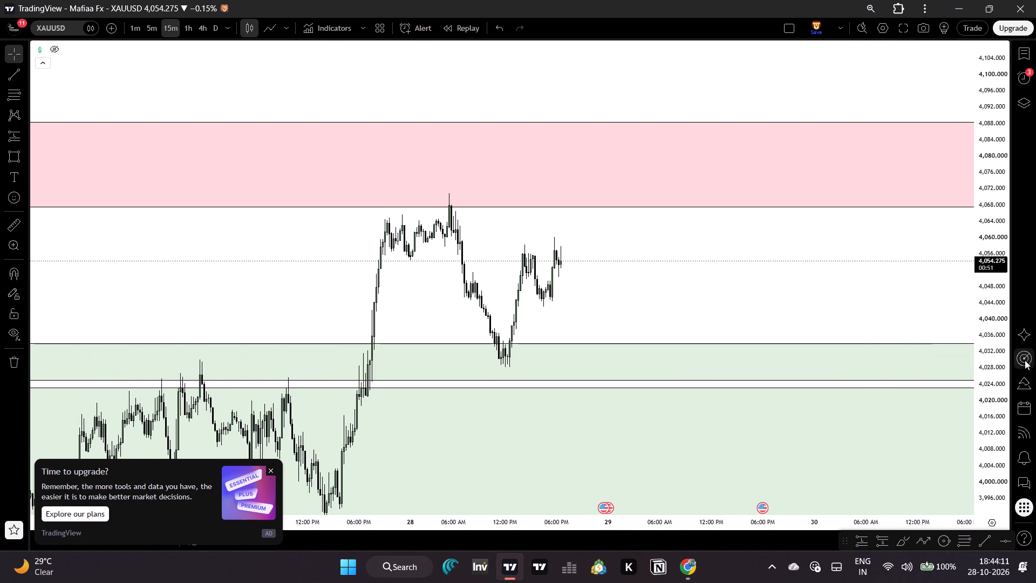
# Draw a horizontal trendline at about 4,065.8 from the 27 October 10:45 PM high to the 28 October 5:30 AM breakout.
pyautogui.moveTo(997, 404); pyautogui.dragTo(949, 187)
pyautogui.moveTo(737, 253); pyautogui.dragTo(829, 270)
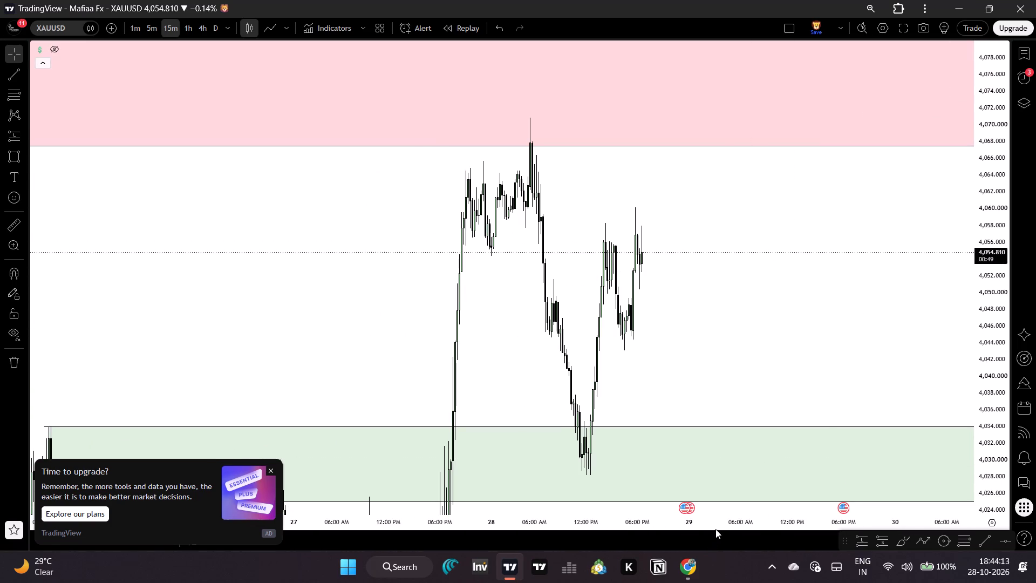
pyautogui.moveTo(714, 526); pyautogui.dragTo(575, 522)
pyautogui.moveTo(548, 346); pyautogui.dragTo(745, 389)
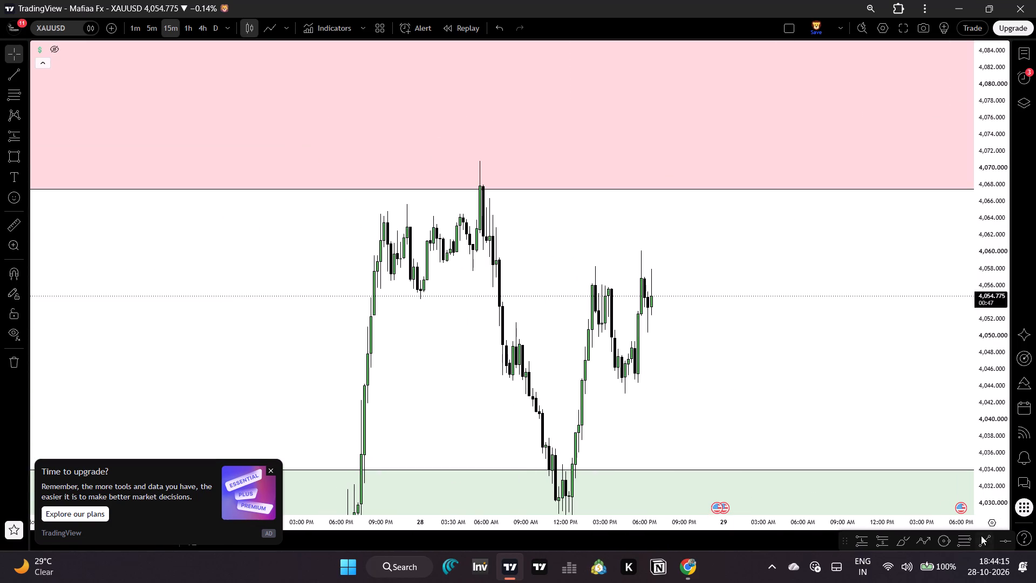
pyautogui.click(976, 544)
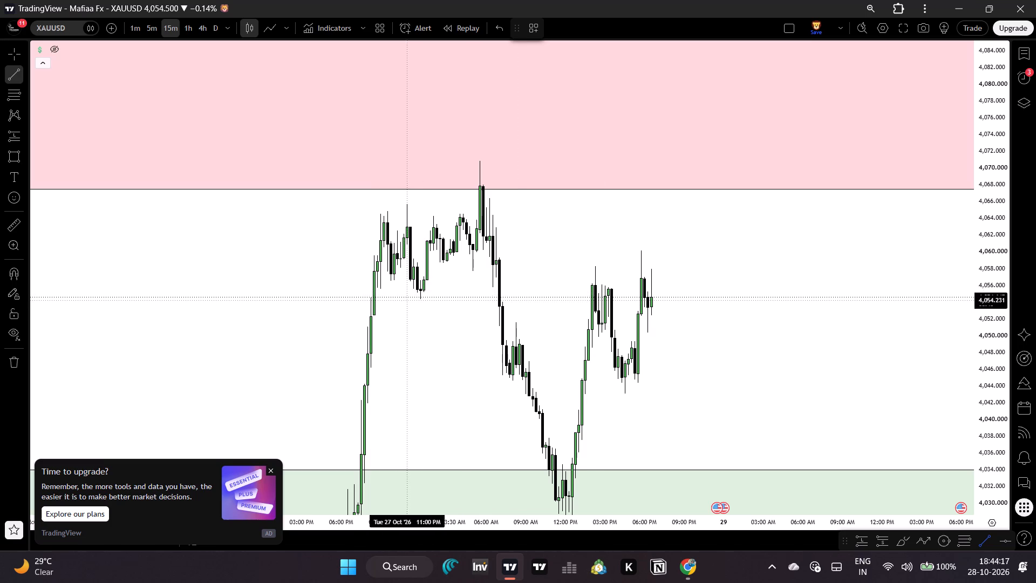
pyautogui.click(405, 203)
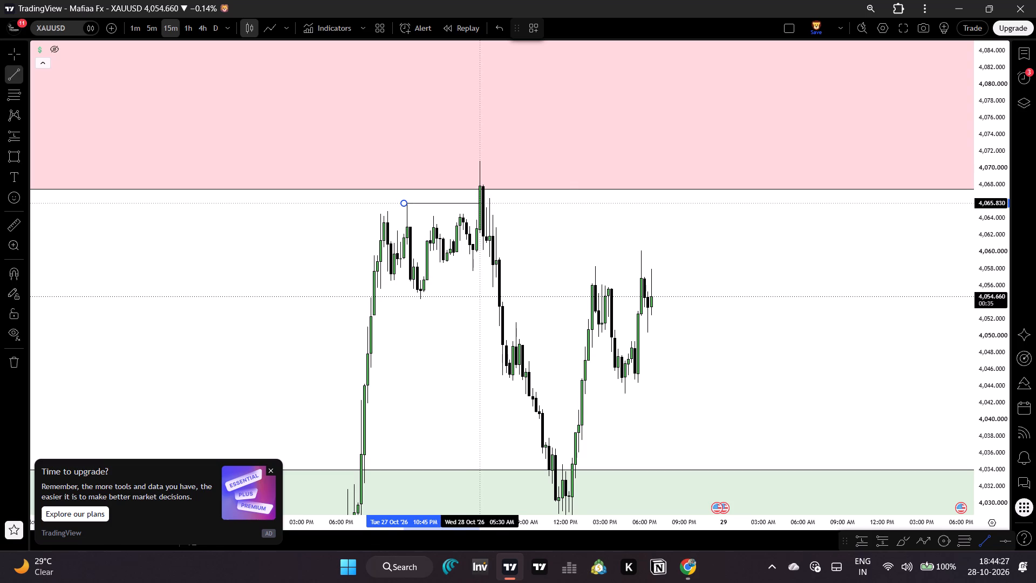
pyautogui.click(479, 203)
pyautogui.click(569, 218)
# Draw a horizontal trendline at about 4,054.6 from the 28 October midnight low to the 7:00 AM breakdown candle.
pyautogui.moveTo(672, 290); pyautogui.dragTo(579, 260)
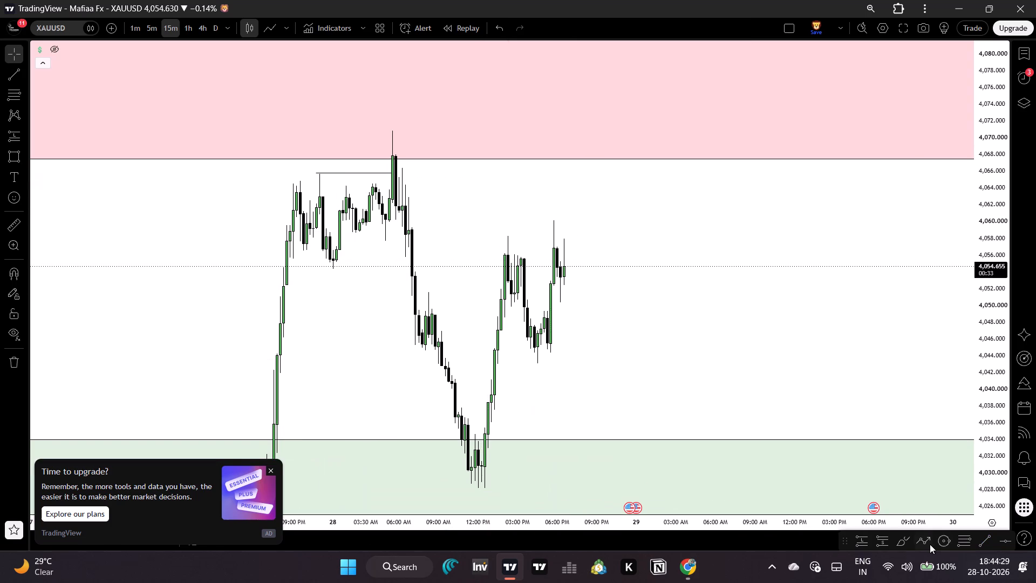
pyautogui.click(986, 545)
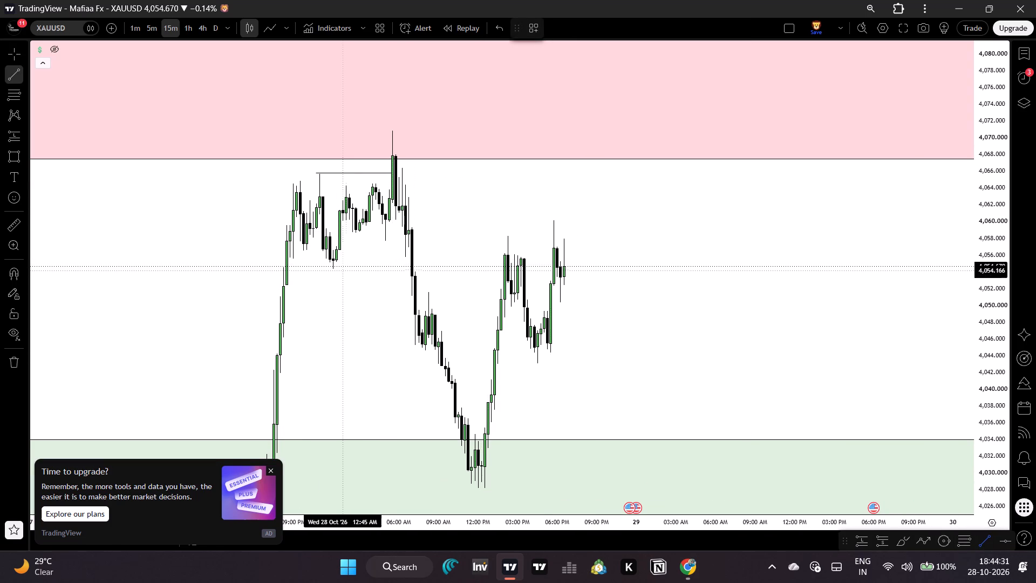
pyautogui.click(332, 267)
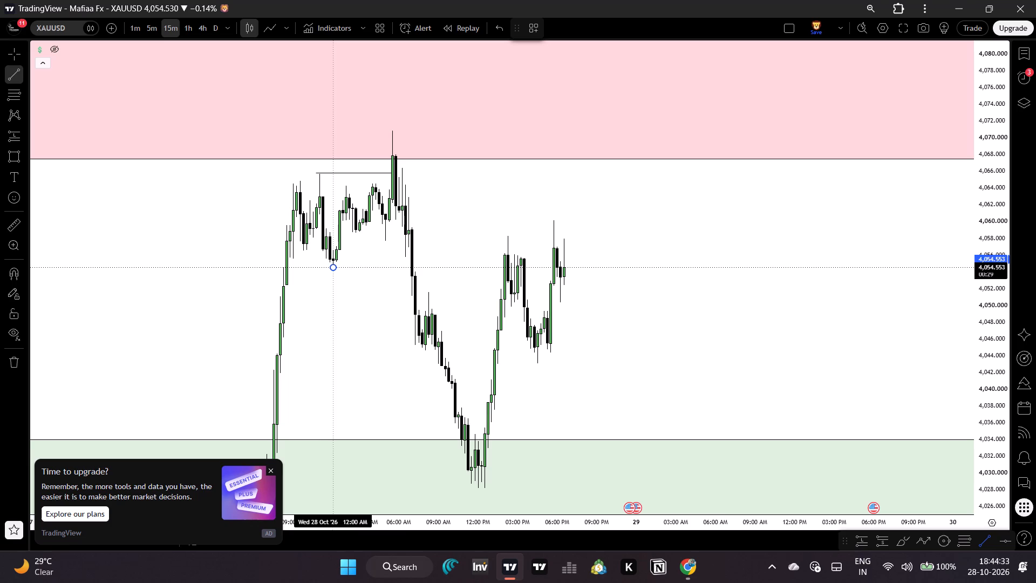
pyautogui.click(412, 267)
pyautogui.click(532, 270)
# Draw a rectangle zone from about 4,061.6 to 4,065.8 starting at the 27 October late-evening high.
pyautogui.moveTo(715, 300); pyautogui.dragTo(649, 299)
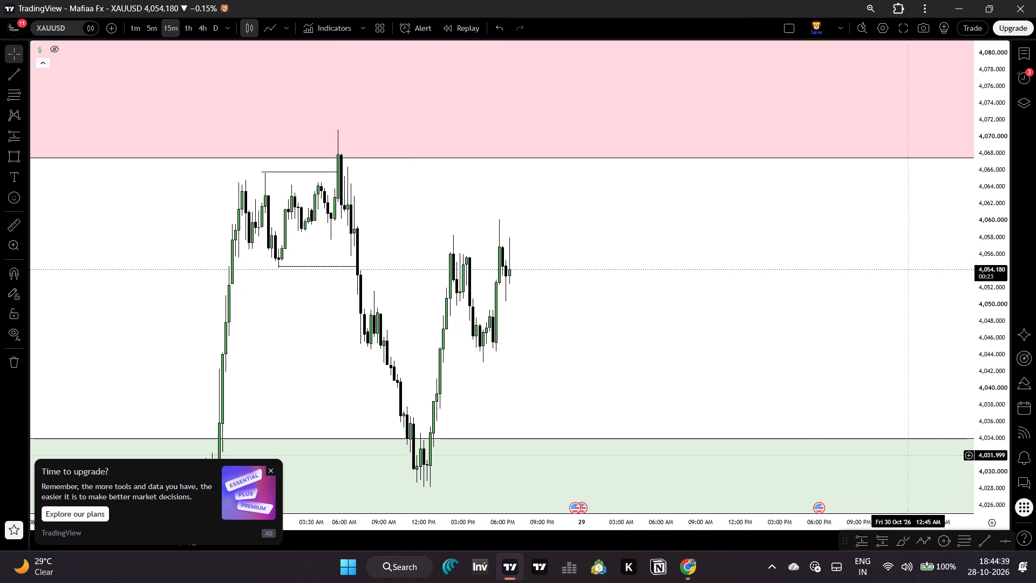
pyautogui.click(9, 149)
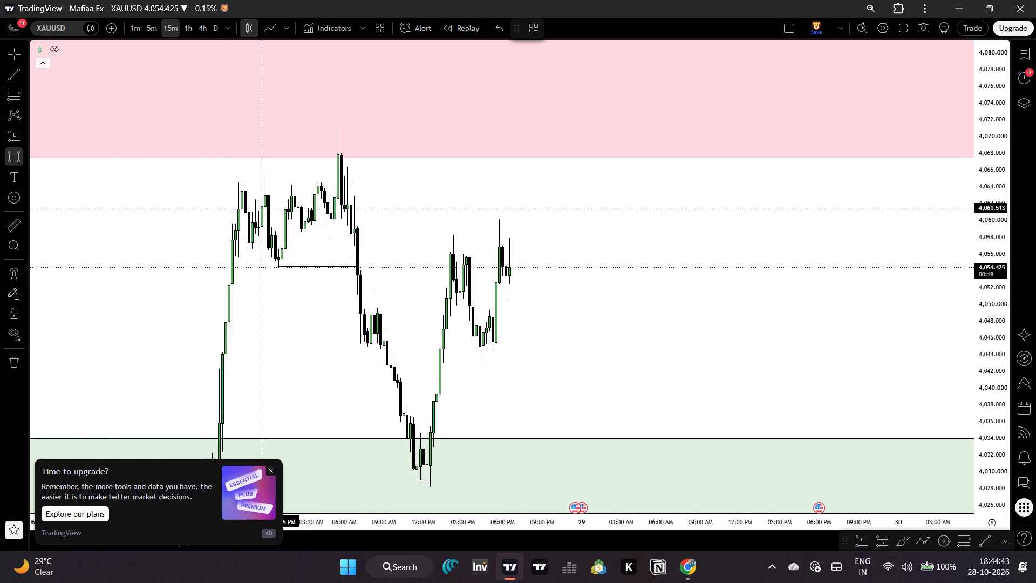
pyautogui.click(262, 207)
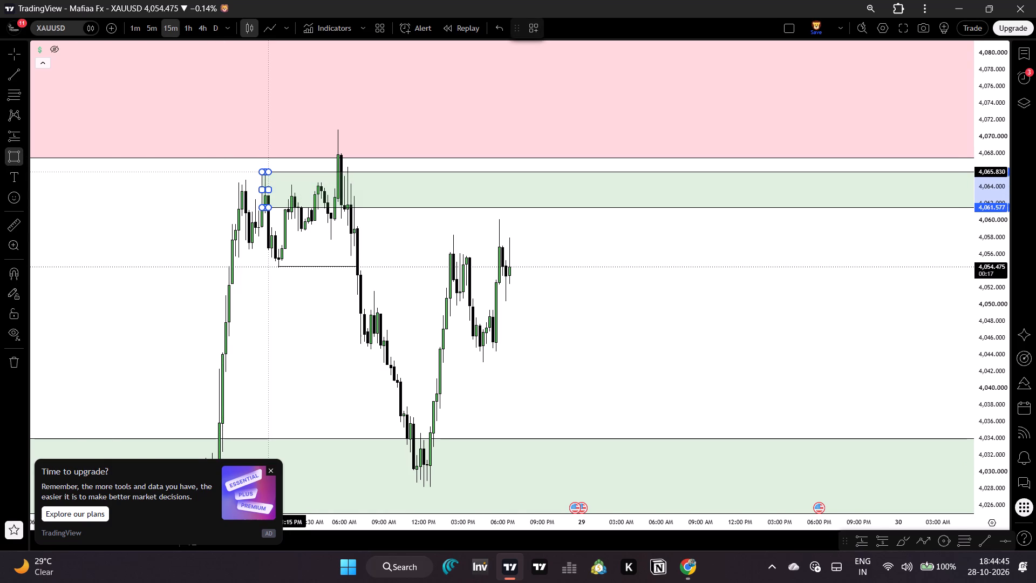
pyautogui.click(267, 172)
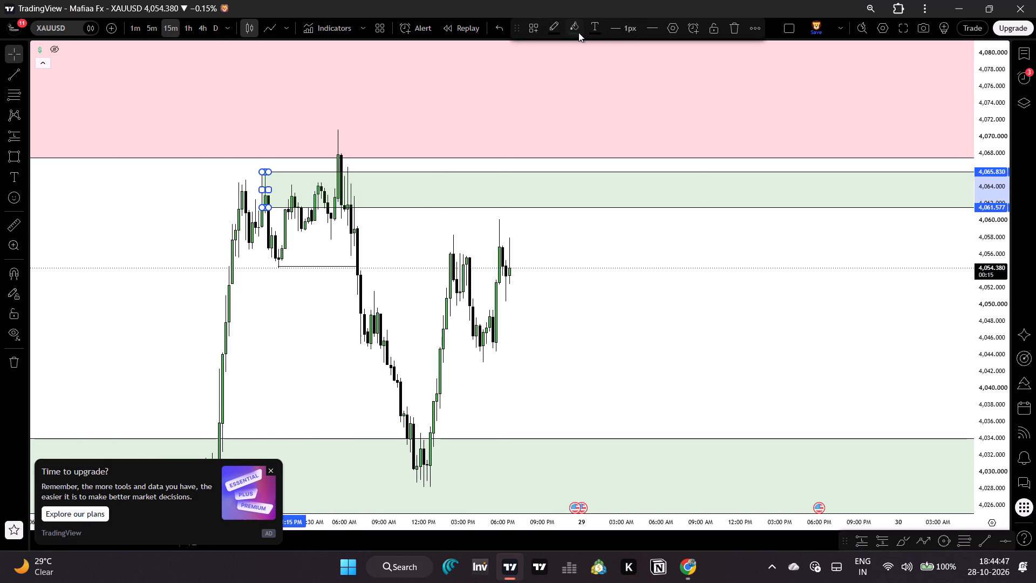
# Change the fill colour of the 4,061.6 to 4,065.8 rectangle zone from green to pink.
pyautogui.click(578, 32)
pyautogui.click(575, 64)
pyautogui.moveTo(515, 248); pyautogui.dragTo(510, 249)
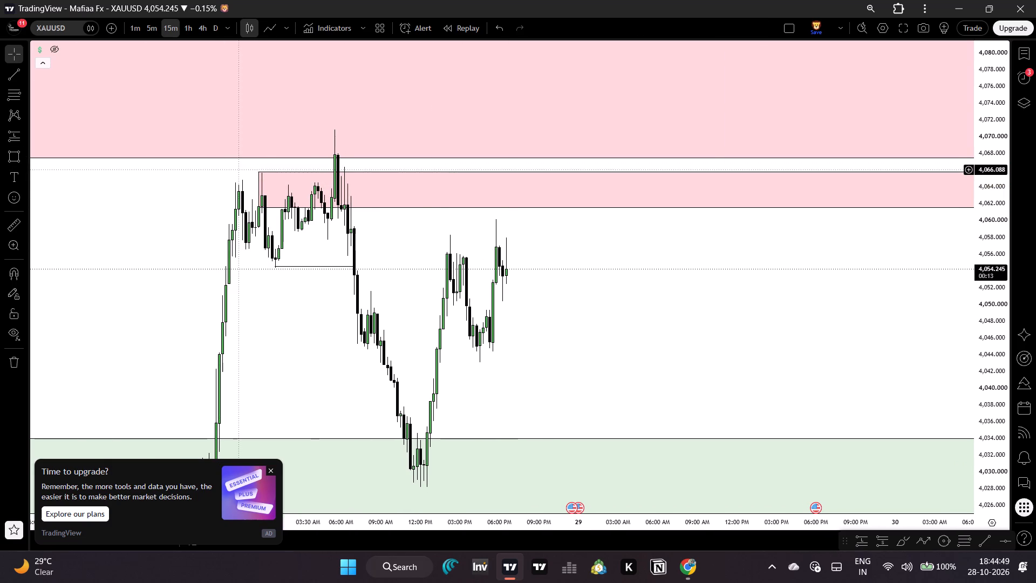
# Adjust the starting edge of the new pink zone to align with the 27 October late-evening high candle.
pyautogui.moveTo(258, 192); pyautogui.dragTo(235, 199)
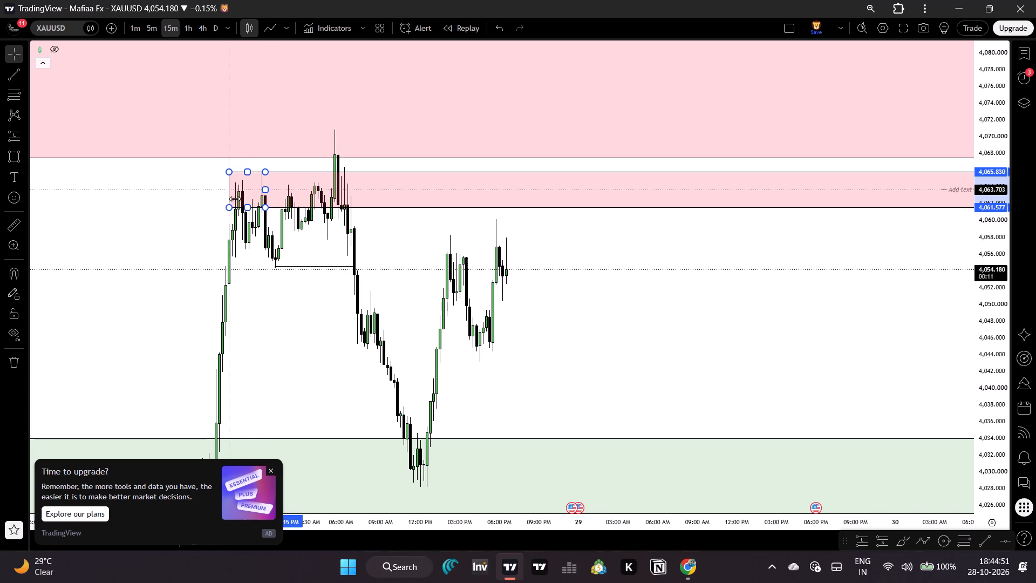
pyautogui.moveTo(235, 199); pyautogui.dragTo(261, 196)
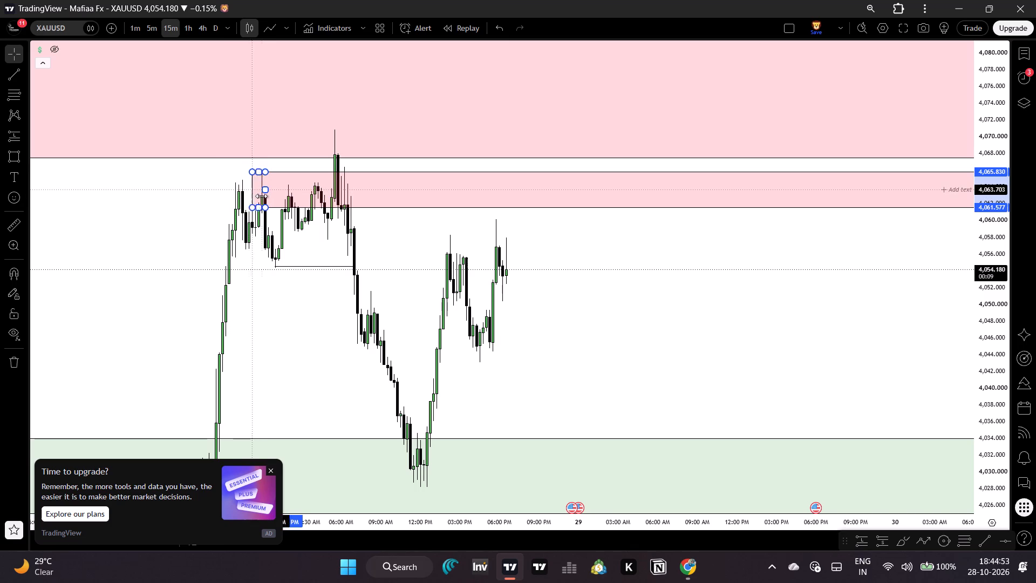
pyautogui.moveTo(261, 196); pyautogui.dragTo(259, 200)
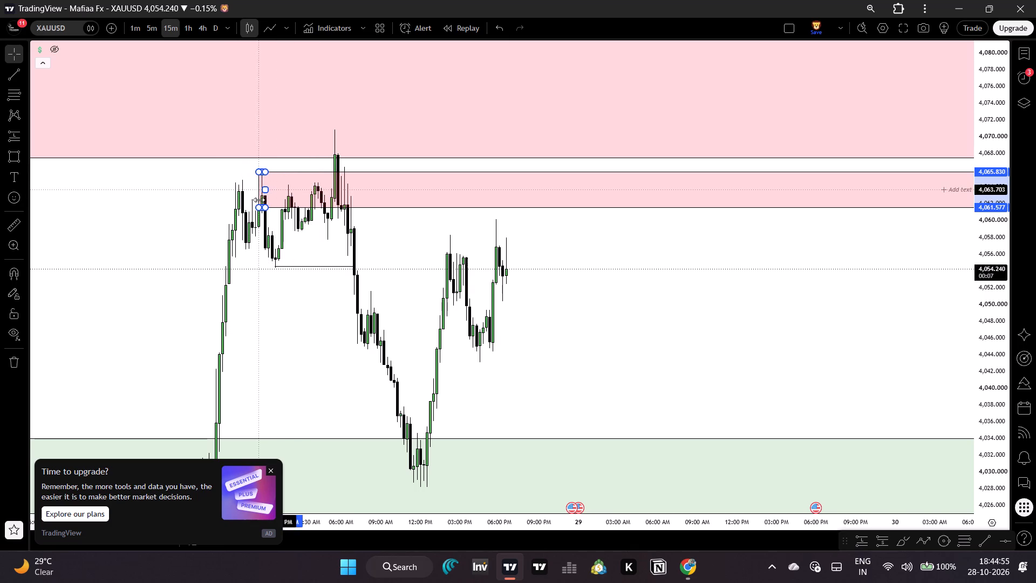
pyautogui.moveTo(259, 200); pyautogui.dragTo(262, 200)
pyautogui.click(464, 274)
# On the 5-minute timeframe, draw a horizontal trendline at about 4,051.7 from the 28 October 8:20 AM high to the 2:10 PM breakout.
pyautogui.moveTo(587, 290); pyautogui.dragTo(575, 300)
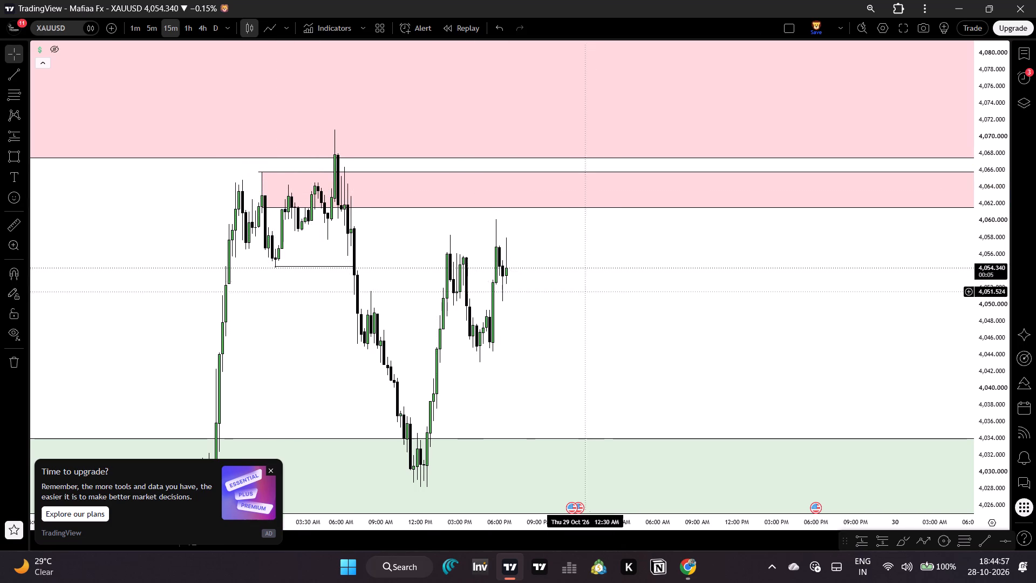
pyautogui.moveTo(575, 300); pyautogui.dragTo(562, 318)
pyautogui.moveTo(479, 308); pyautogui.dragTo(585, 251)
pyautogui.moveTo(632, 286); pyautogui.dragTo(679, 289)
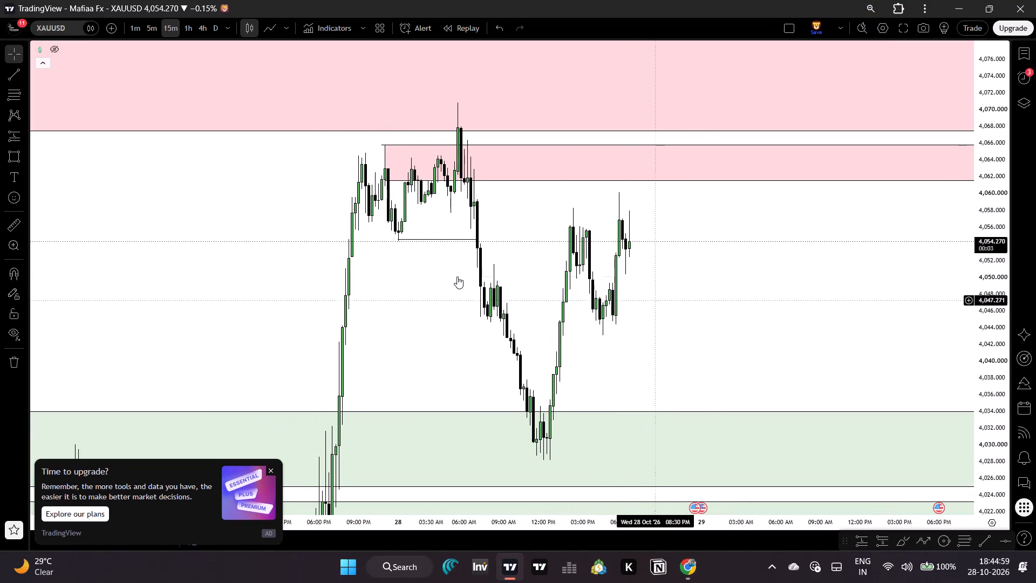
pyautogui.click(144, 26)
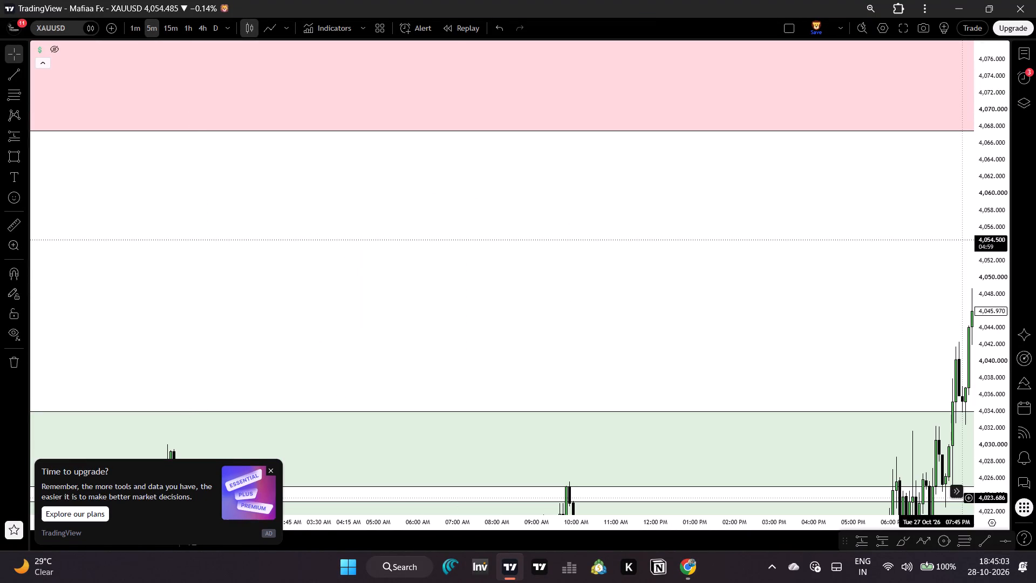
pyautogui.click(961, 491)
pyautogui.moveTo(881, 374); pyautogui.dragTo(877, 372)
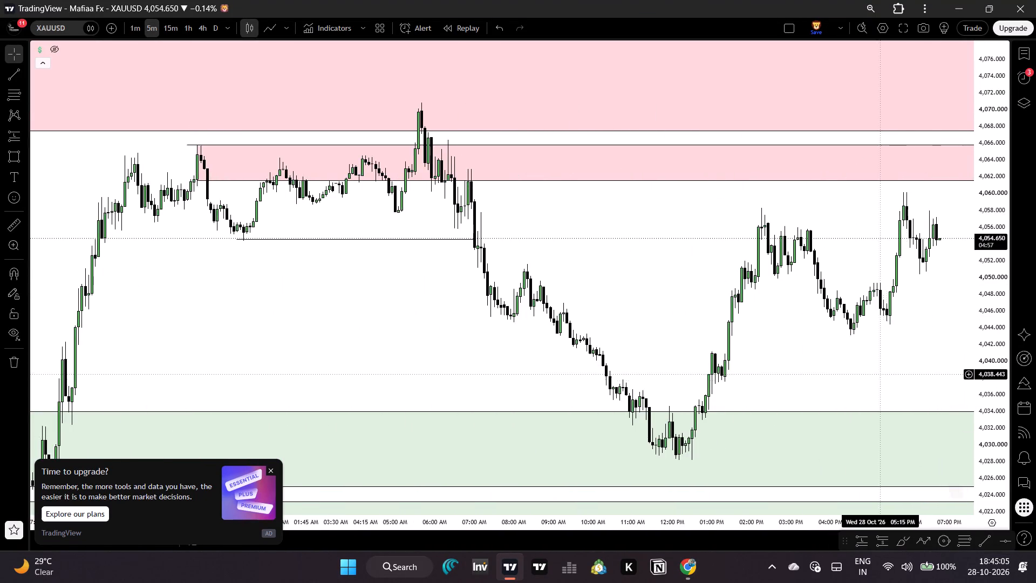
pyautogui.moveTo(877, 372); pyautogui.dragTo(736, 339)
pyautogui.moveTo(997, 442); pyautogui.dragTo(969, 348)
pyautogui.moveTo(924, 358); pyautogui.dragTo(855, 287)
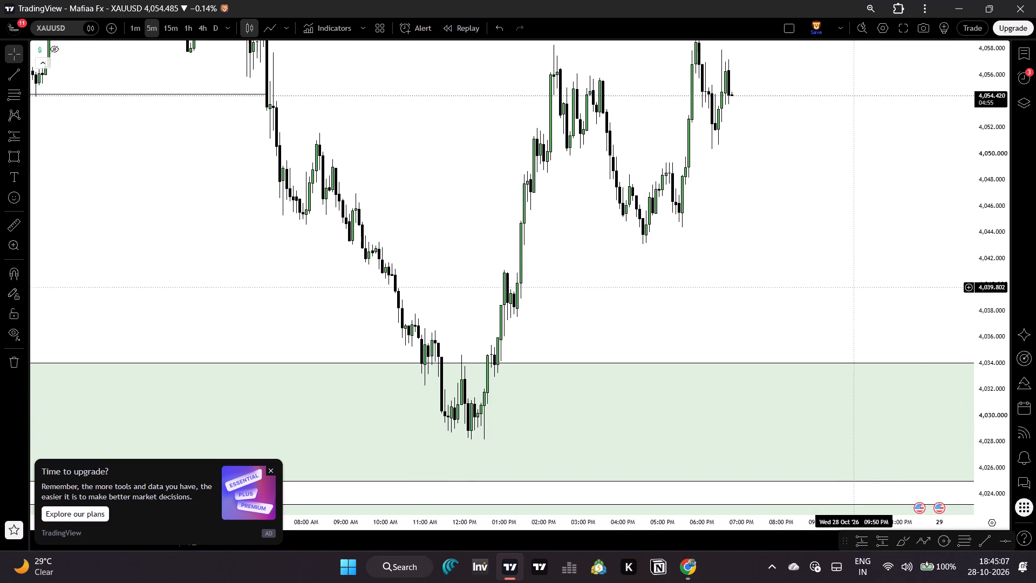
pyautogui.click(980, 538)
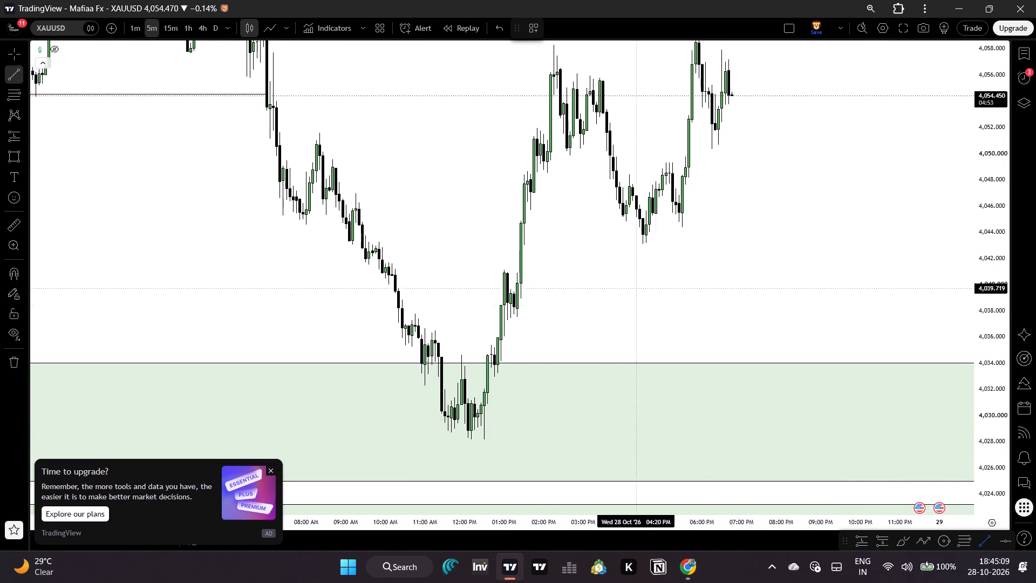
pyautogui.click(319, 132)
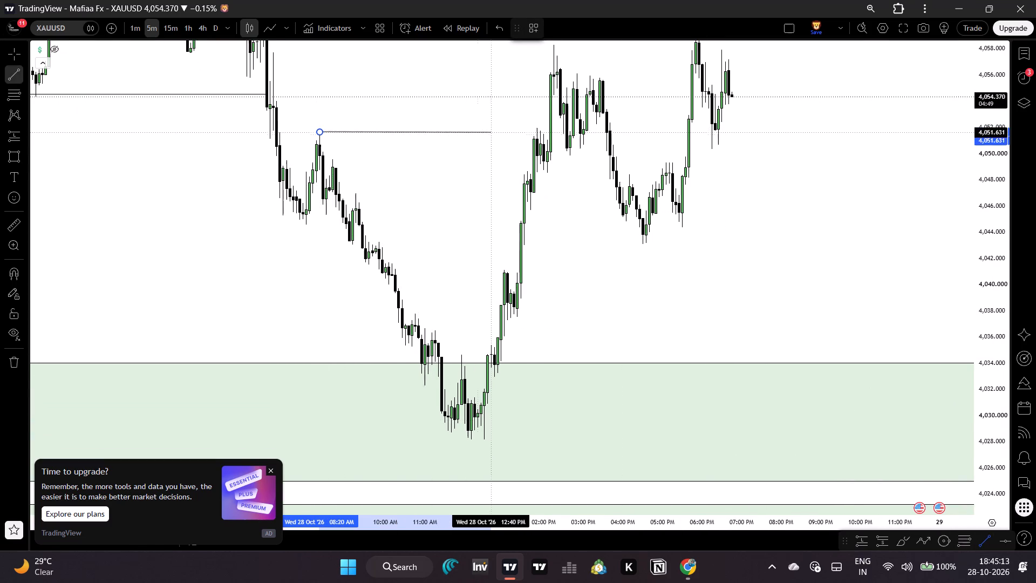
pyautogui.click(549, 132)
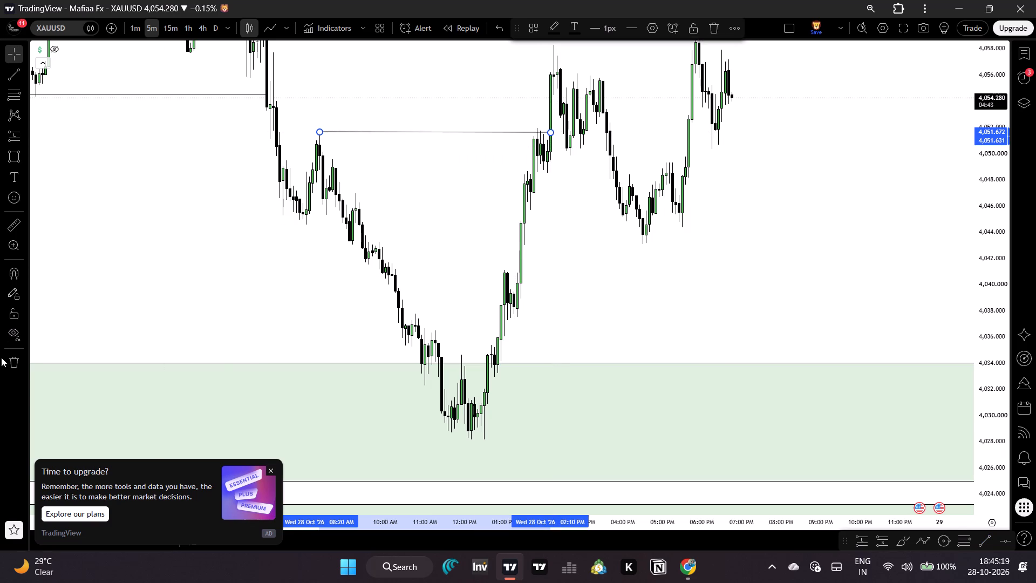
# Remove all drawings from the XAUUSD chart.
pyautogui.click(12, 357)
pyautogui.click(39, 358)
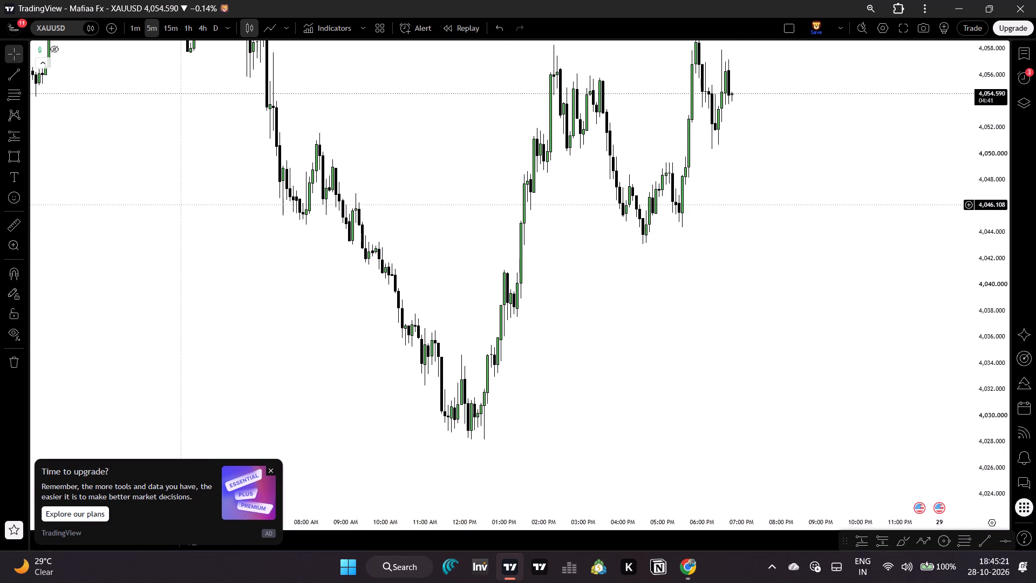
# Draw a rectangle from about 4,045.2 to 4,041.8 ending at 28 October 9:15 AM and set it to Don't extend.
pyautogui.click(180, 205)
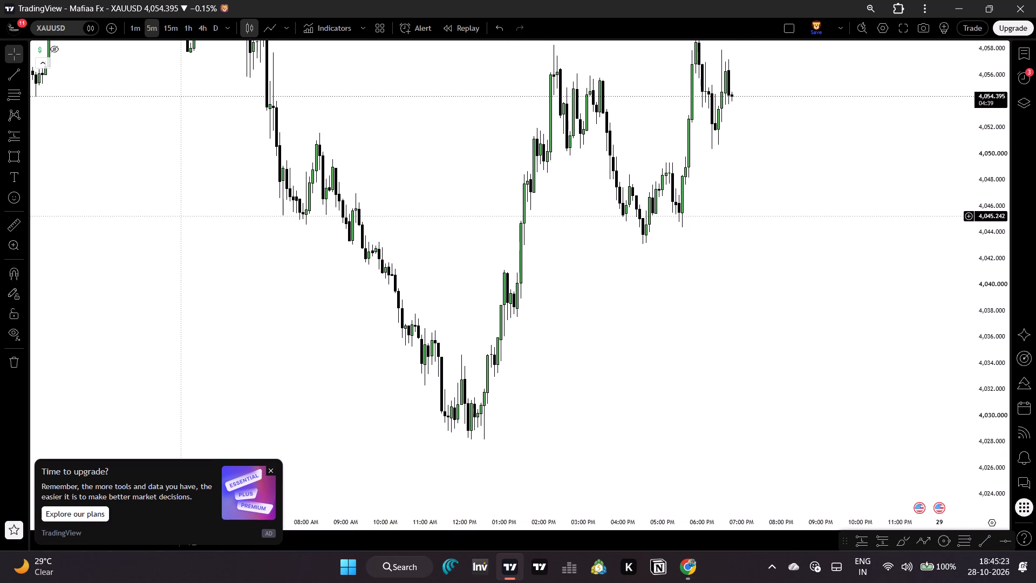
pyautogui.hotkey('alt', 'shift', 'r')
pyautogui.moveTo(182, 216); pyautogui.dragTo(357, 261)
pyautogui.click(357, 261)
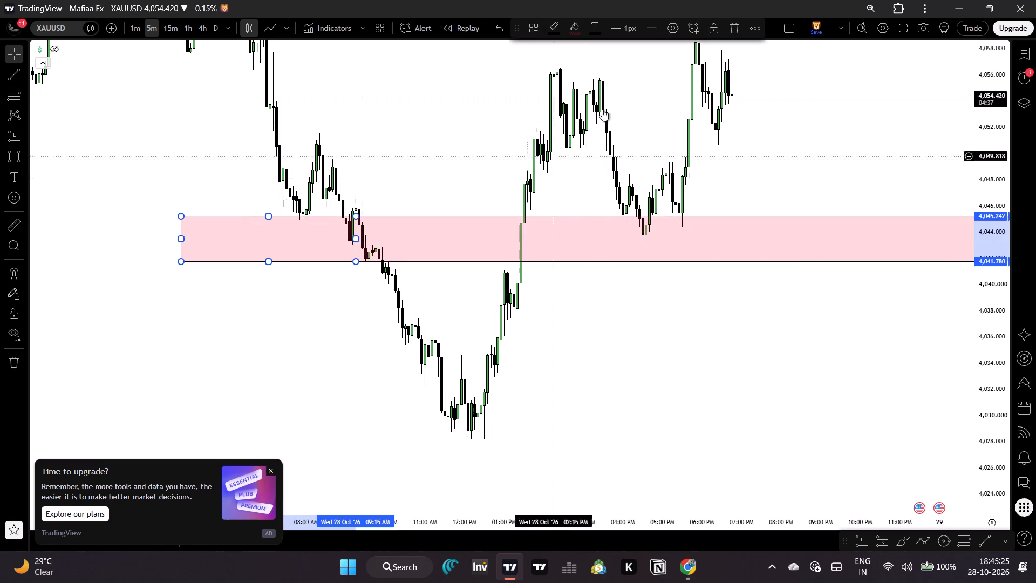
pyautogui.click(672, 30)
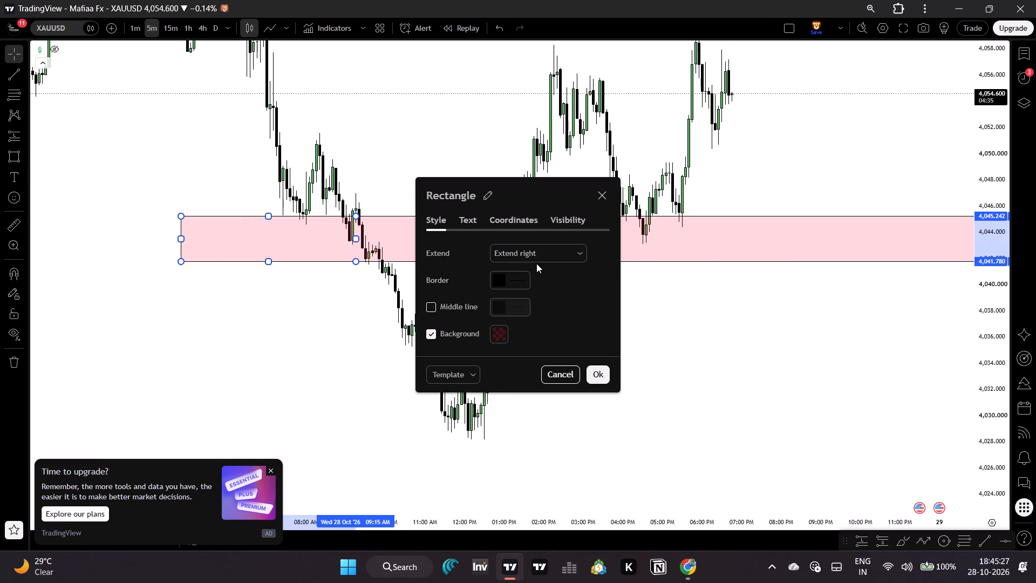
pyautogui.click(543, 255)
pyautogui.click(519, 293)
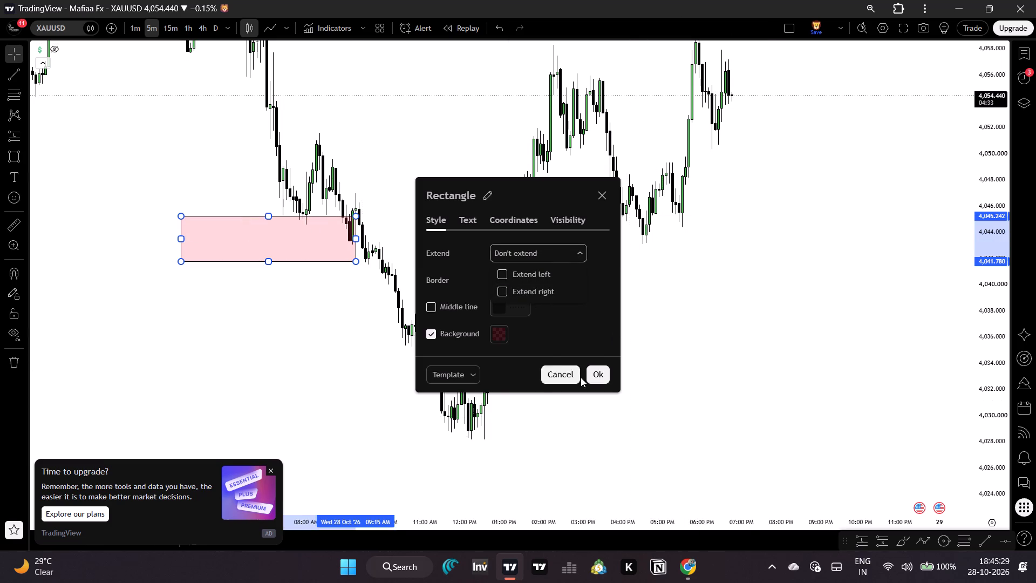
pyautogui.click(600, 376)
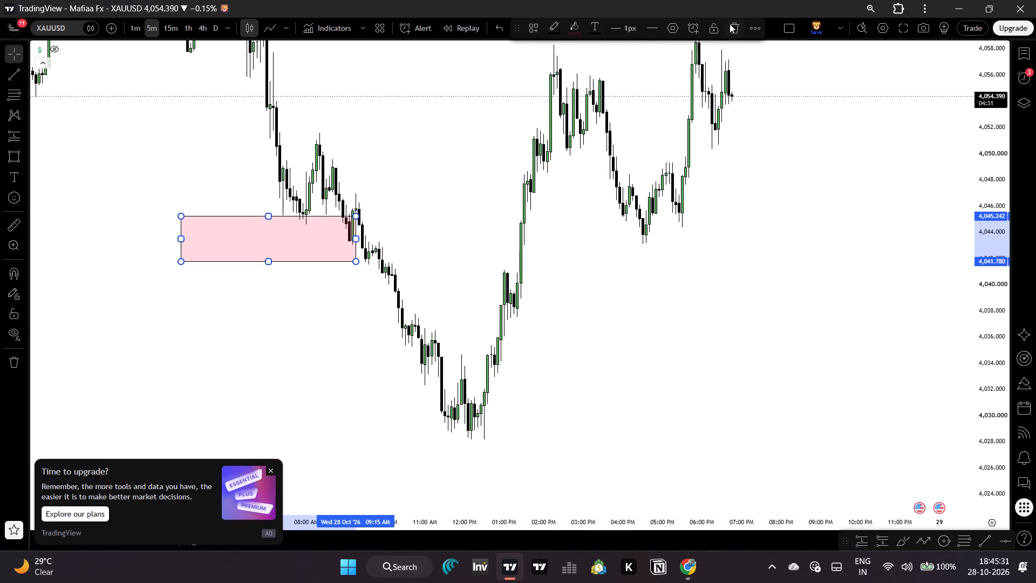
# Delete the non-extended pink rectangle from the chart.
pyautogui.click(736, 26)
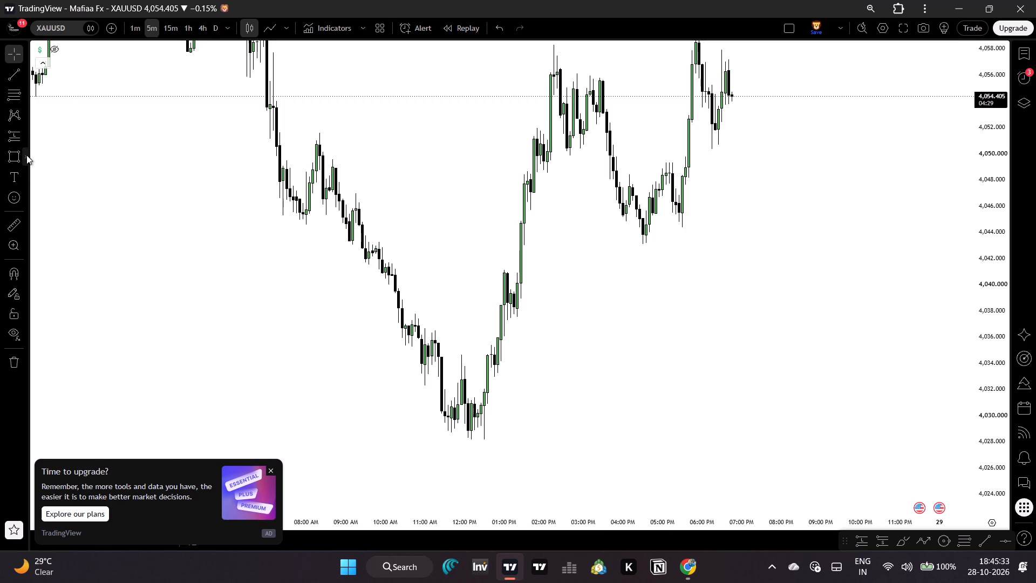
# Add the Rectangle drawing tool to the favourites.
pyautogui.click(26, 155)
pyautogui.click(165, 341)
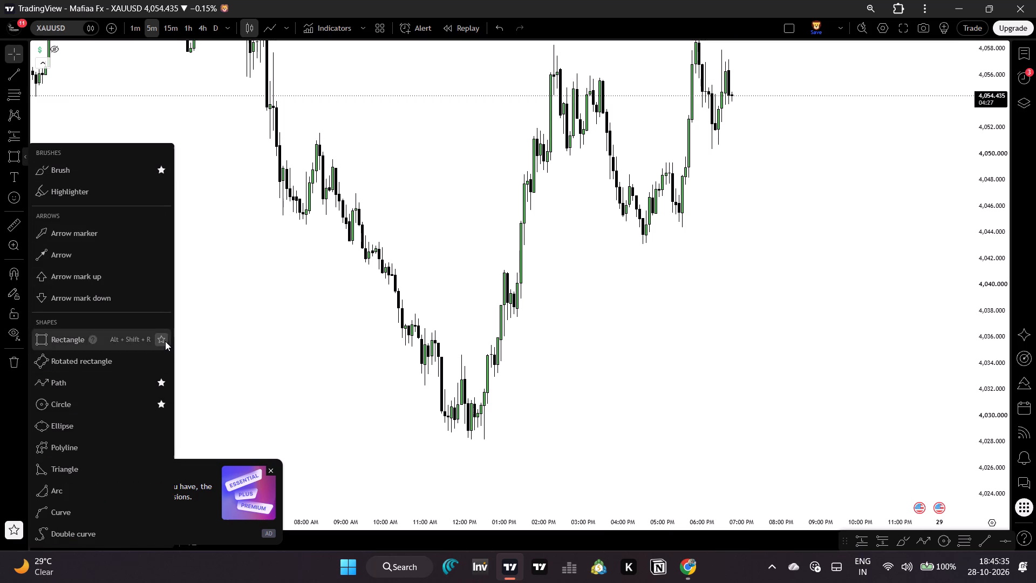
pyautogui.scroll(-3, 135, 411)
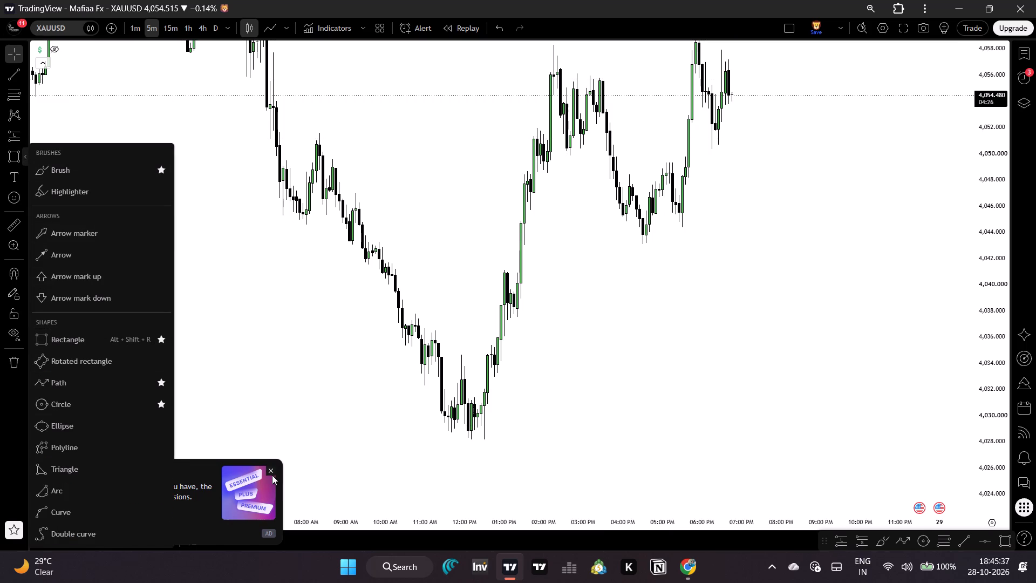
# Dismiss the plan upgrade advertisement.
pyautogui.click(272, 472)
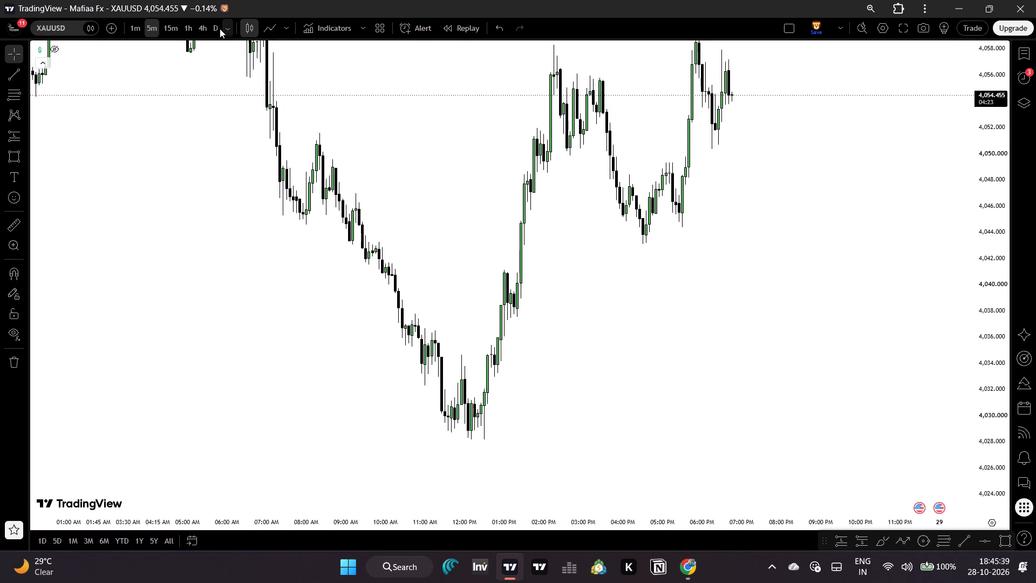
# Switch XAUUSD to the daily timeframe, reset the chart view and frame the price history from October 2025 to the latest candles.
pyautogui.click(214, 29)
pyautogui.moveTo(401, 255); pyautogui.dragTo(797, 266)
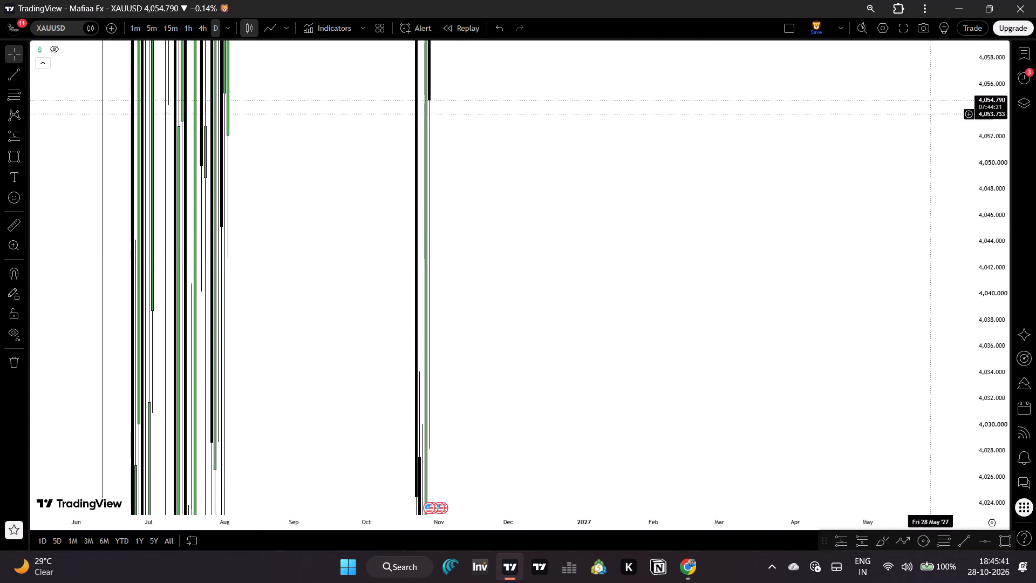
pyautogui.rightClick(843, 110)
pyautogui.click(850, 120)
pyautogui.moveTo(847, 293); pyautogui.dragTo(821, 242)
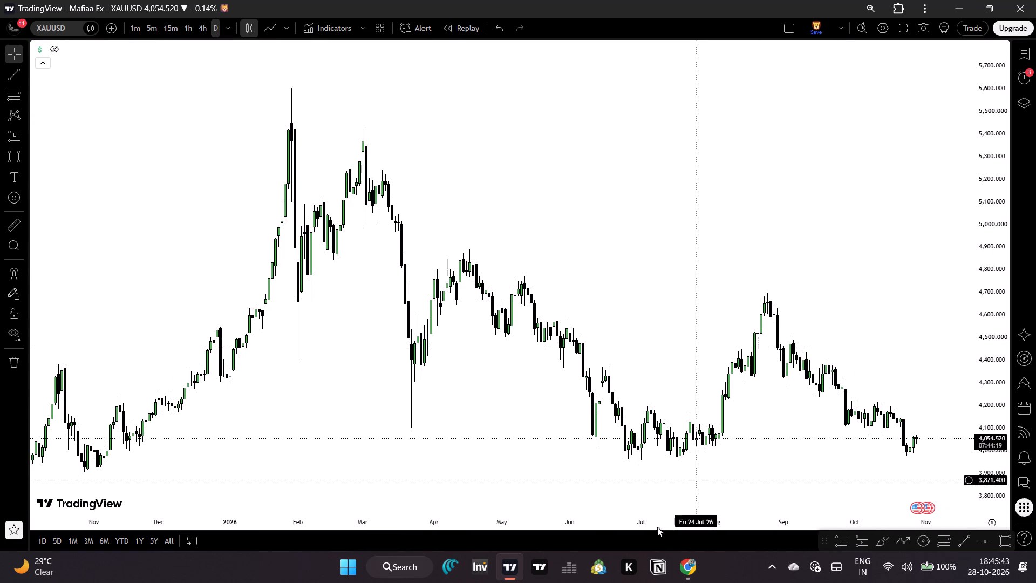
pyautogui.moveTo(673, 521); pyautogui.dragTo(714, 520)
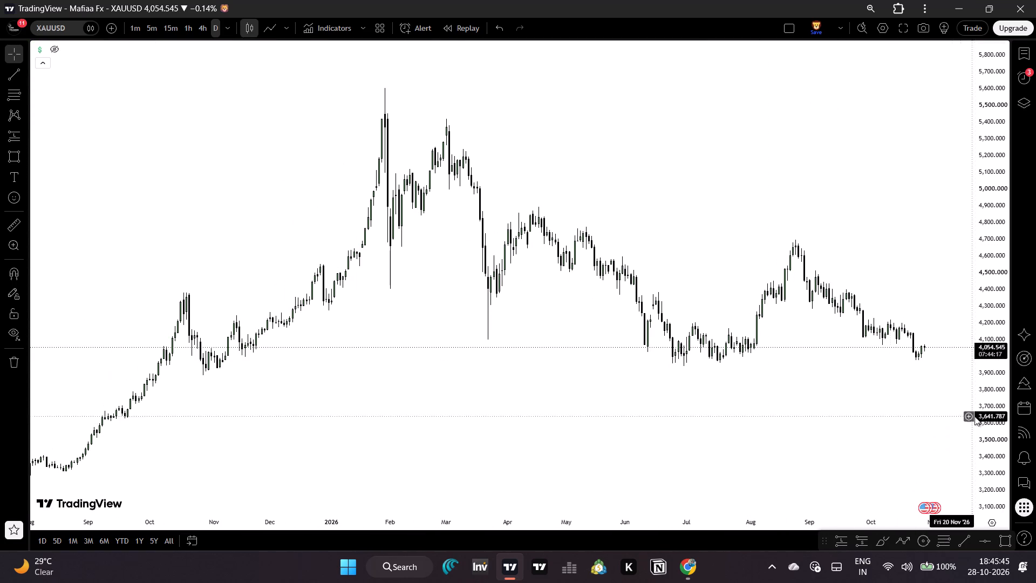
pyautogui.moveTo(988, 459); pyautogui.dragTo(961, 363)
pyautogui.moveTo(912, 359); pyautogui.dragTo(703, 370)
pyautogui.moveTo(680, 358); pyautogui.dragTo(871, 362)
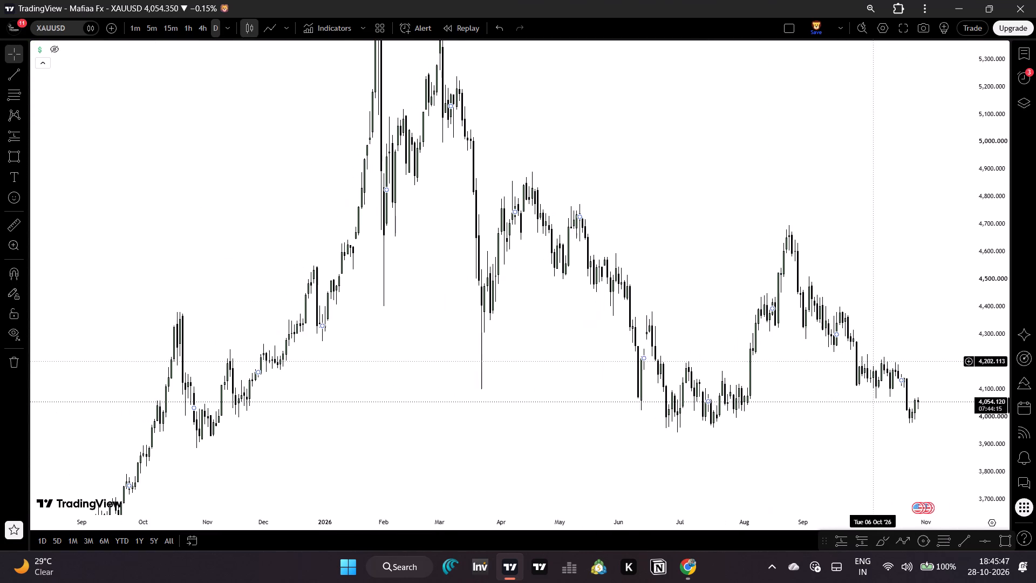
pyautogui.moveTo(871, 362); pyautogui.dragTo(862, 365)
pyautogui.moveTo(982, 286); pyautogui.dragTo(978, 309)
pyautogui.moveTo(947, 308); pyautogui.dragTo(926, 342)
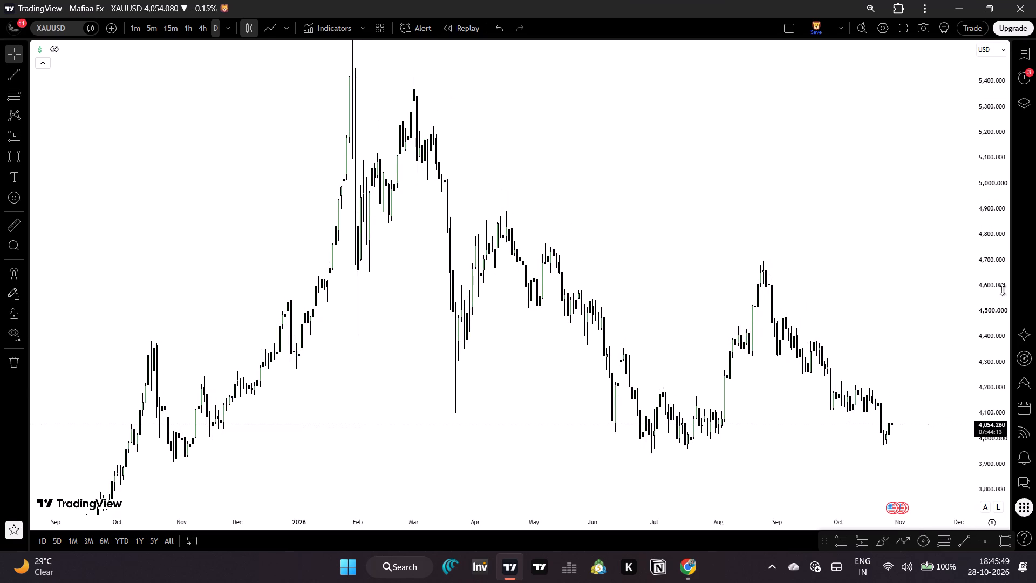
pyautogui.moveTo(999, 284); pyautogui.dragTo(994, 294)
pyautogui.moveTo(924, 341); pyautogui.dragTo(877, 357)
pyautogui.moveTo(986, 275); pyautogui.dragTo(986, 304)
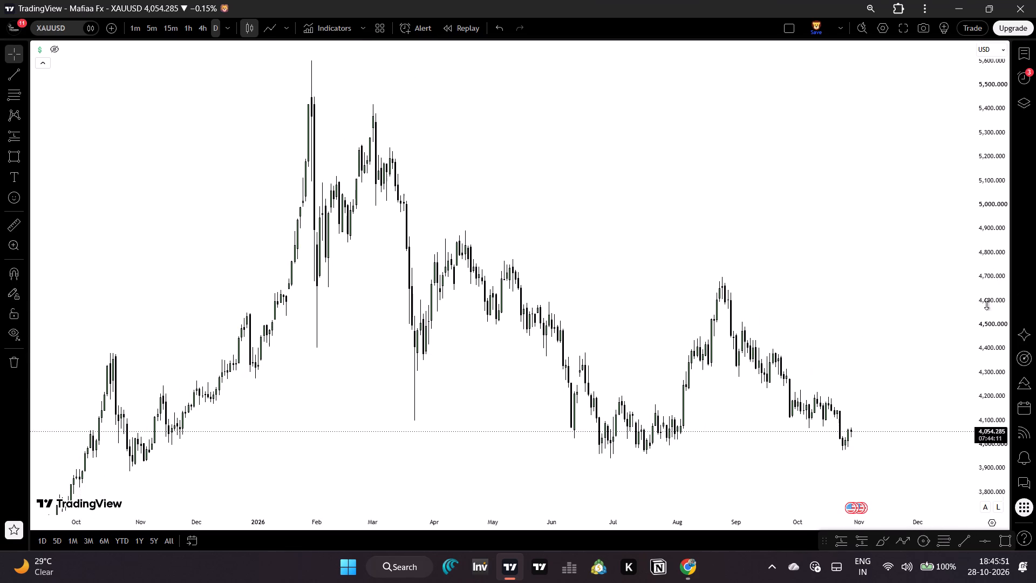
pyautogui.moveTo(986, 304); pyautogui.dragTo(981, 318)
pyautogui.moveTo(844, 356); pyautogui.dragTo(850, 325)
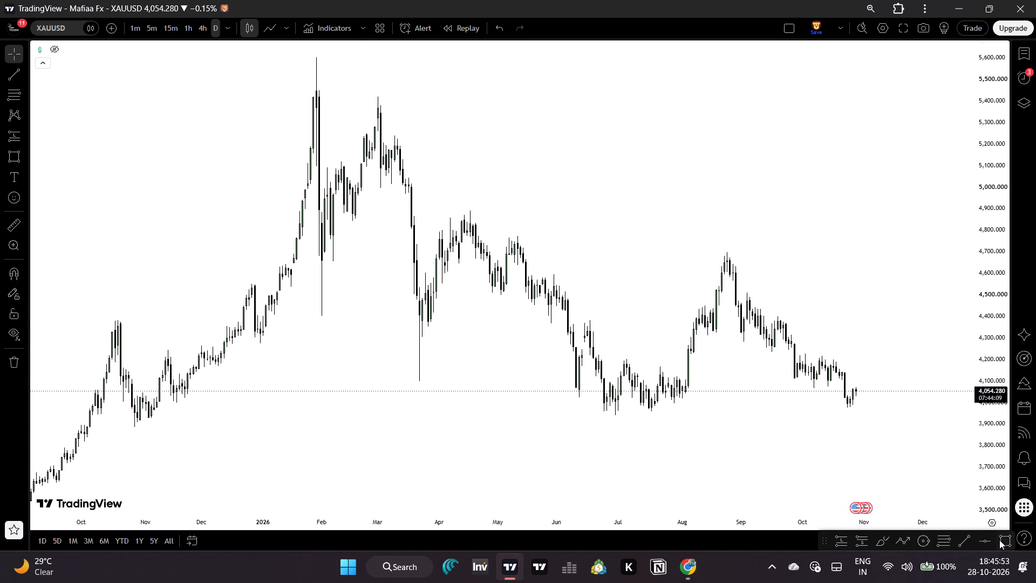
# Draw a rectangle zone from about 3,921.2 to 3,961.3 spanning the 28 October 2025 low to 6 November 2026.
pyautogui.click(999, 540)
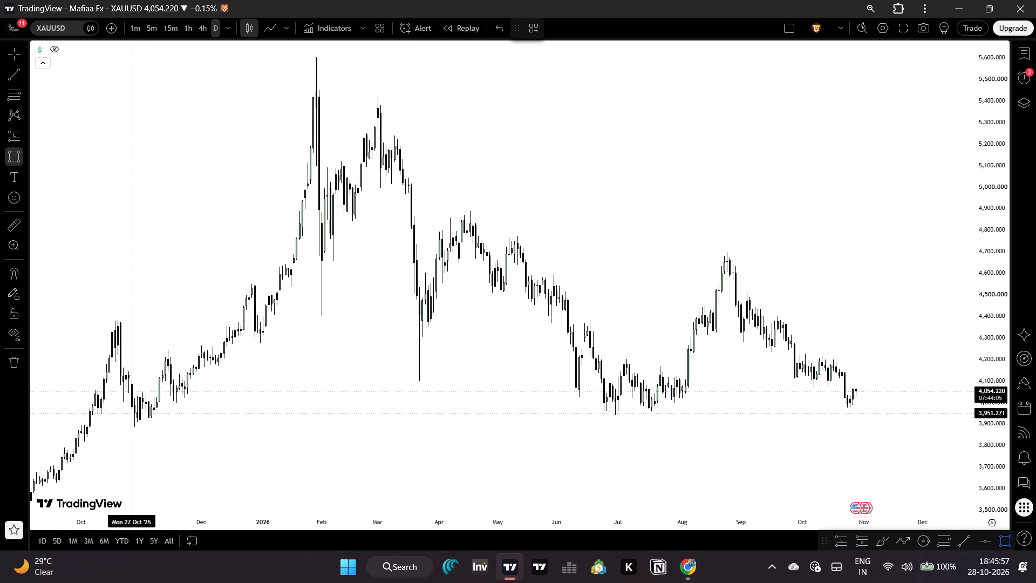
pyautogui.click(133, 411)
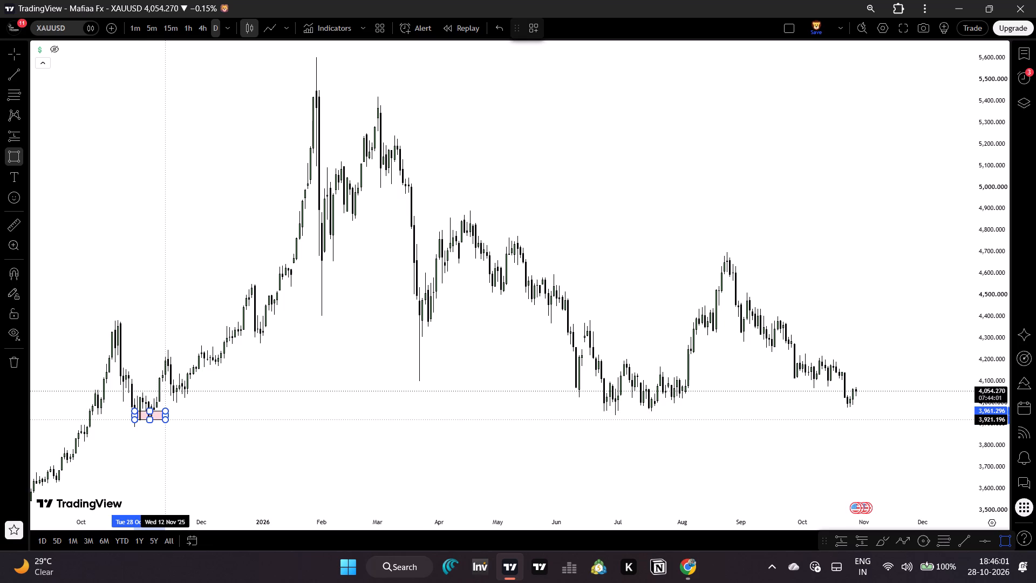
pyautogui.click(166, 419)
pyautogui.moveTo(166, 415); pyautogui.dragTo(819, 425)
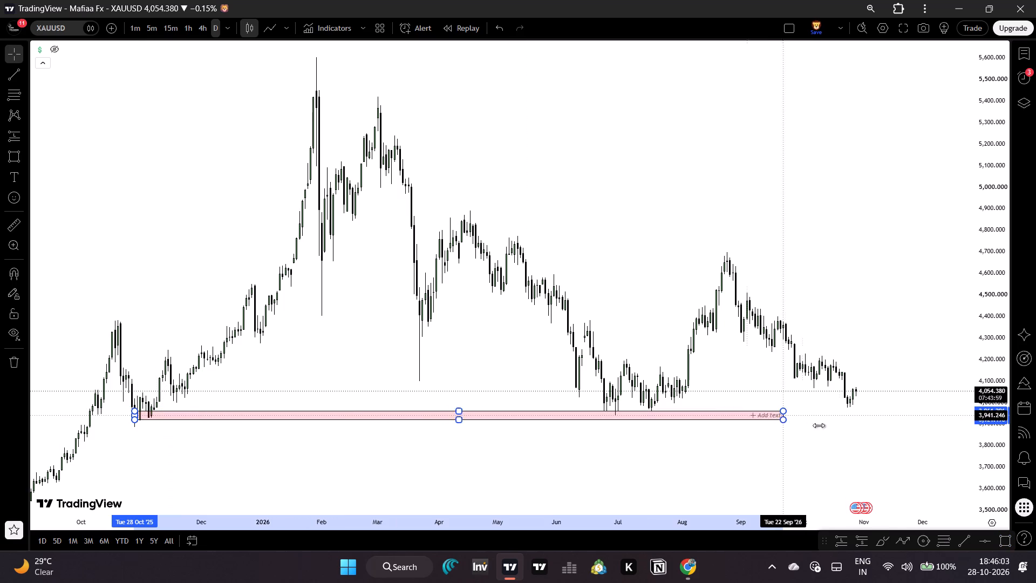
pyautogui.moveTo(819, 425); pyautogui.dragTo(876, 425)
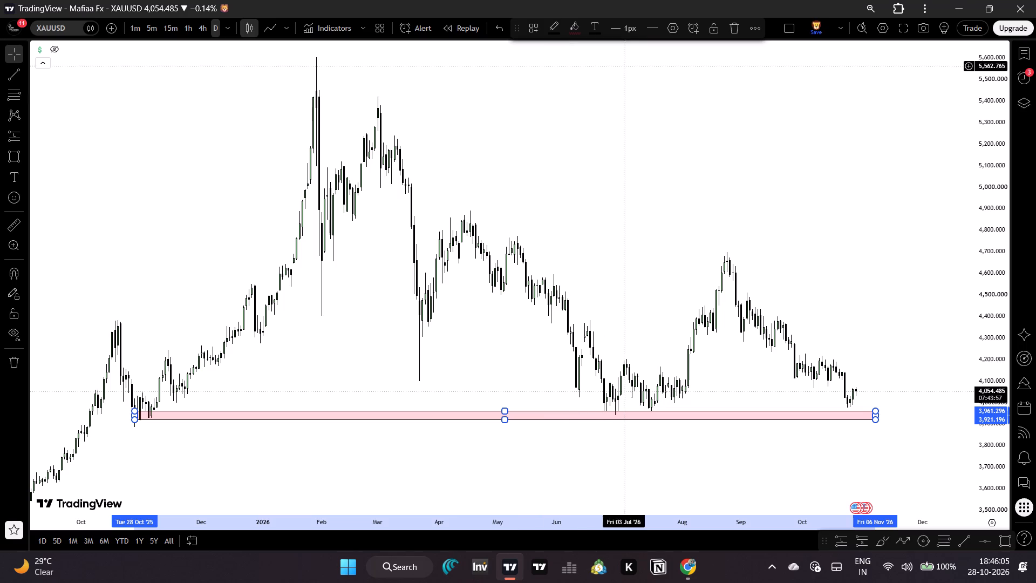
# Change the chart type from candles to a line.
pyautogui.click(260, 28)
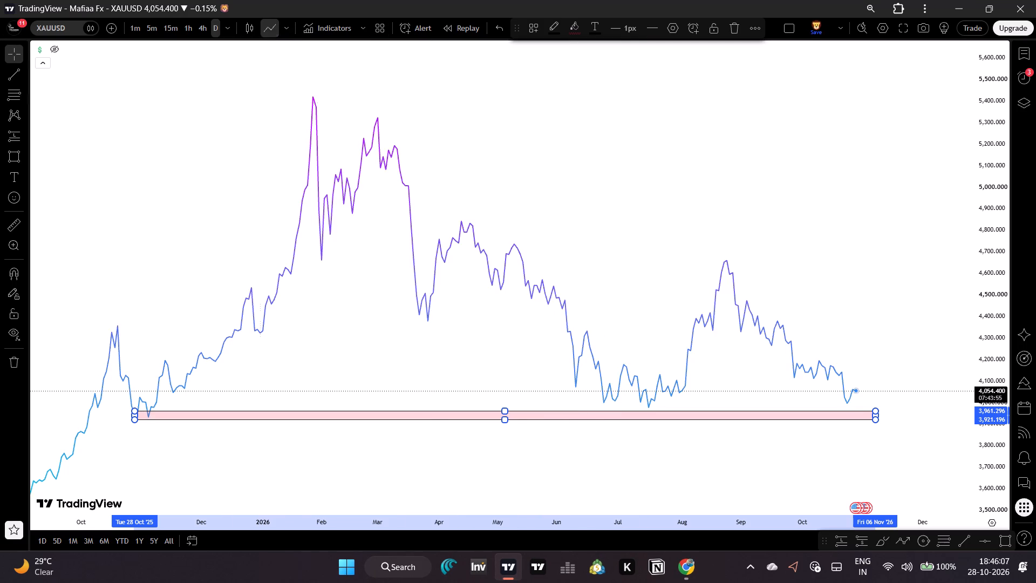
pyautogui.moveTo(280, 301); pyautogui.dragTo(338, 240)
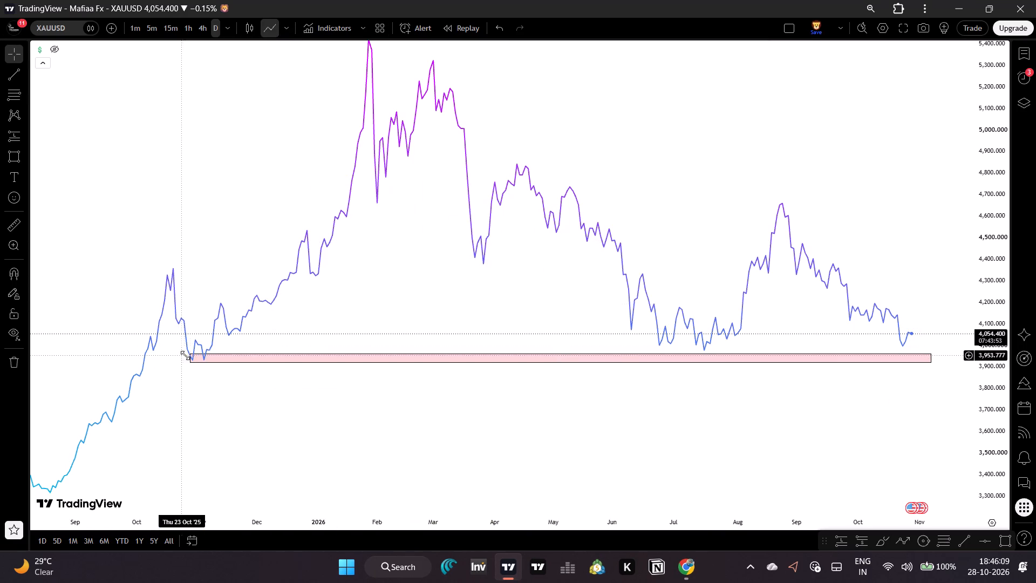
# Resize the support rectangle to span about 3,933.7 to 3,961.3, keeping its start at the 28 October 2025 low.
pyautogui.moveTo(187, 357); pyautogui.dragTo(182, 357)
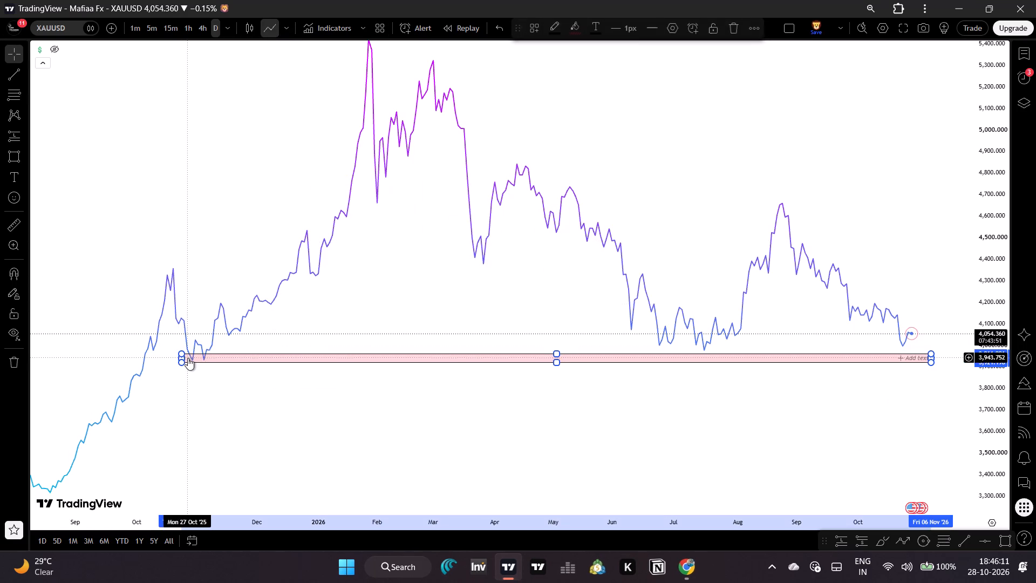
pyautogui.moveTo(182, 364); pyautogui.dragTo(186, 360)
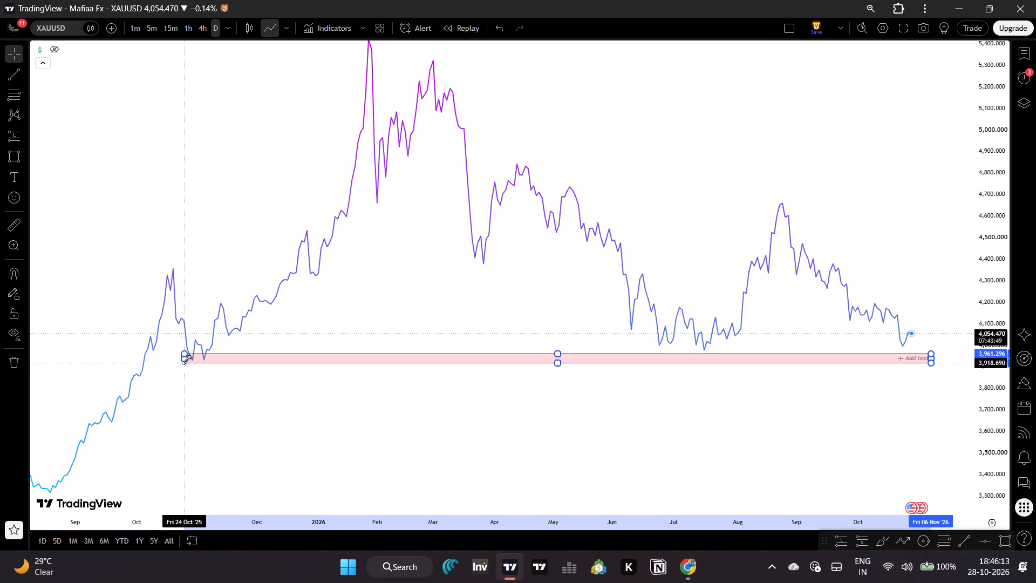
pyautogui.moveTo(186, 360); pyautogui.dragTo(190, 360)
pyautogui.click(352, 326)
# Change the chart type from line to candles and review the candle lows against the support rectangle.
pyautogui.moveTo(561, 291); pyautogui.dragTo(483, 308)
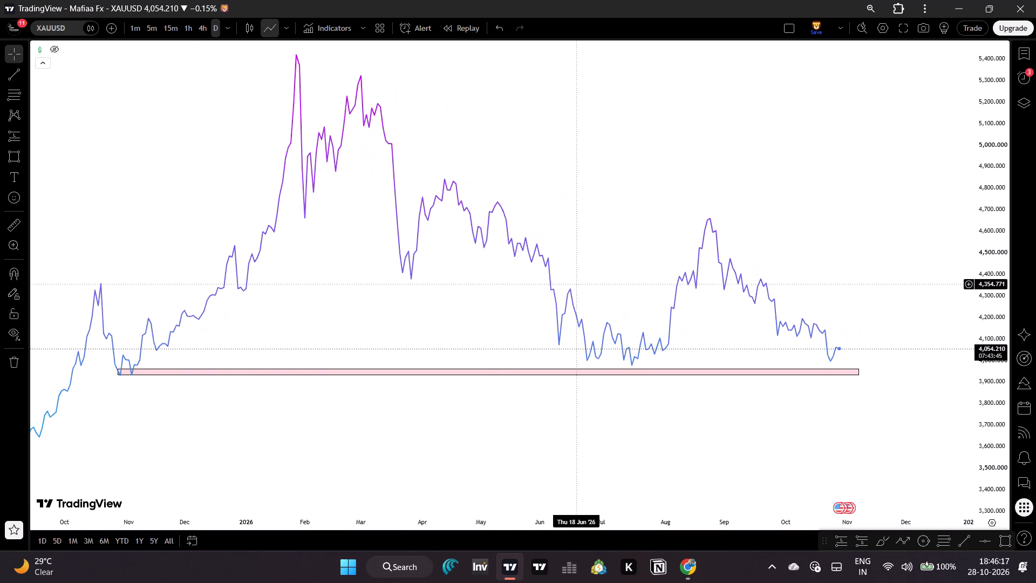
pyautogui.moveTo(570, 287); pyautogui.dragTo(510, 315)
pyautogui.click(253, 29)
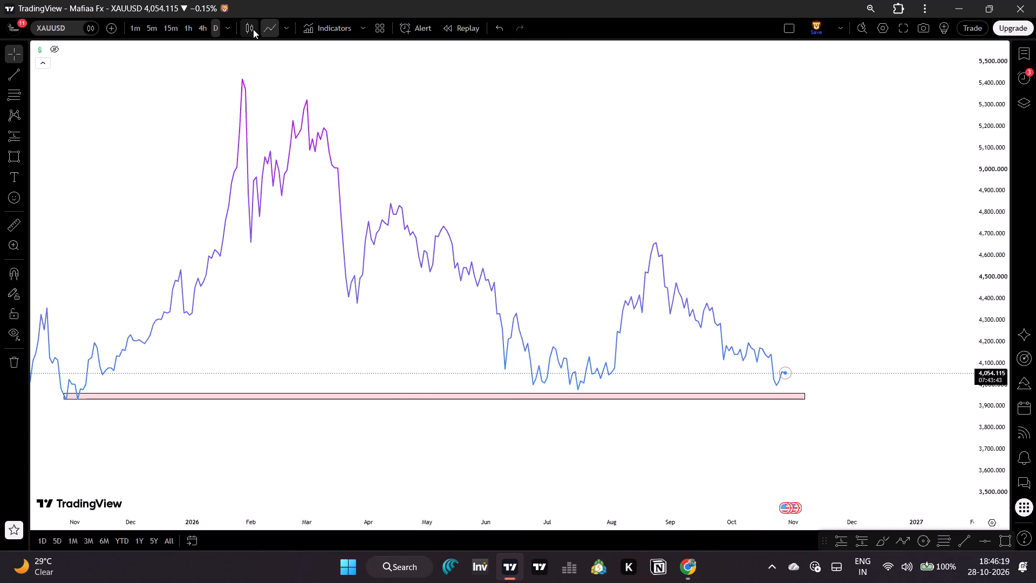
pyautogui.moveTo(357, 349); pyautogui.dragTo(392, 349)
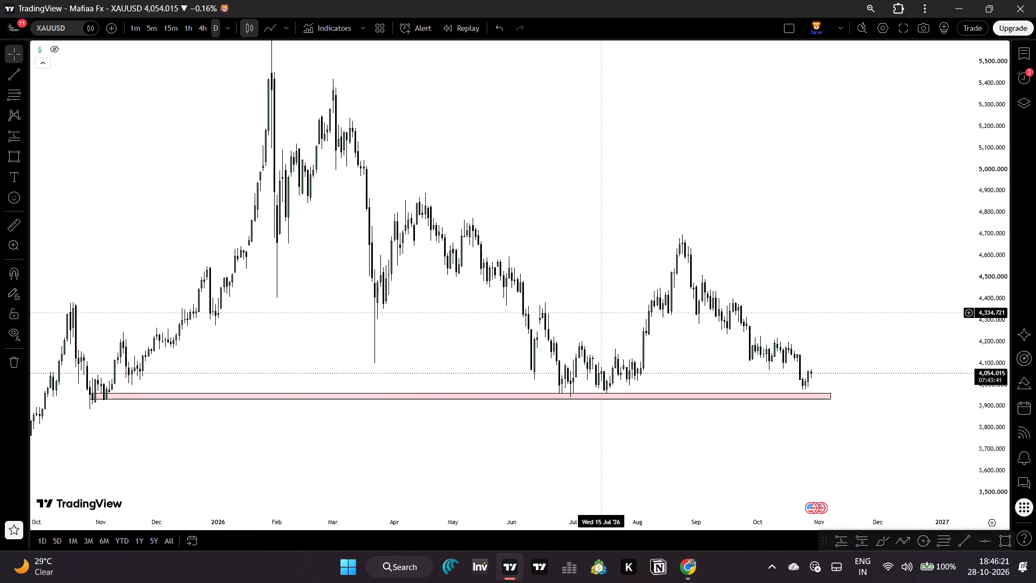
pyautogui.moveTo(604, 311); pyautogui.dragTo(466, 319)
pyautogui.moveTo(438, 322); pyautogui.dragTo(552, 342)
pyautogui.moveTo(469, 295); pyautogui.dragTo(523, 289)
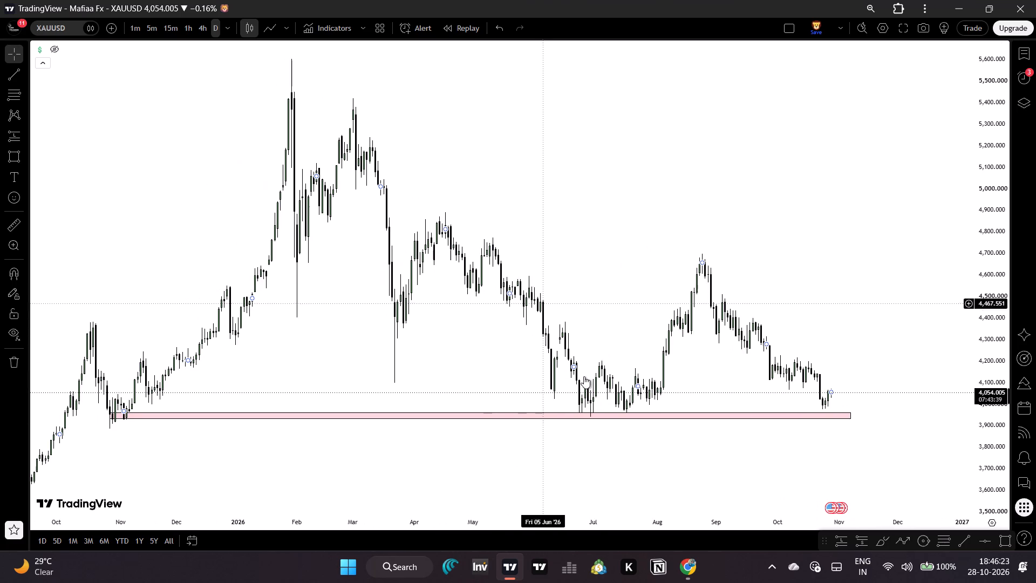
# Delete the support rectangle beneath the price lows.
pyautogui.click(621, 413)
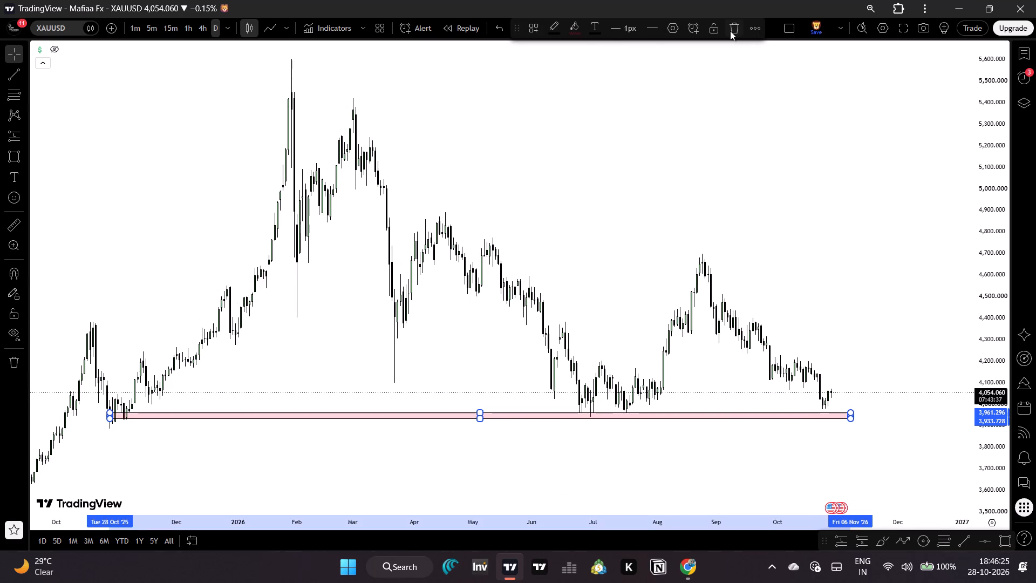
pyautogui.click(730, 31)
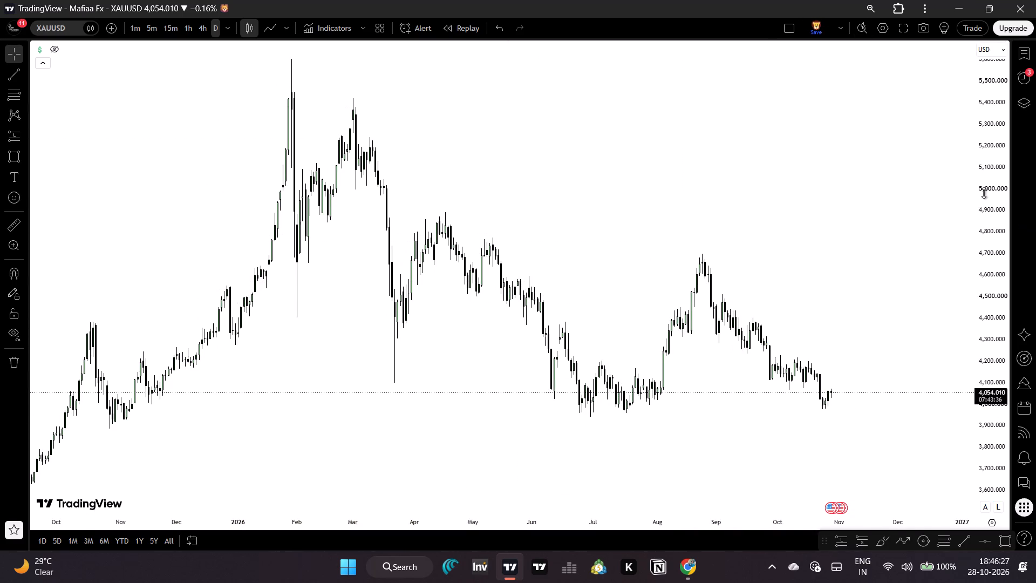
# Change the chart type from candles to a line, with the history from October 2025 in view.
pyautogui.moveTo(984, 193); pyautogui.dragTo(980, 214)
pyautogui.moveTo(714, 273); pyautogui.dragTo(744, 259)
pyautogui.moveTo(748, 270); pyautogui.dragTo(747, 294)
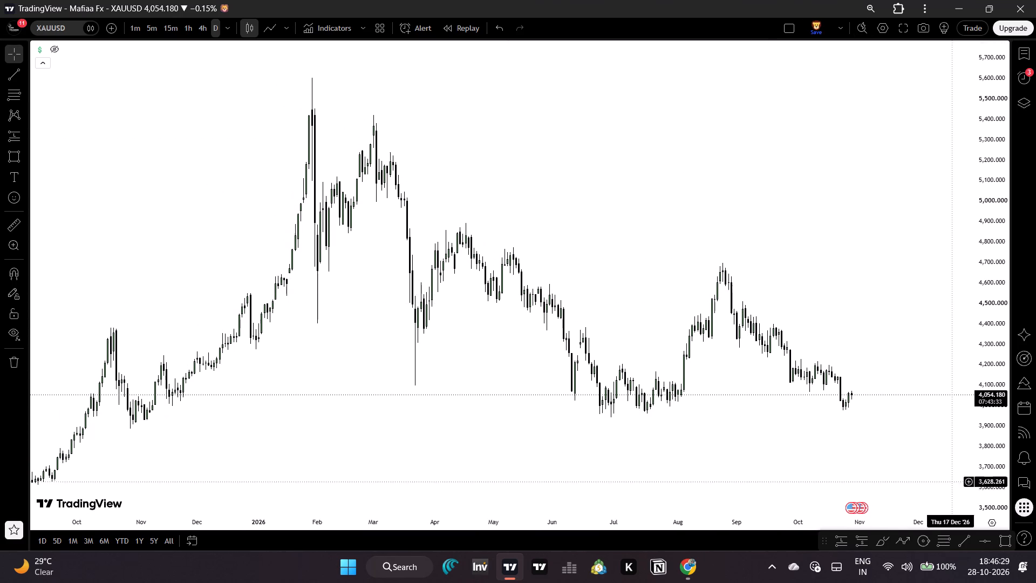
pyautogui.click(264, 23)
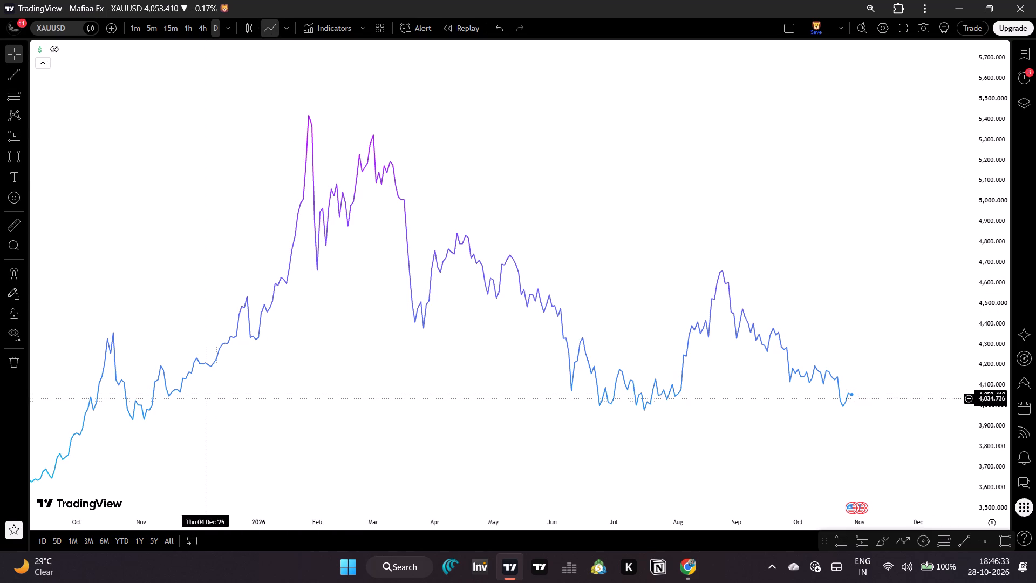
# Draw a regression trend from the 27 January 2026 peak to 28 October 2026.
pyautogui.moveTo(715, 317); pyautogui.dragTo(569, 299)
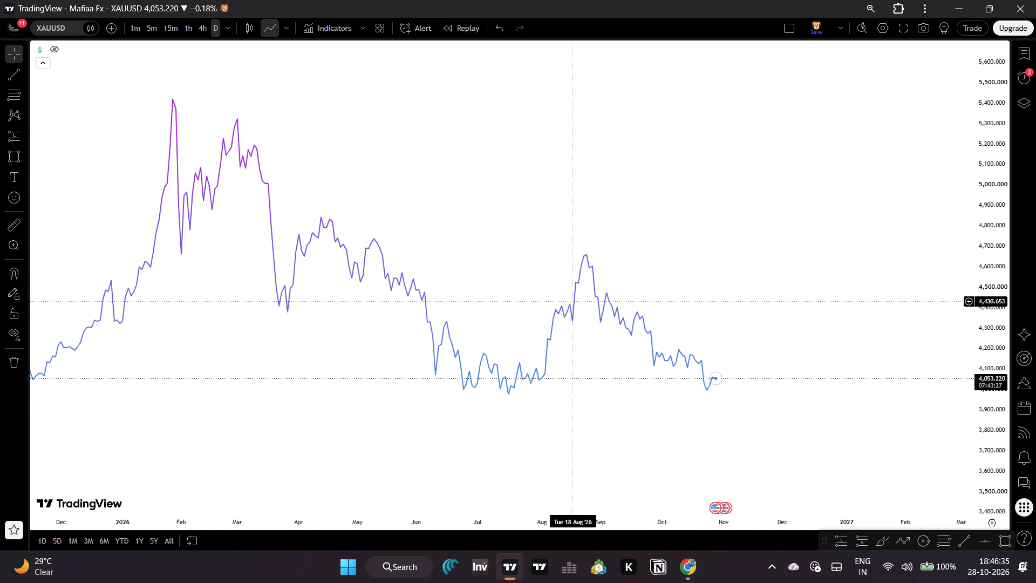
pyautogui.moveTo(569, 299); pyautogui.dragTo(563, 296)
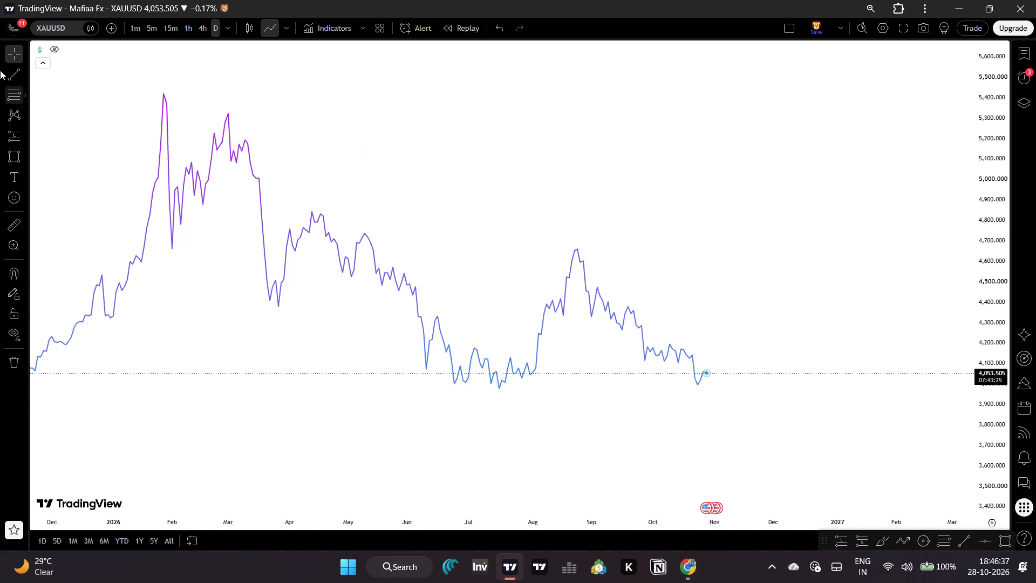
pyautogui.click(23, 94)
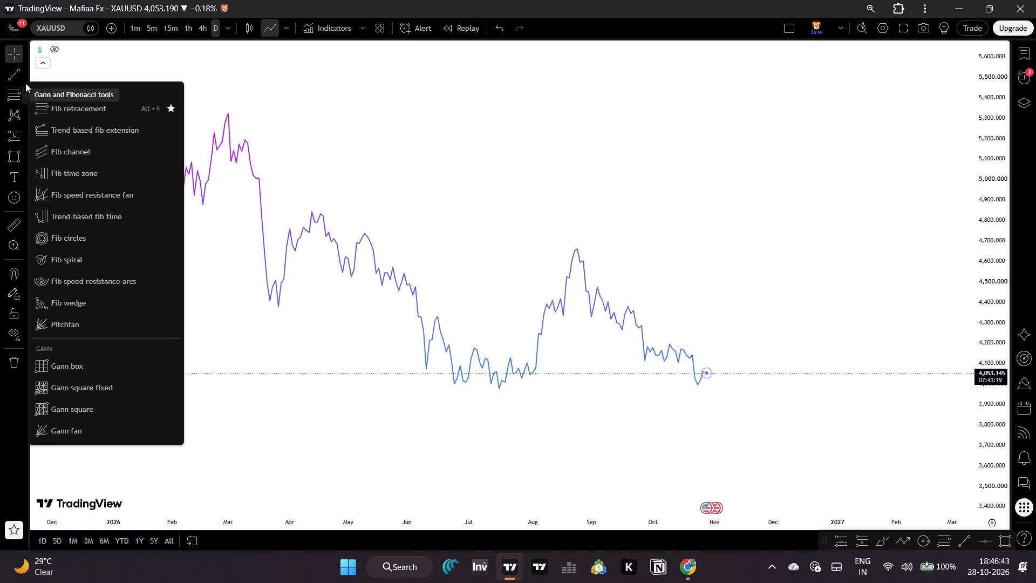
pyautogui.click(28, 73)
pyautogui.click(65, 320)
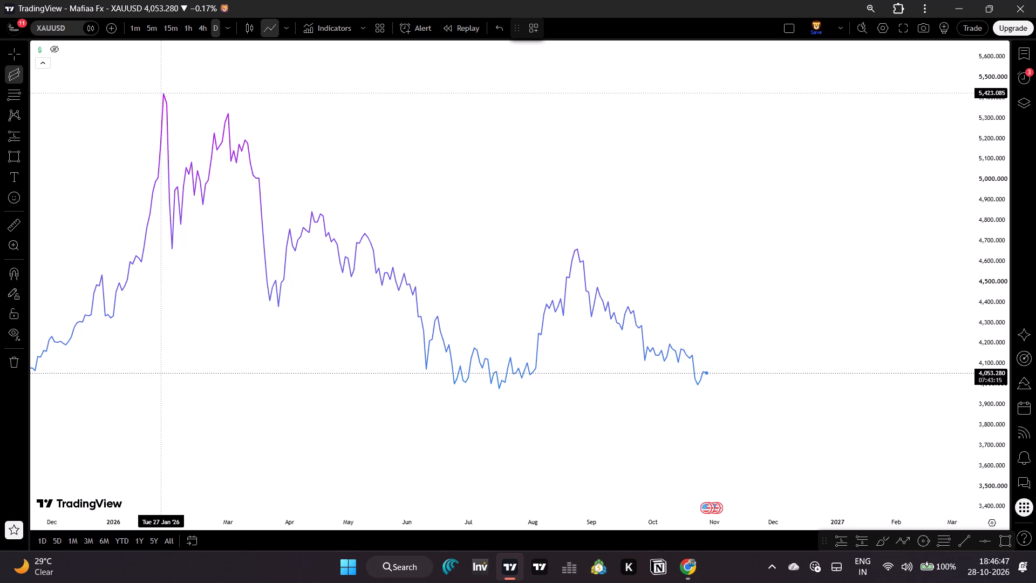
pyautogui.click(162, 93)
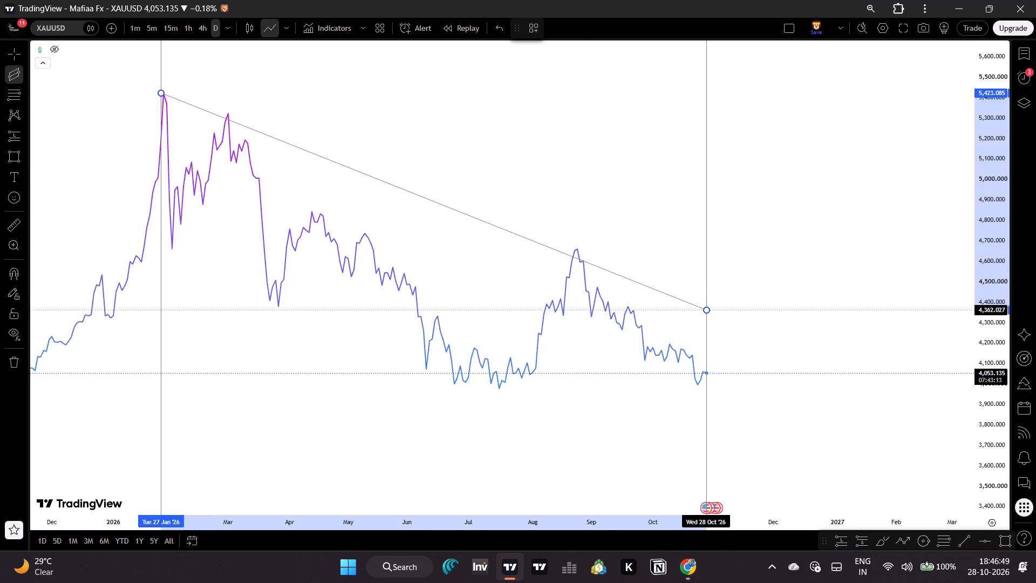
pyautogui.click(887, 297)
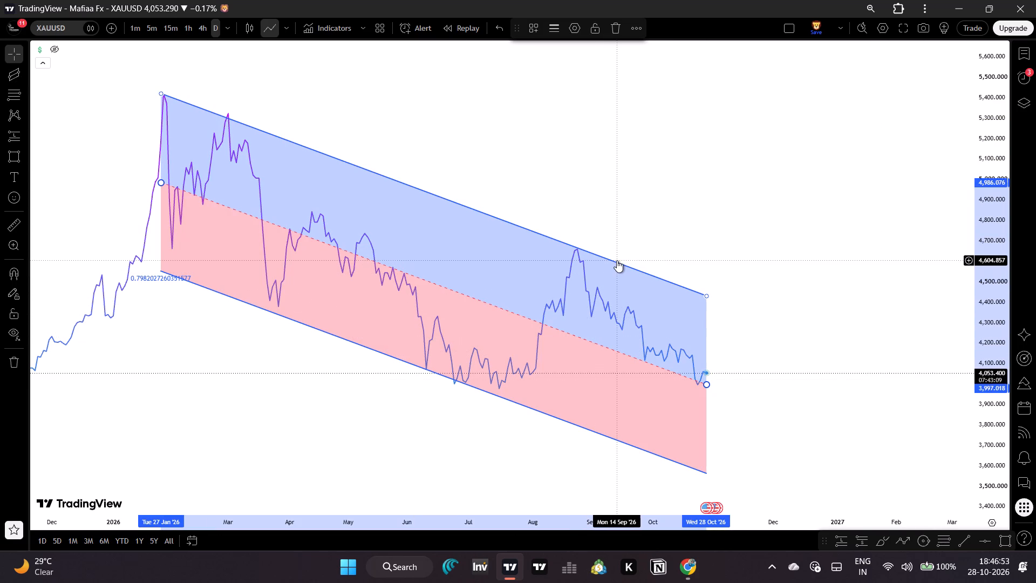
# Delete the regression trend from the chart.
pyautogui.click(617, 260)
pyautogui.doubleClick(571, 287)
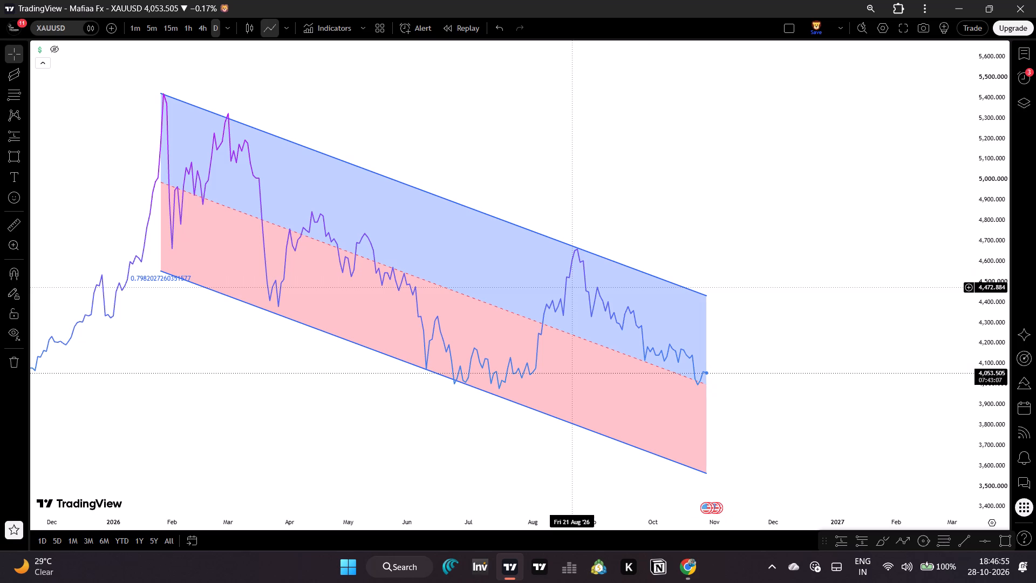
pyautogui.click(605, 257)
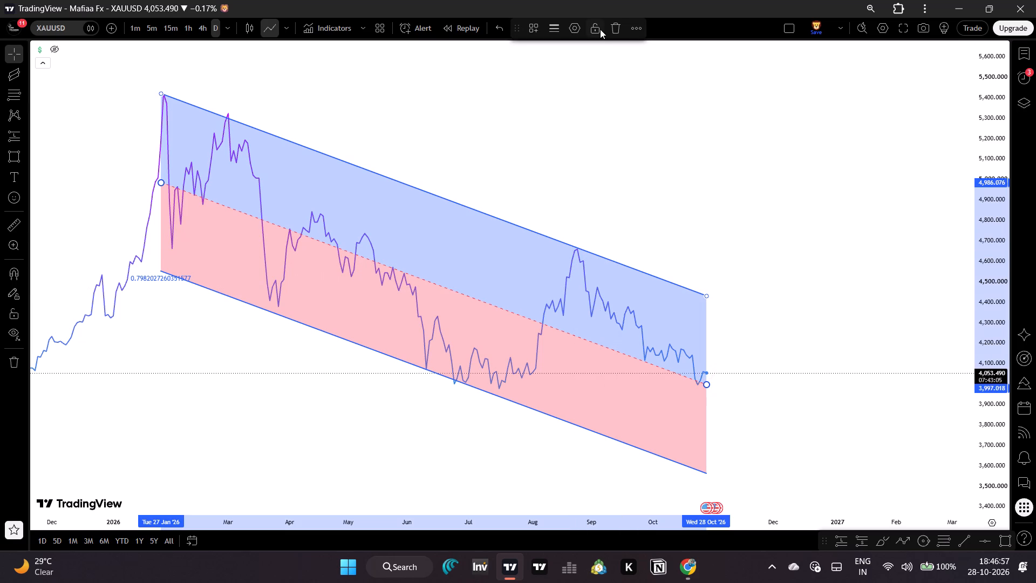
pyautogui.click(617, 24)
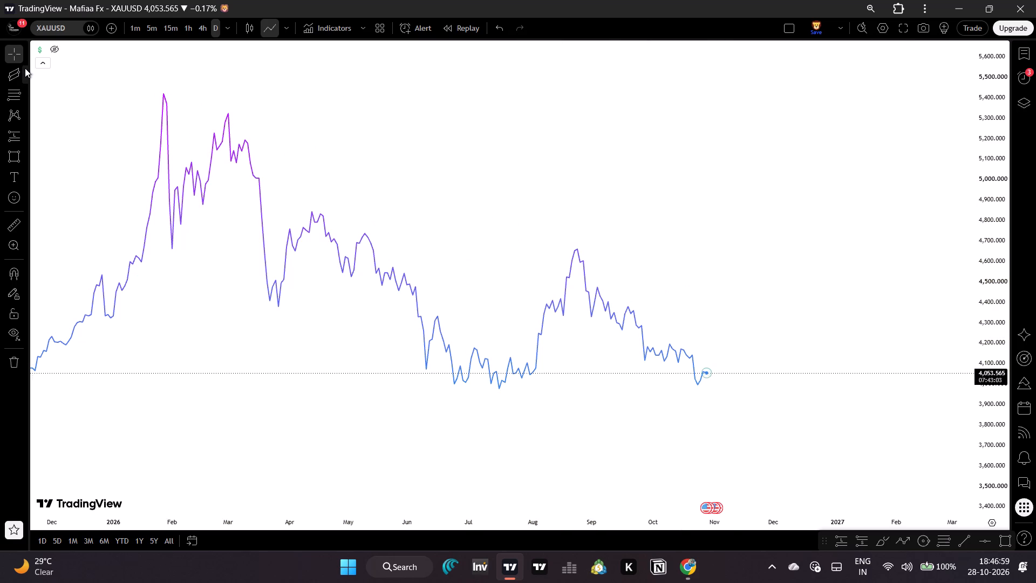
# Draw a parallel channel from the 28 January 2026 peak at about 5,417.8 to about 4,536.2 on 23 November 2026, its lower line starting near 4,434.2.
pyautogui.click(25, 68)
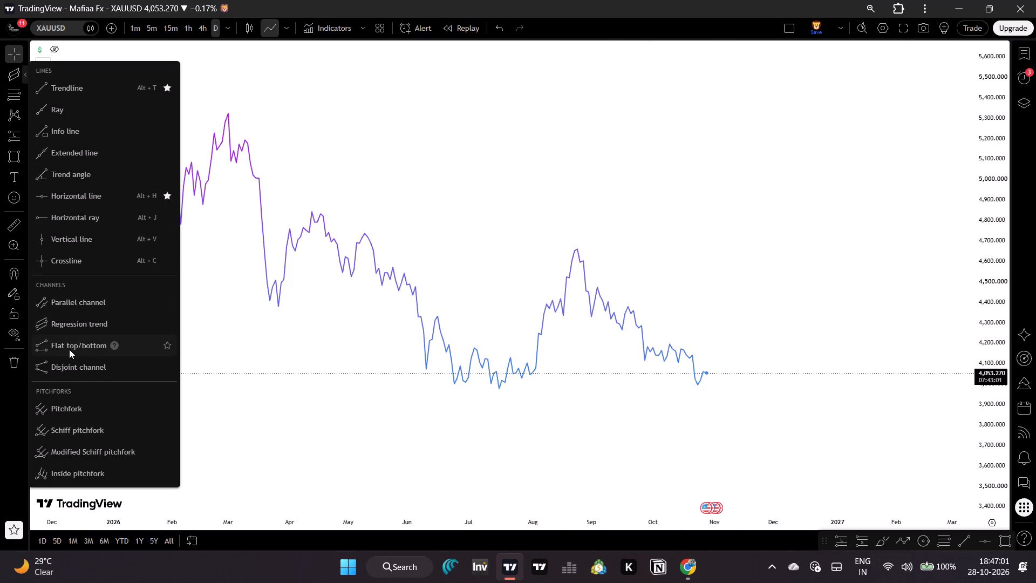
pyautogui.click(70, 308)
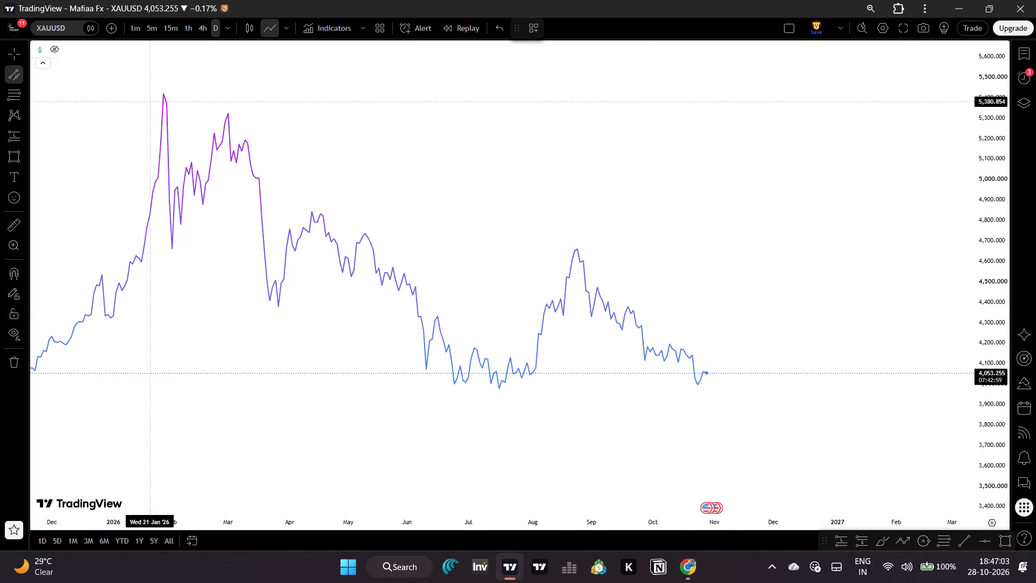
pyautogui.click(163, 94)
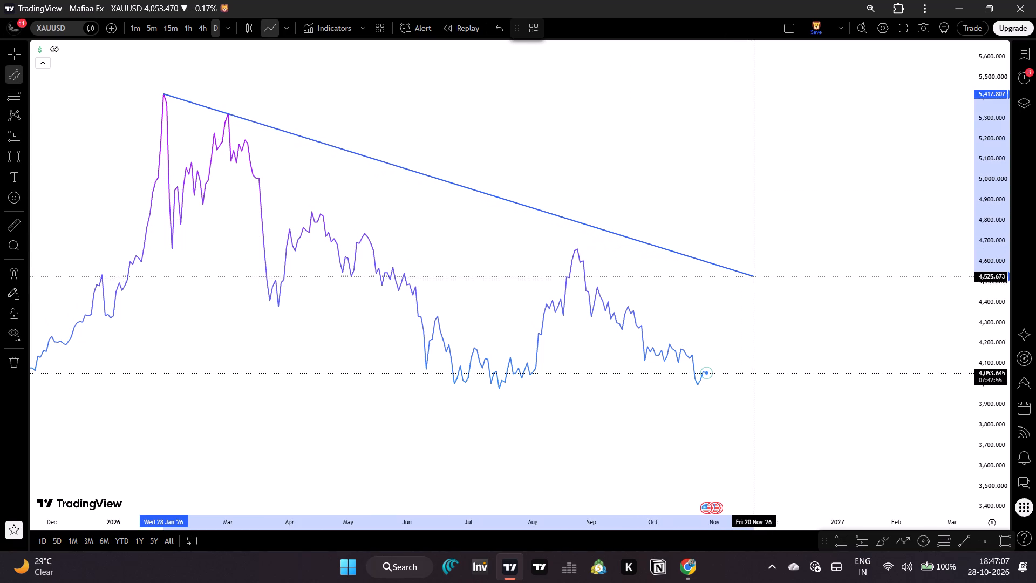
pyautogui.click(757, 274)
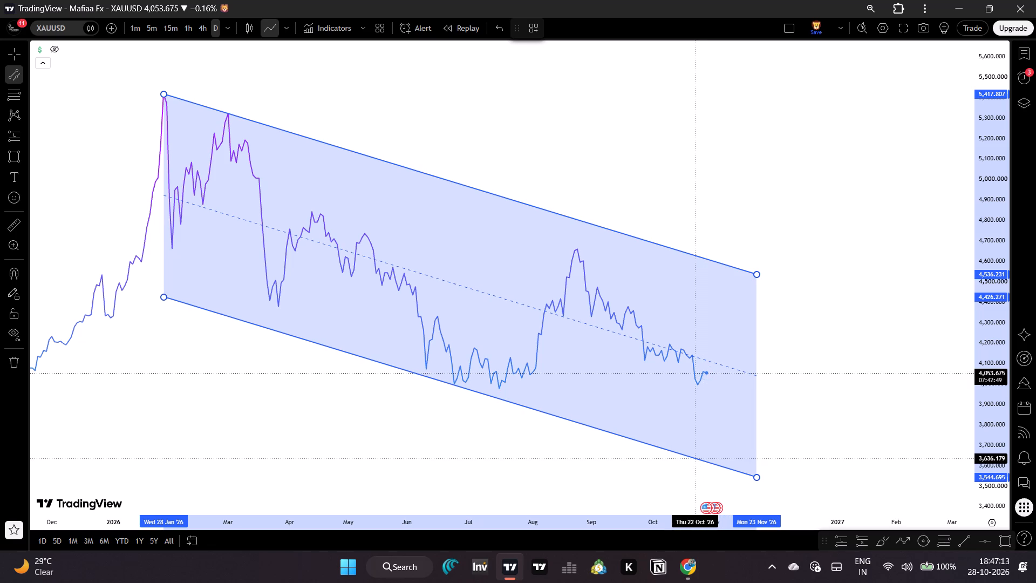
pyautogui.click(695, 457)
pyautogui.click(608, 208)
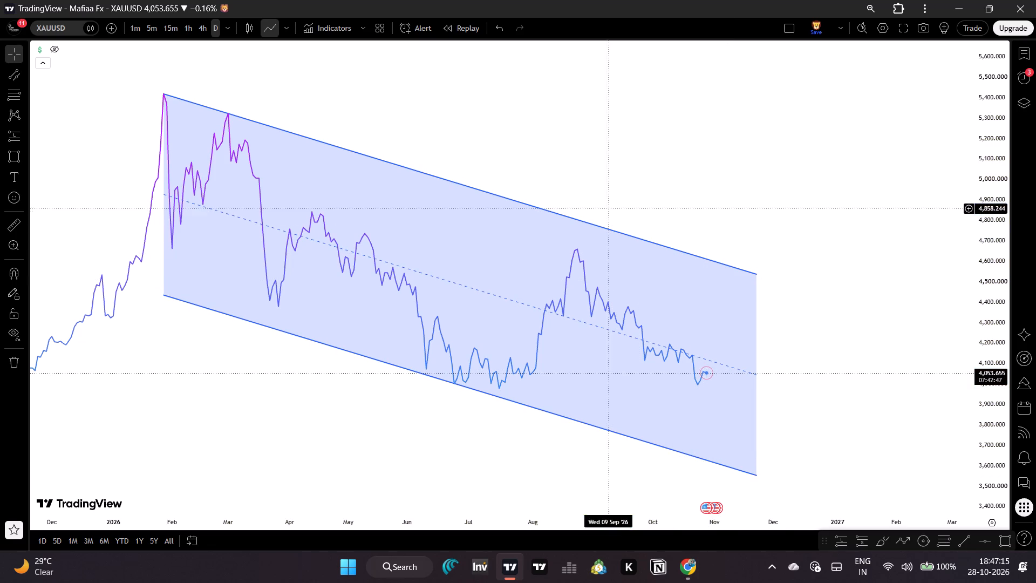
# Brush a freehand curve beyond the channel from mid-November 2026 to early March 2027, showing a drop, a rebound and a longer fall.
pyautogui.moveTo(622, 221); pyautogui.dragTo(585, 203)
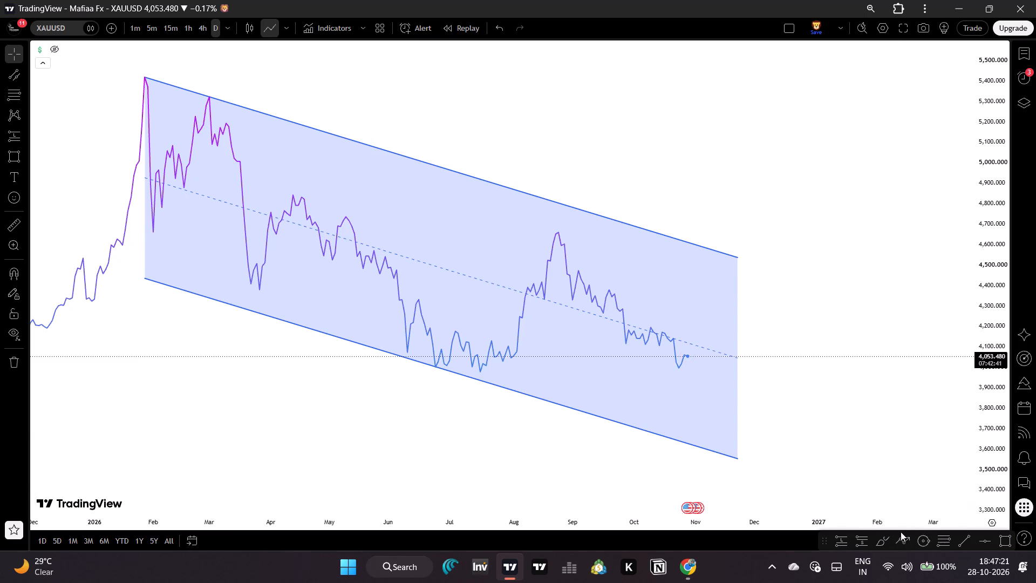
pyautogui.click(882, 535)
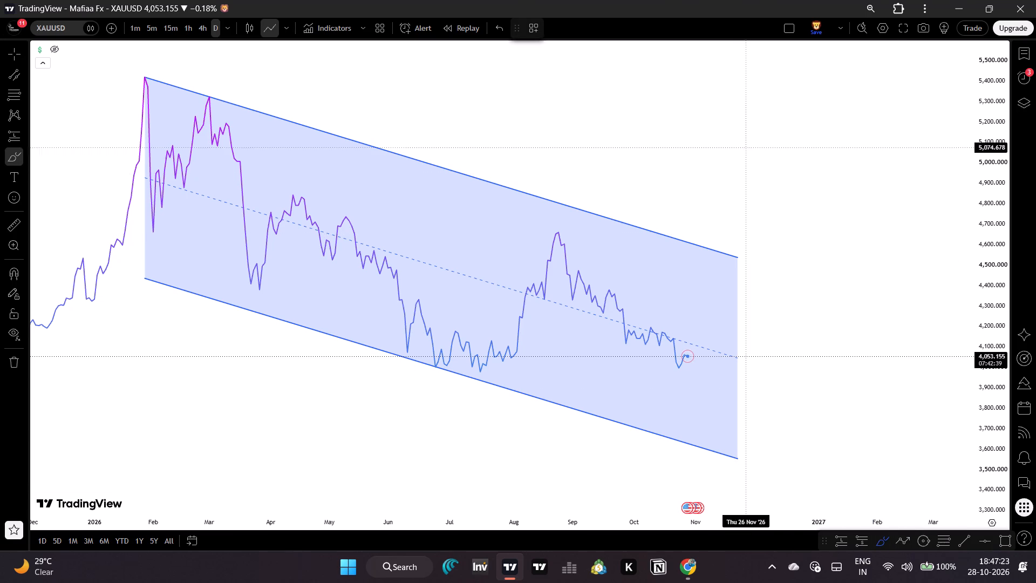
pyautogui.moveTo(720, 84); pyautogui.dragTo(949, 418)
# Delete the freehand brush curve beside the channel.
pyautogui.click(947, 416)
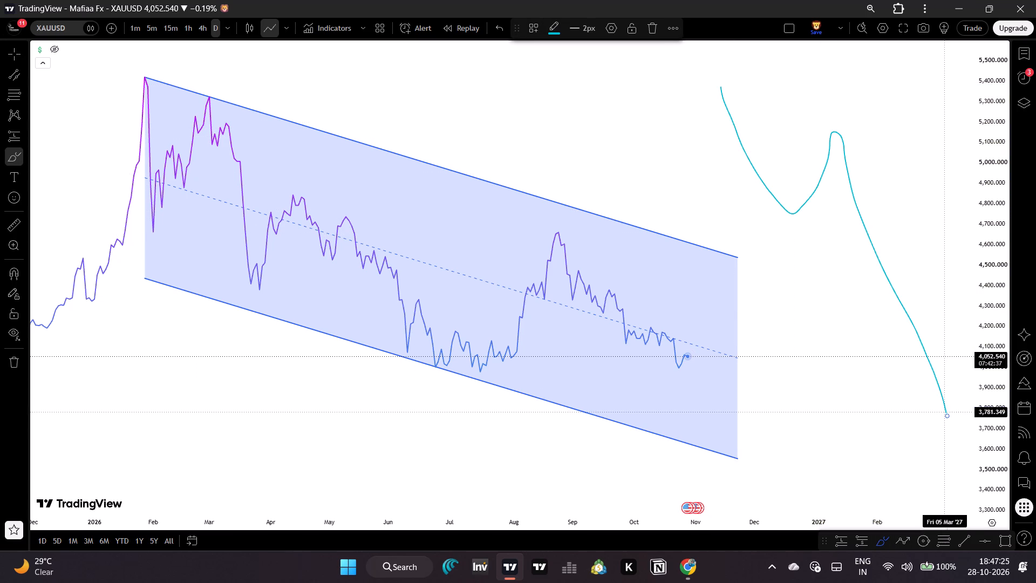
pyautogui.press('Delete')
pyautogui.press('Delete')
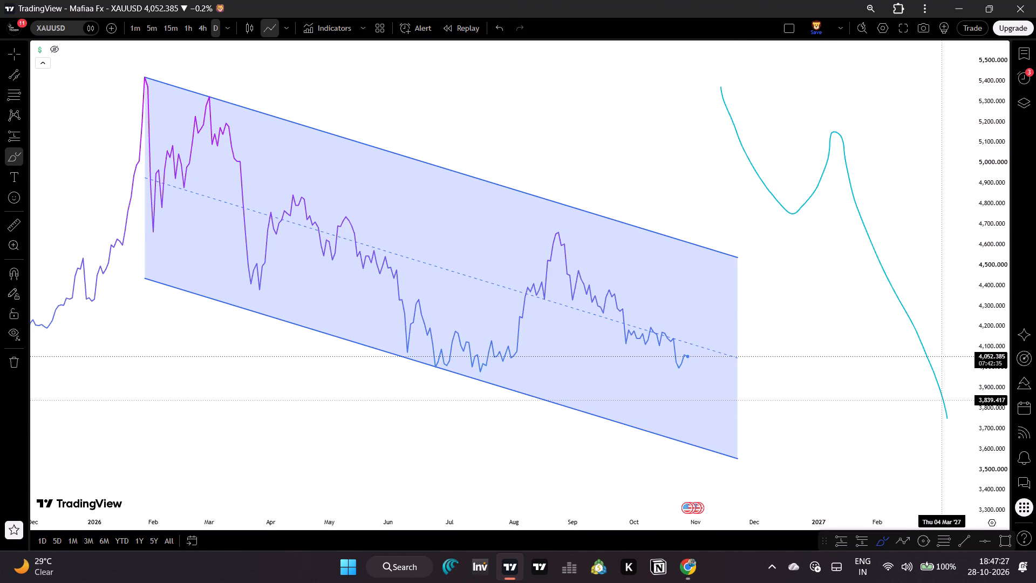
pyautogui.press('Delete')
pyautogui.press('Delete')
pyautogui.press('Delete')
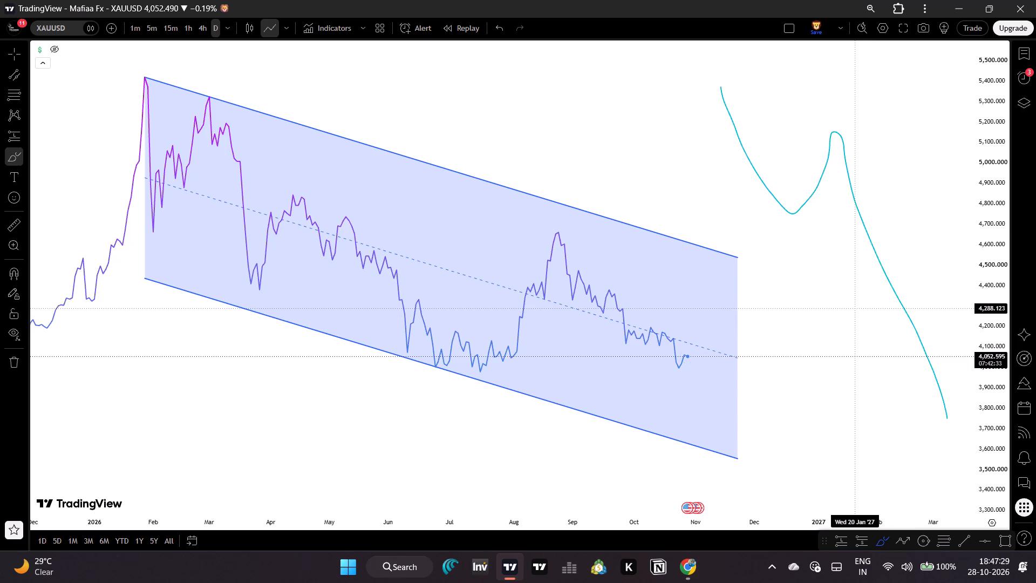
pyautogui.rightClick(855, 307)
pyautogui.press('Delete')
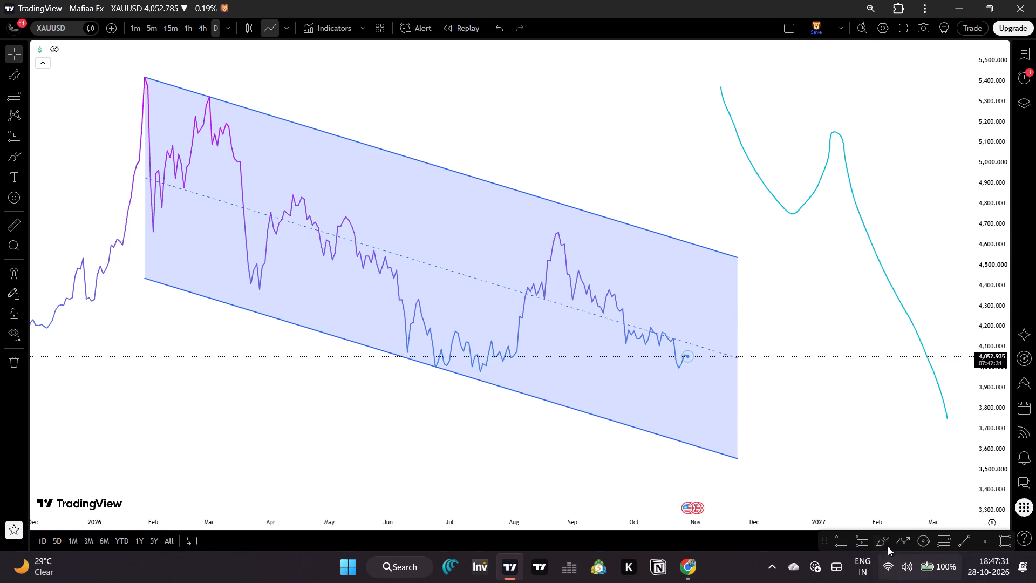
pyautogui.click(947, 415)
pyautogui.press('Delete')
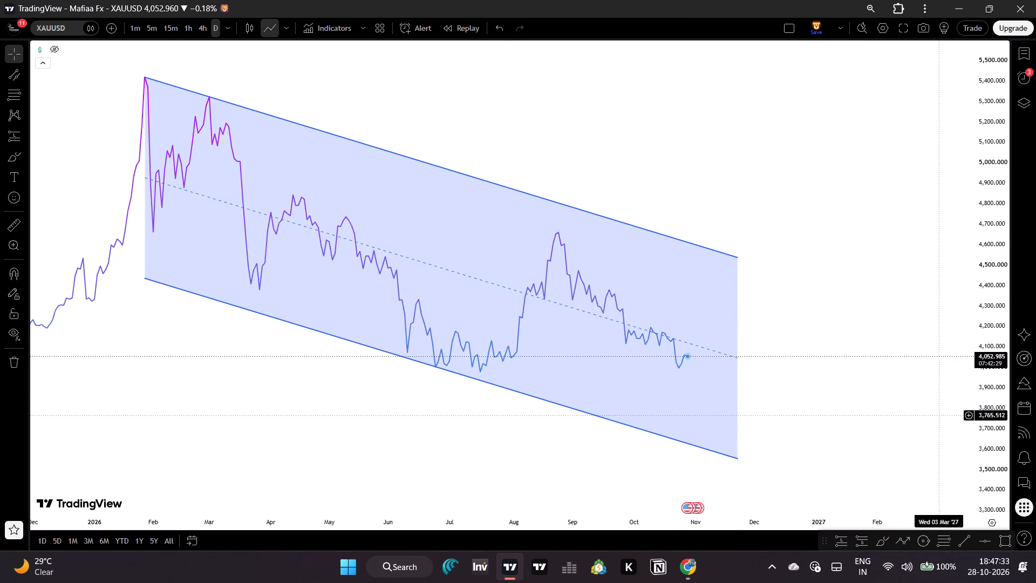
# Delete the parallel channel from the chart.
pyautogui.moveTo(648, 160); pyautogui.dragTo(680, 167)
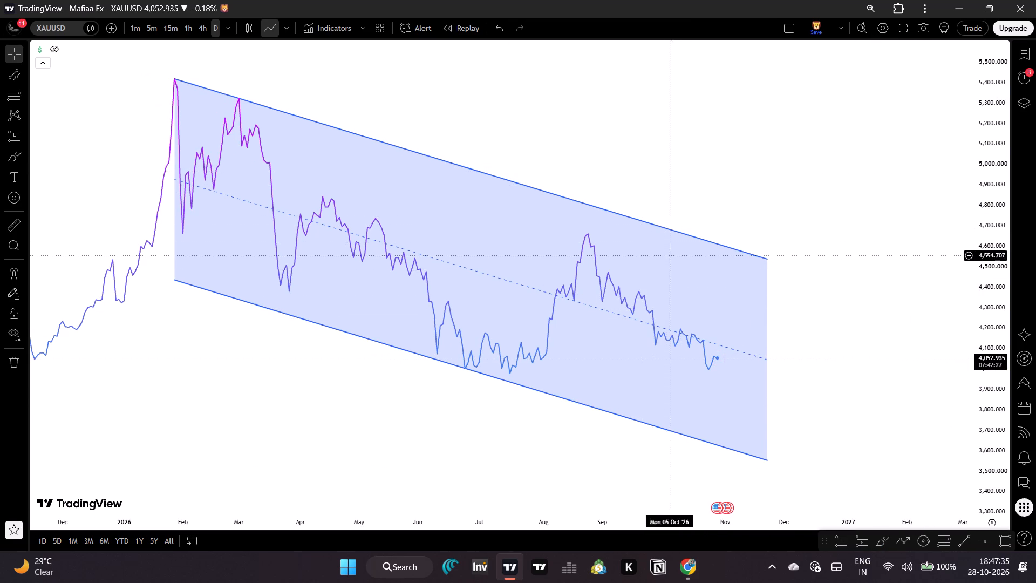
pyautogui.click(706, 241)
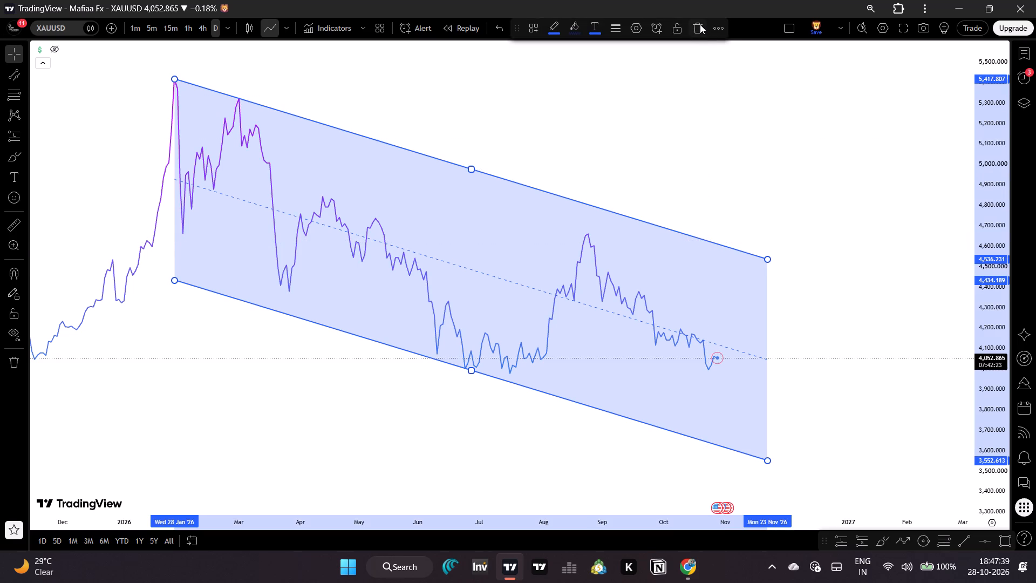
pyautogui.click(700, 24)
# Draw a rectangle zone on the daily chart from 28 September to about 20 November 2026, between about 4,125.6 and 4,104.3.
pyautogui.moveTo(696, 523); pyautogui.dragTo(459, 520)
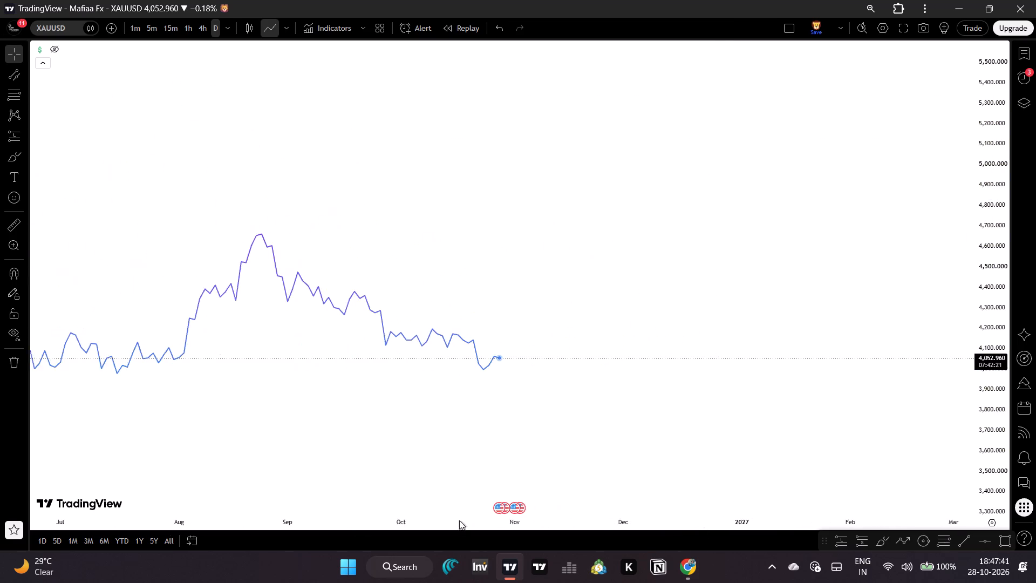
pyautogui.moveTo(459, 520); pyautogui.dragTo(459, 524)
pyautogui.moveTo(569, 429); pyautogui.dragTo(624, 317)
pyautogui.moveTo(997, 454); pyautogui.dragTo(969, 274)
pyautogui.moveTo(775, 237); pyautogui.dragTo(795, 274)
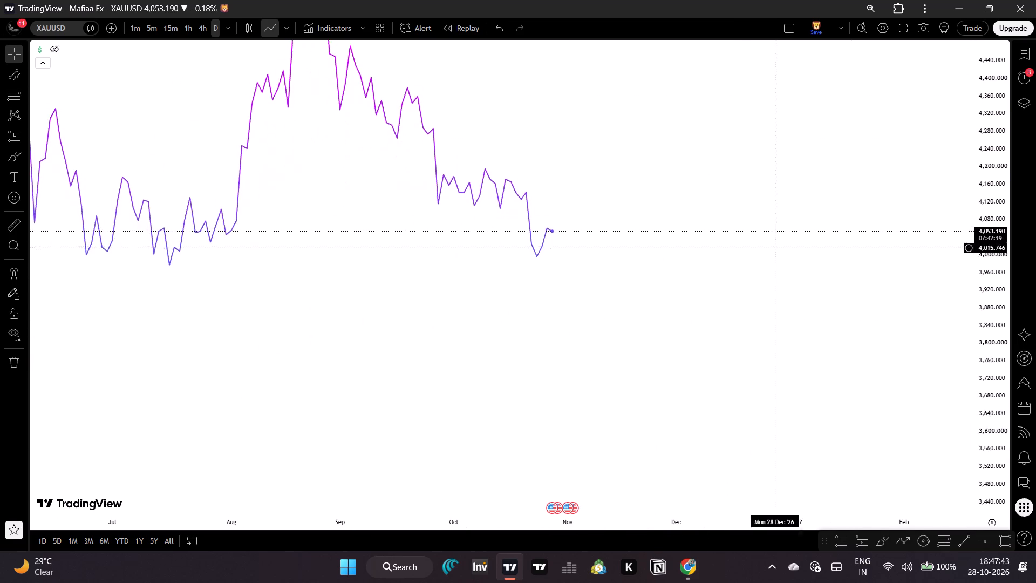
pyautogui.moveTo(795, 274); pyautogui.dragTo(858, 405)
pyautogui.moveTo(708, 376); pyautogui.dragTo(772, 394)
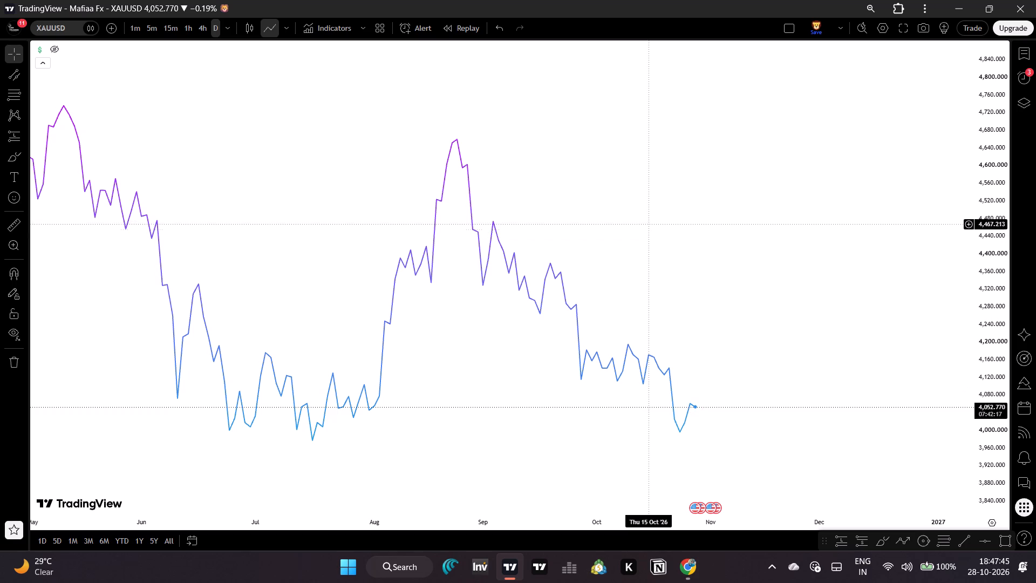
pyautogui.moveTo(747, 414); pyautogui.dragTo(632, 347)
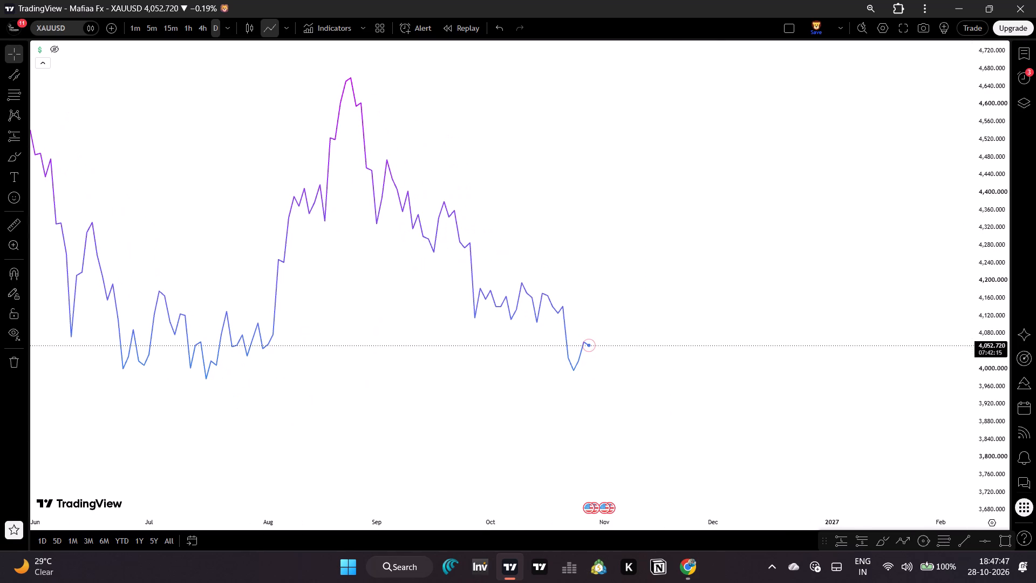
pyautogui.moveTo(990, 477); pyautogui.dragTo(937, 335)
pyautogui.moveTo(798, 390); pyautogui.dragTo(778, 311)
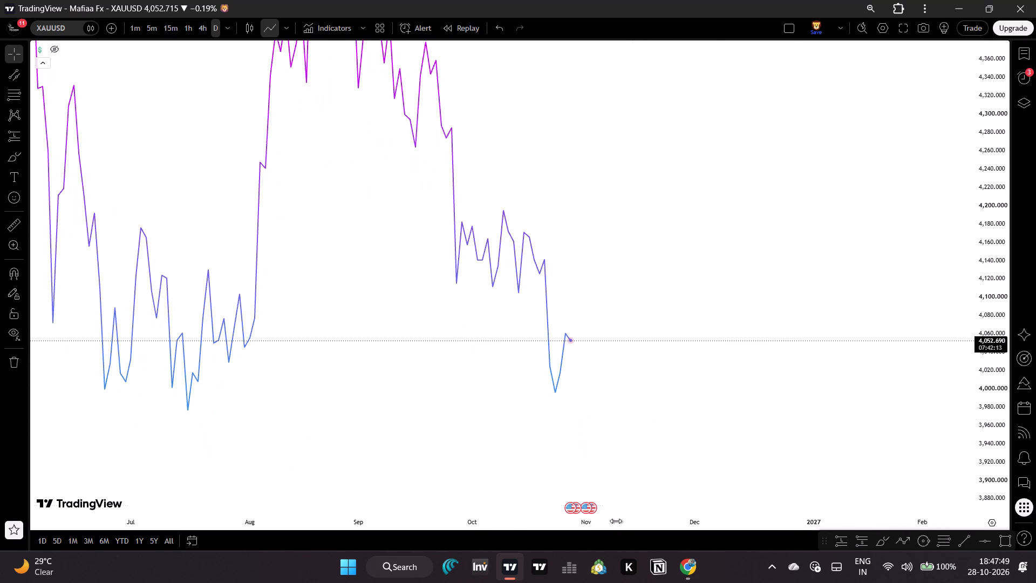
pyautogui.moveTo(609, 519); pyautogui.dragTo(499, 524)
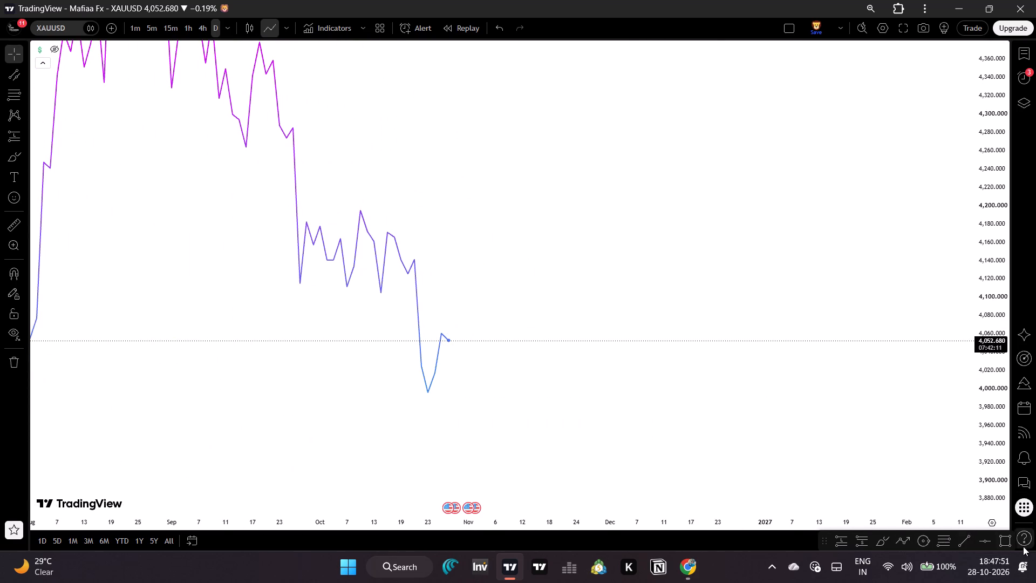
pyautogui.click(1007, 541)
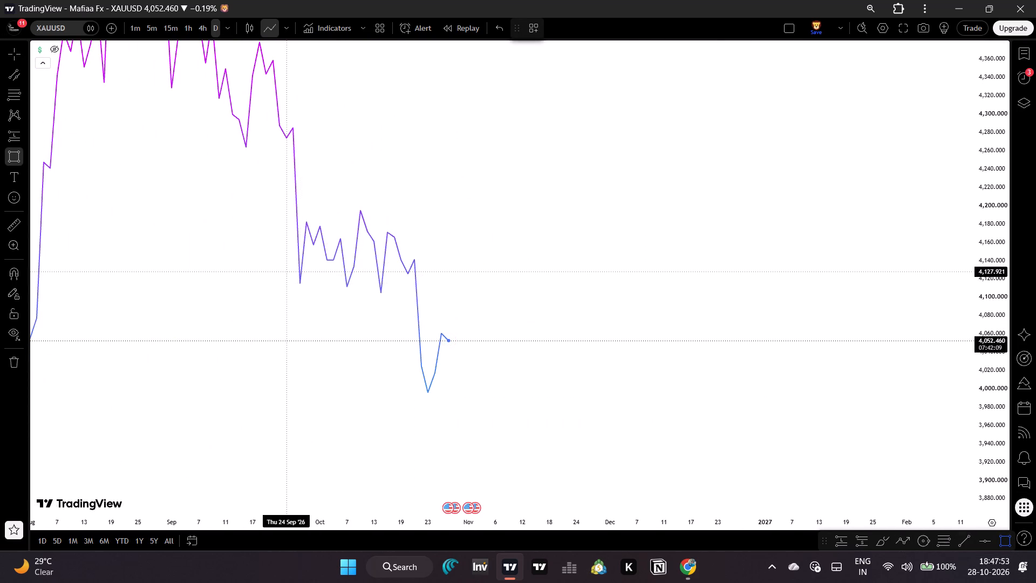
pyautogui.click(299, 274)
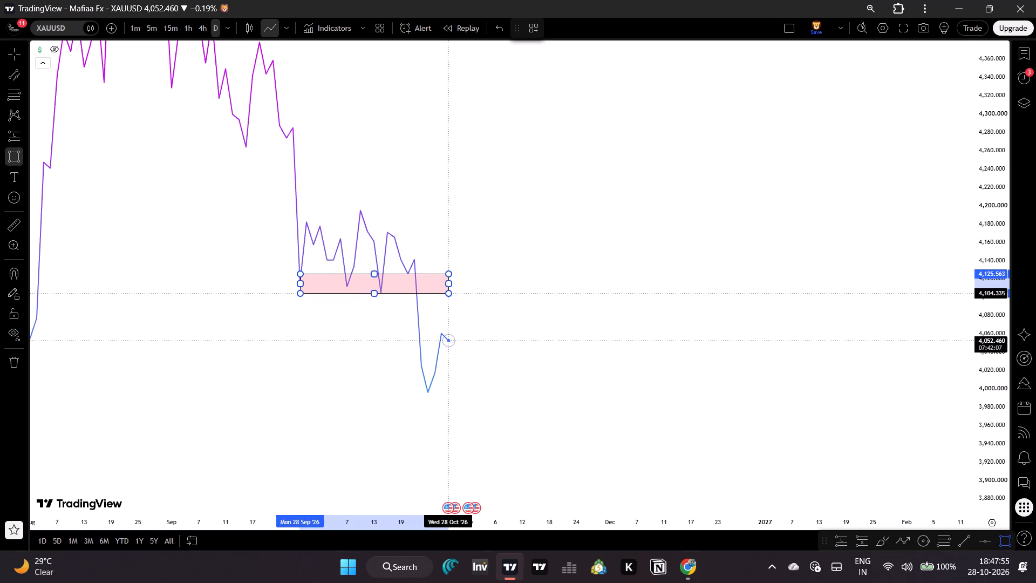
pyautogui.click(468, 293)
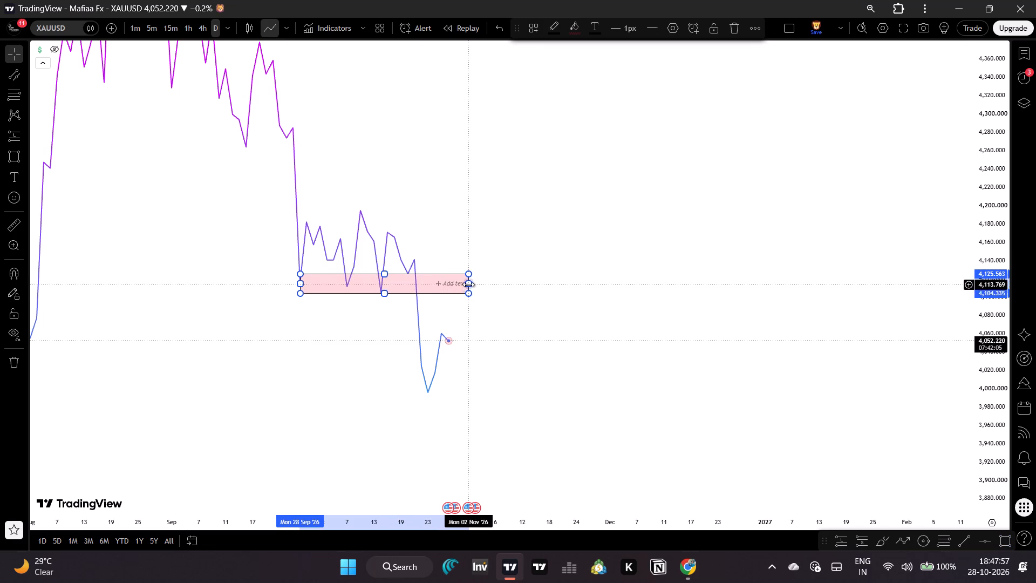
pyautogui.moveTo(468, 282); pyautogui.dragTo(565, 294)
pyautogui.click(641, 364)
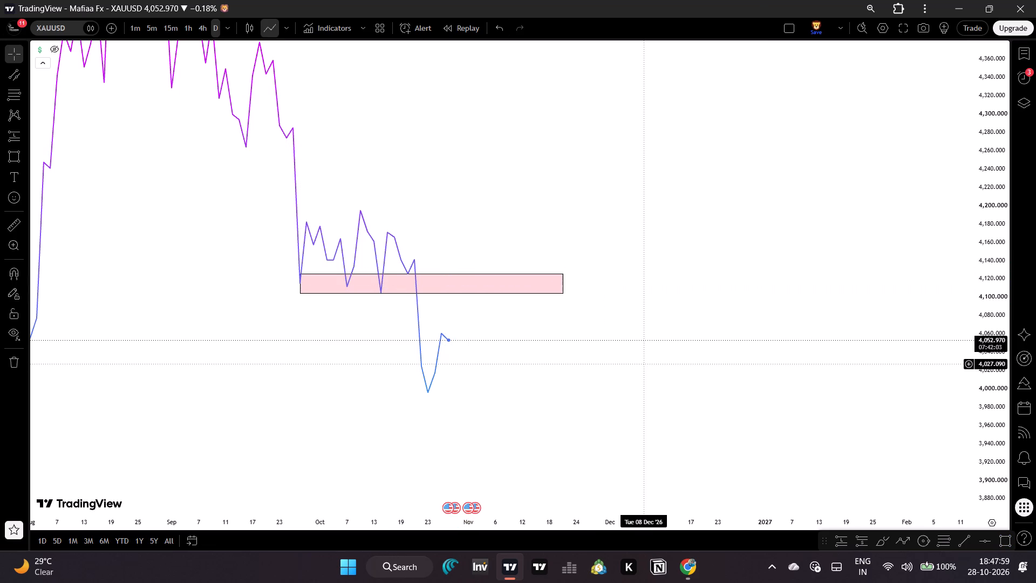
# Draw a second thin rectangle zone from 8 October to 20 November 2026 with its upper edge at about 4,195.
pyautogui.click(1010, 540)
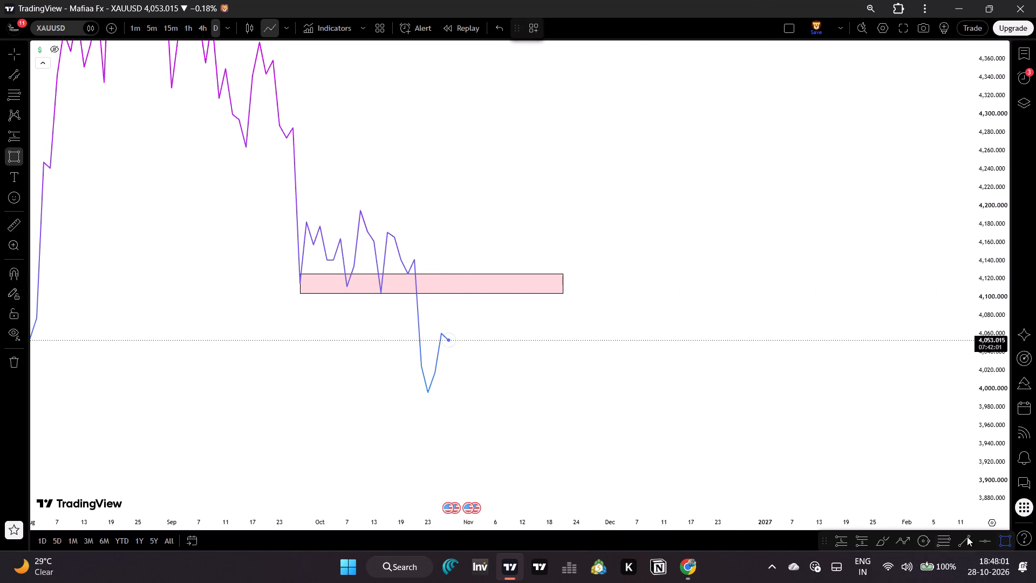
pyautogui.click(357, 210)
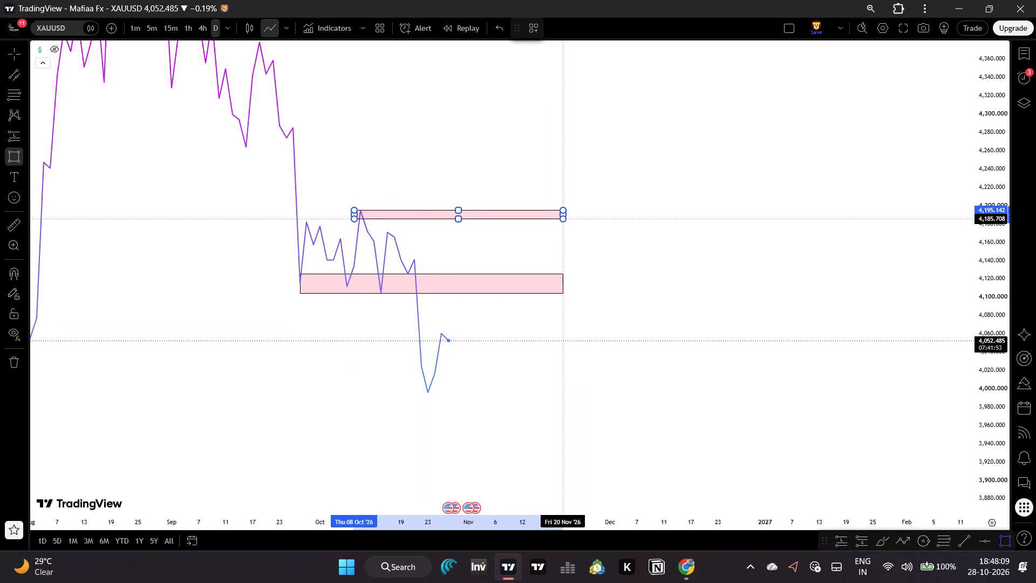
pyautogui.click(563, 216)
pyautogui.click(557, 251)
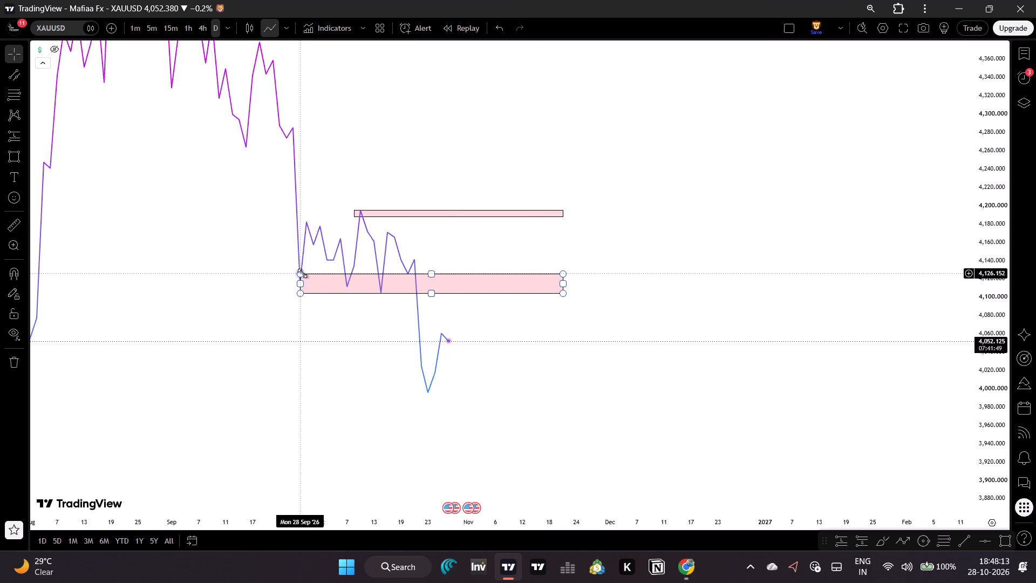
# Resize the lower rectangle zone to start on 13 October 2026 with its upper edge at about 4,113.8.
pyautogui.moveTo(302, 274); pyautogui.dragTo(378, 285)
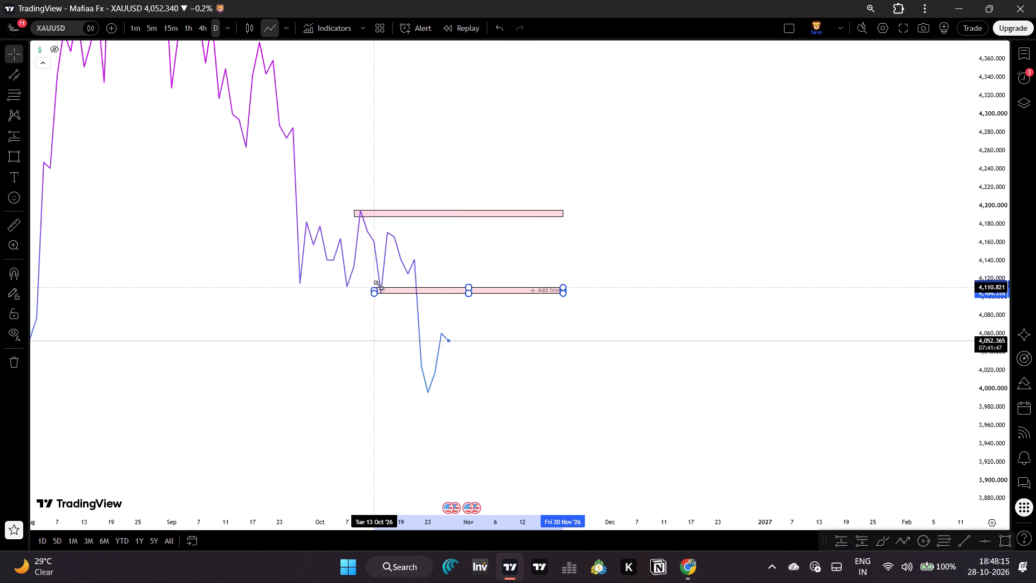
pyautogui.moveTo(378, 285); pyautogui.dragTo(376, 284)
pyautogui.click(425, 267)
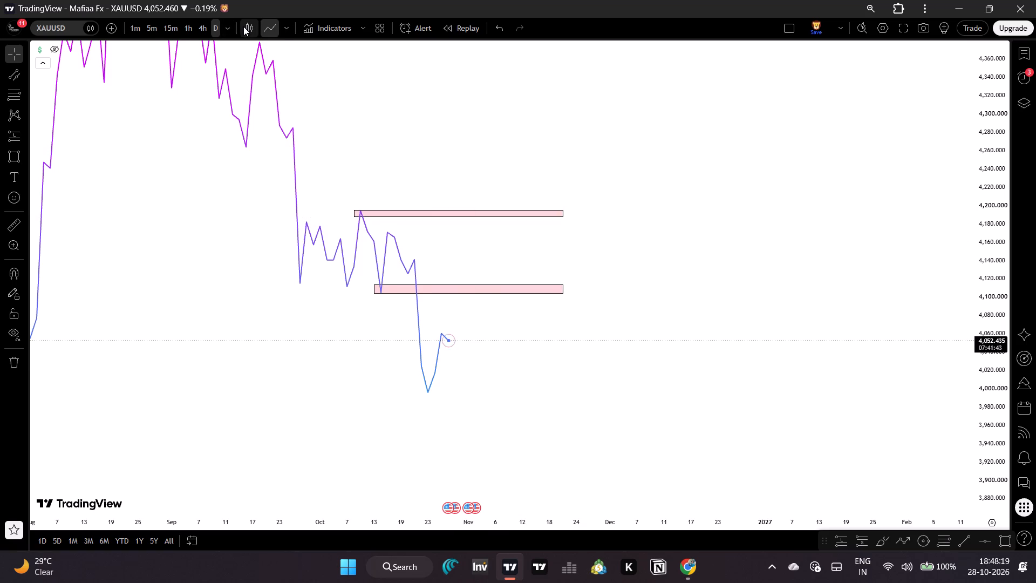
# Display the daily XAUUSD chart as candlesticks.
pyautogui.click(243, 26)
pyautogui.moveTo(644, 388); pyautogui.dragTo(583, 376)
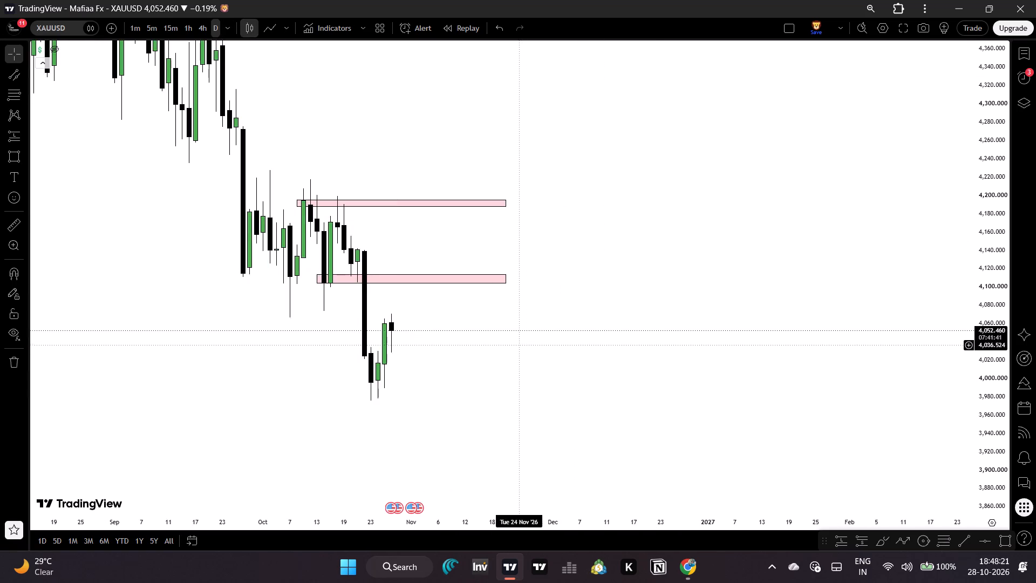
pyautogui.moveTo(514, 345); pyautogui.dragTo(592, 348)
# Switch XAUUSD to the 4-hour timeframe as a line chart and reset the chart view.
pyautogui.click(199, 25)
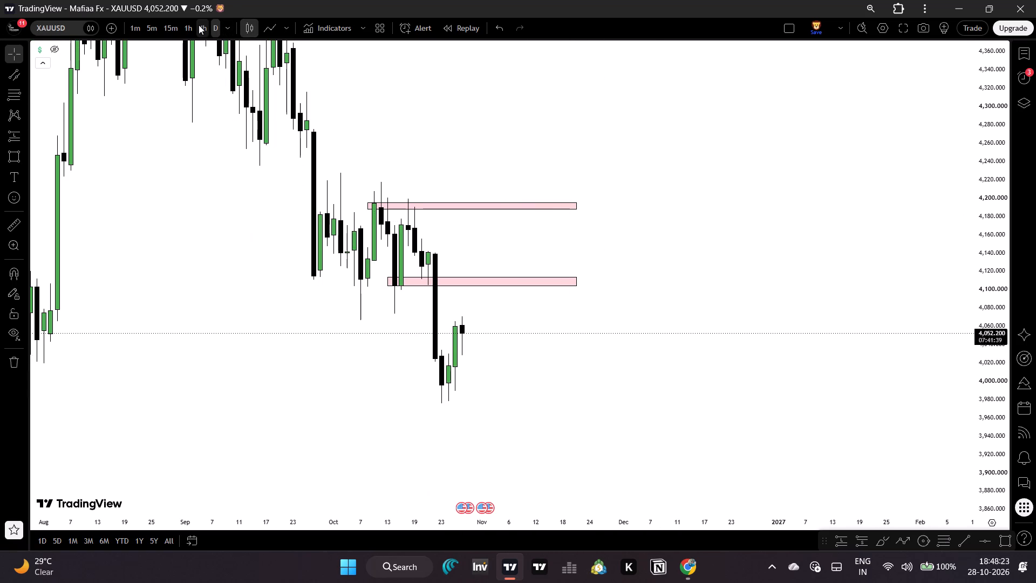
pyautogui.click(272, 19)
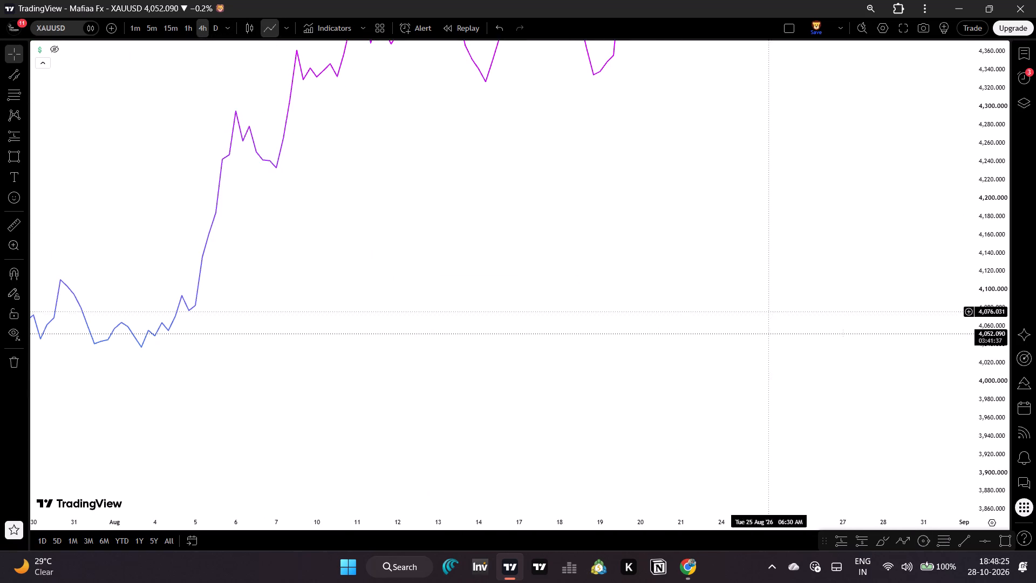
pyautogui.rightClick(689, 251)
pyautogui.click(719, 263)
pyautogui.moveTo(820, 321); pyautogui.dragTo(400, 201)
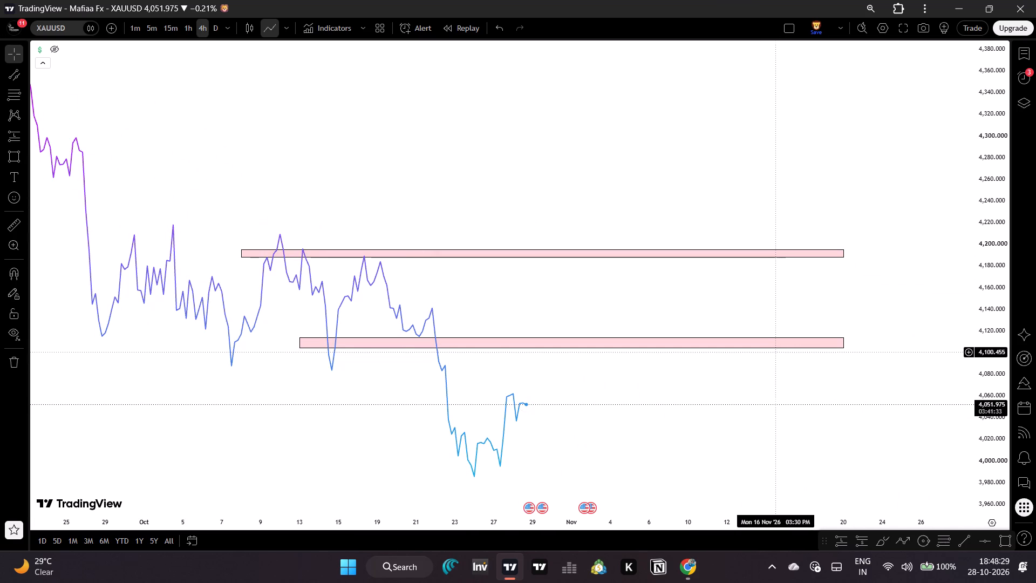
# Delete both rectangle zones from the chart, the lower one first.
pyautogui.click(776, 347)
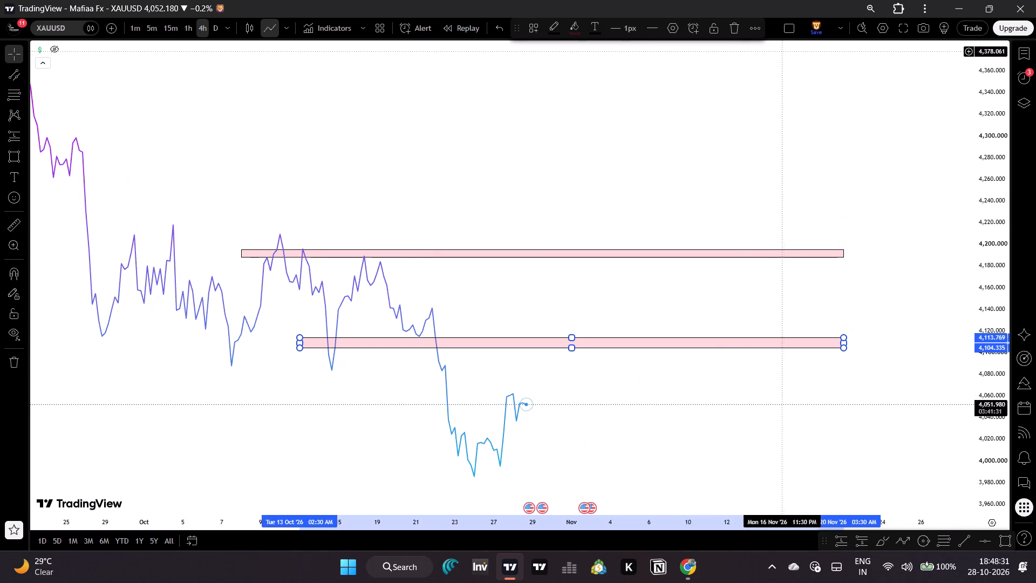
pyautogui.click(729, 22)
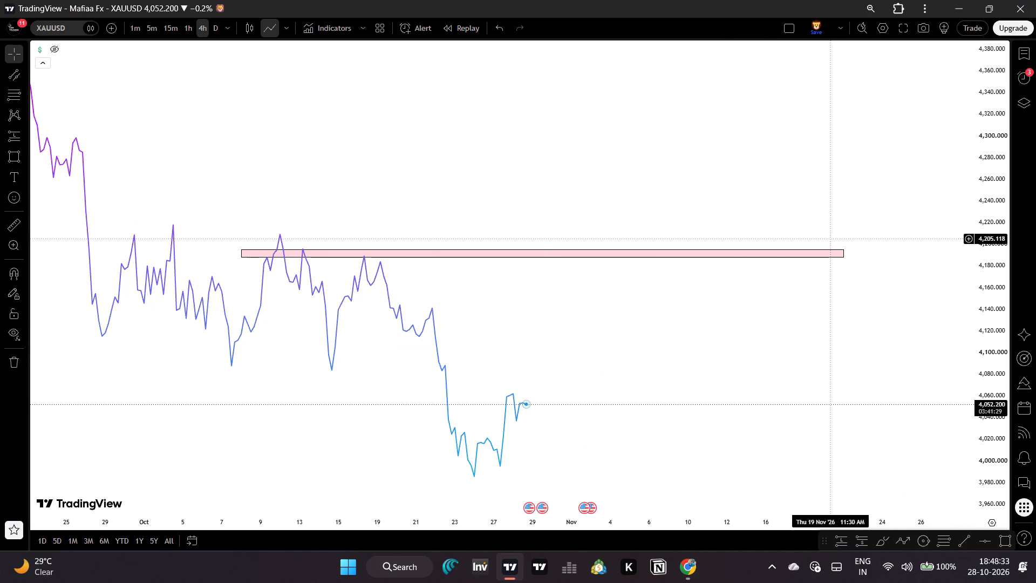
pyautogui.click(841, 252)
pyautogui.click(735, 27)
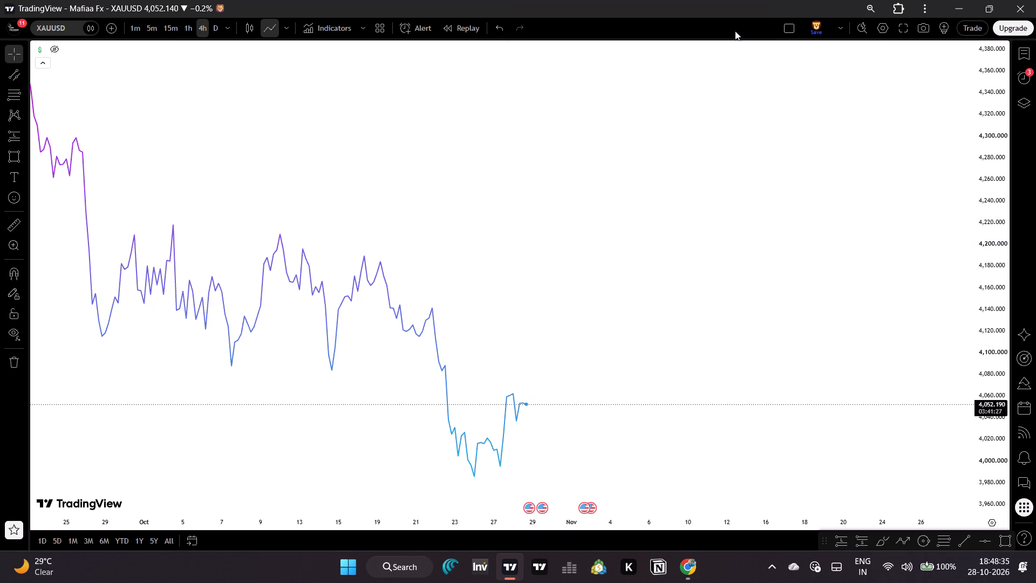
# Unhide the $ indicator on the chart.
pyautogui.click(56, 48)
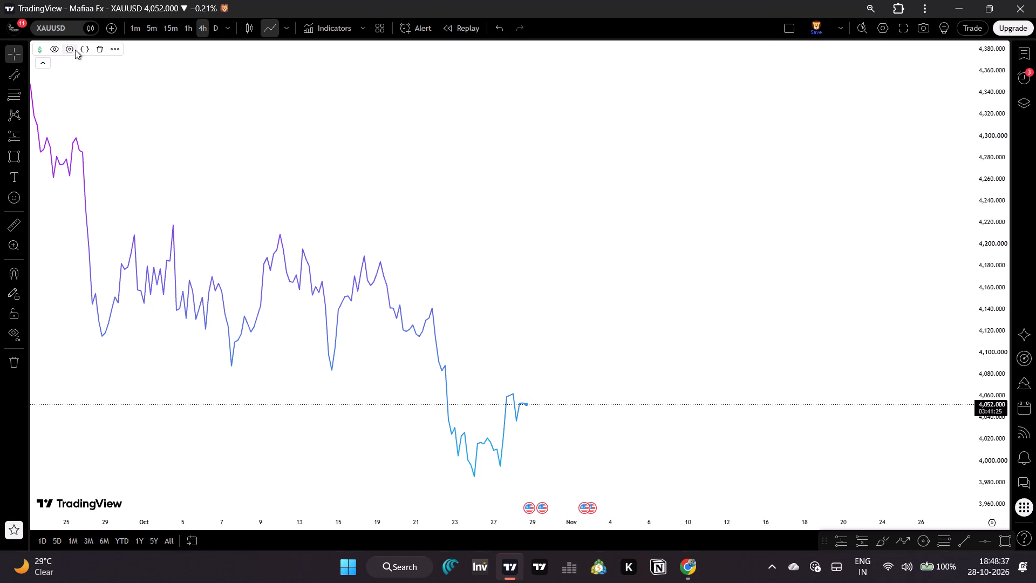
# In the $ indicator's settings, turn off Show ISS, Show Supply And Demand, Show Levels and Show QML.
pyautogui.click(75, 50)
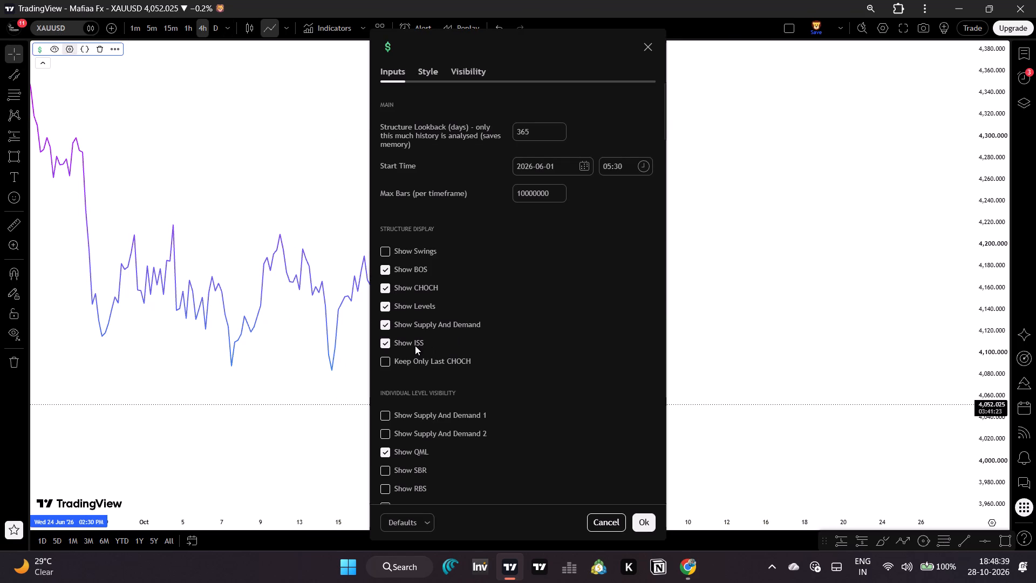
pyautogui.click(415, 345)
pyautogui.click(430, 323)
pyautogui.click(425, 308)
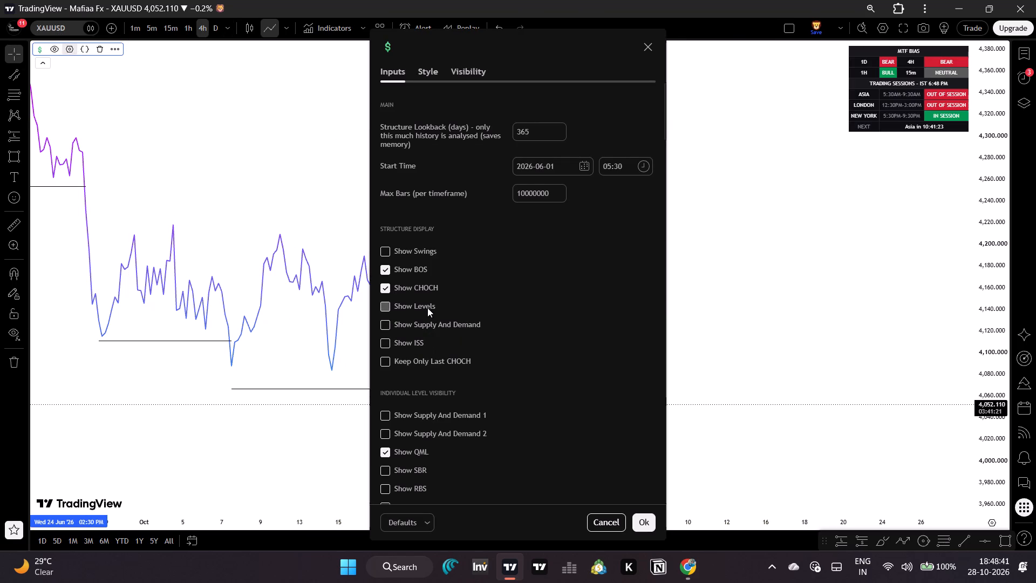
pyautogui.scroll(-4, 451, 310)
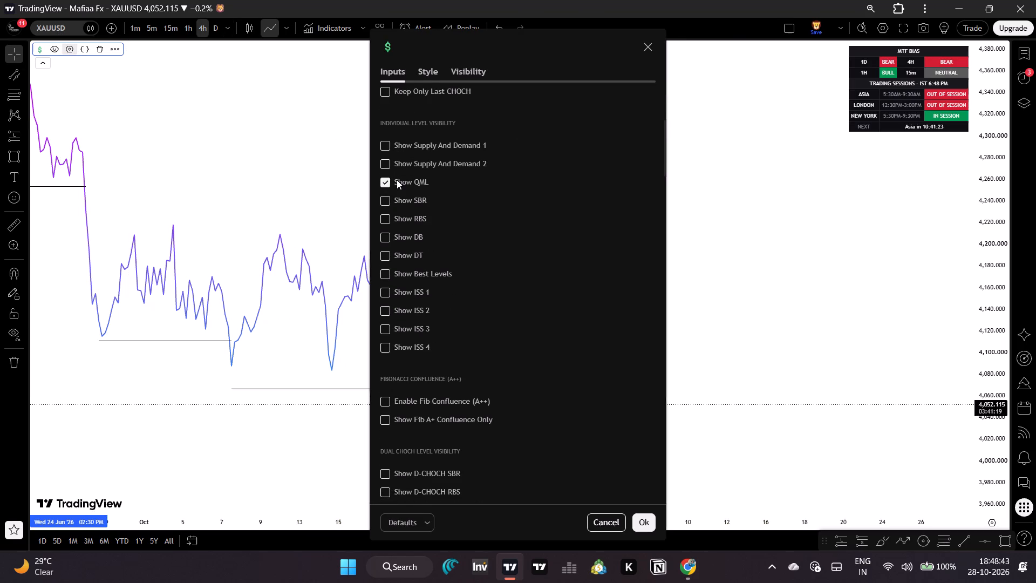
pyautogui.click(397, 180)
# Turn off Show Dashboard in the $ indicator's inputs and apply the settings.
pyautogui.scroll(-16, 437, 213)
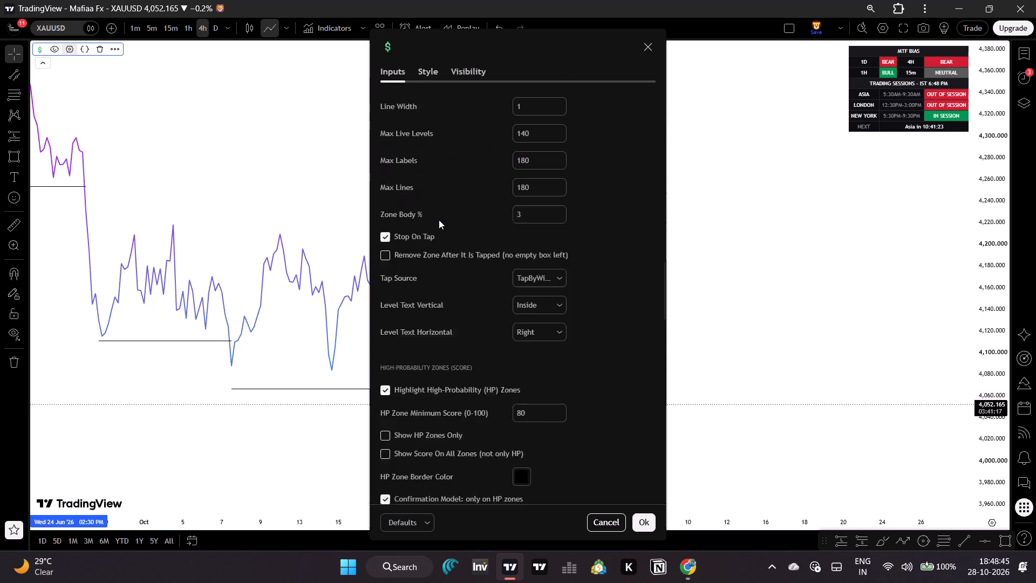
pyautogui.scroll(-6, 439, 222)
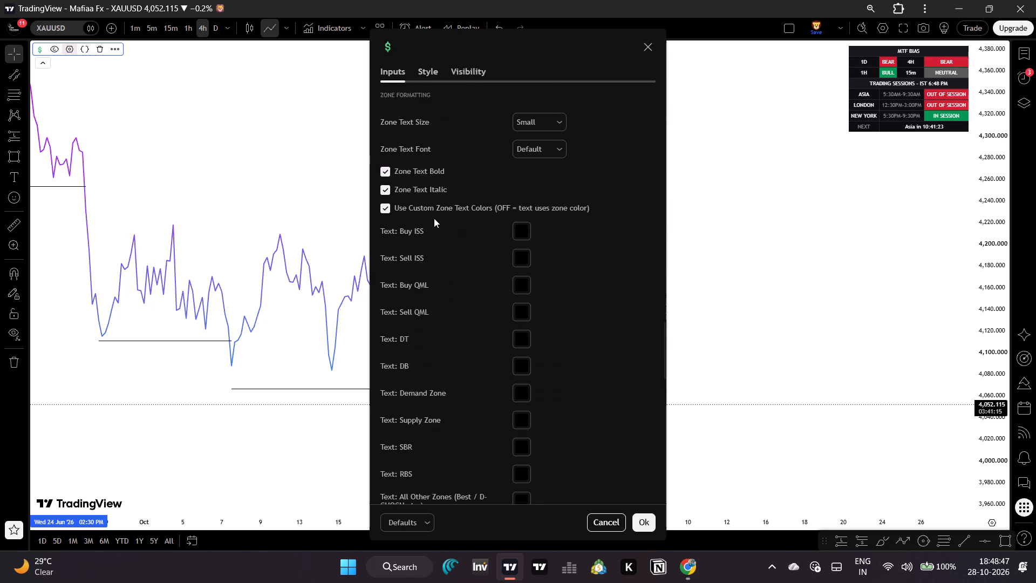
pyautogui.scroll(-7, 431, 222)
pyautogui.scroll(1, 404, 116)
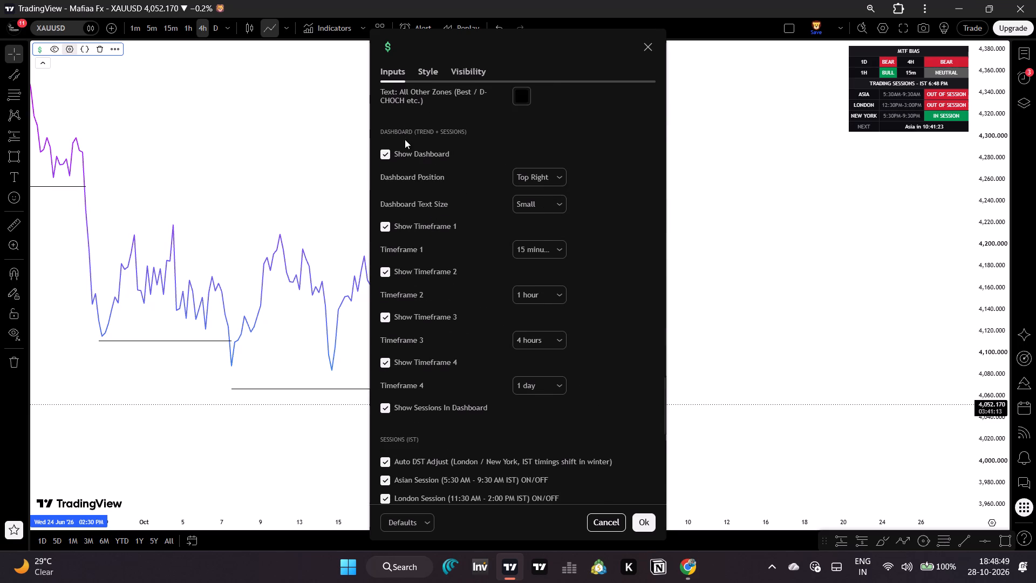
pyautogui.click(407, 153)
pyautogui.click(651, 516)
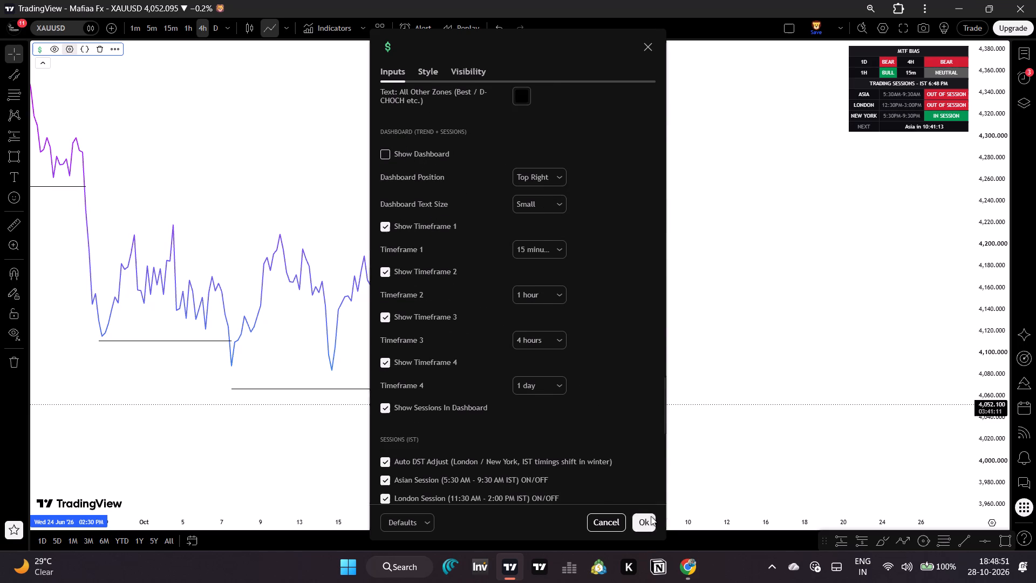
# Switch XAUUSD back to the daily timeframe with candlesticks.
pyautogui.moveTo(439, 351); pyautogui.dragTo(609, 339)
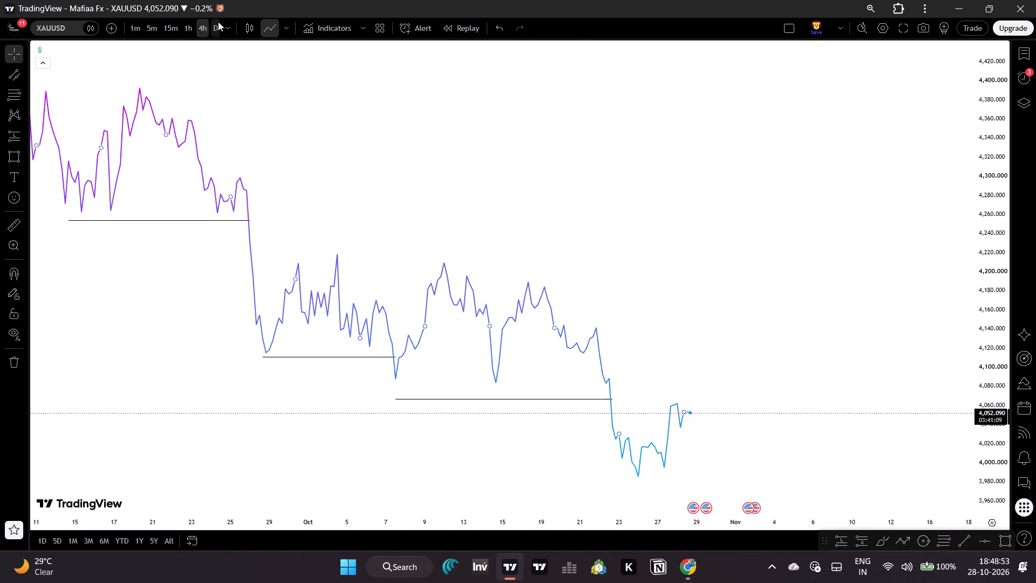
pyautogui.click(218, 22)
pyautogui.click(249, 28)
# Examine the 2026 daily candles and their recent swings against the indicator's structure lines.
pyautogui.moveTo(285, 237); pyautogui.dragTo(716, 303)
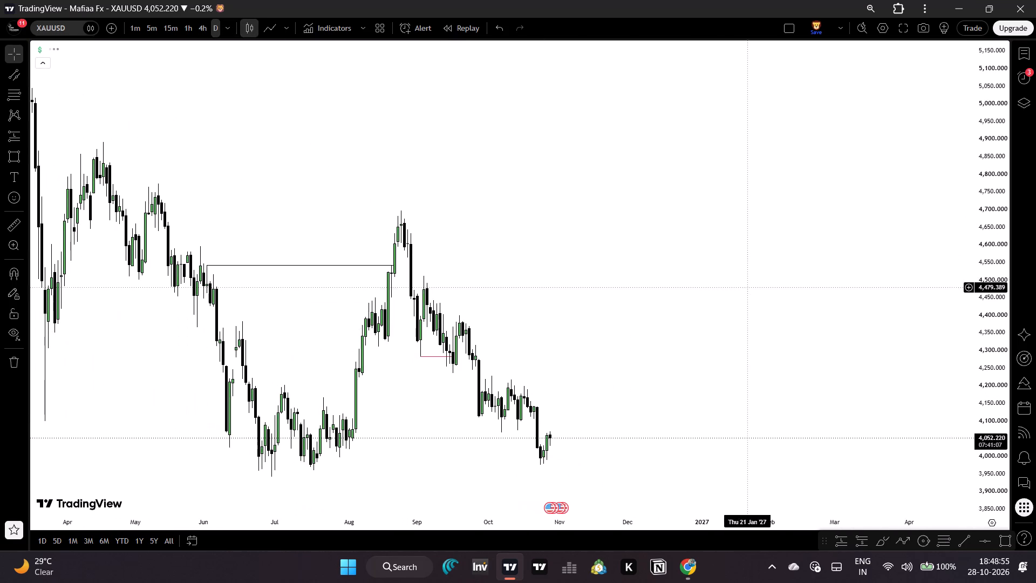
pyautogui.moveTo(988, 309); pyautogui.dragTo(988, 355)
pyautogui.moveTo(821, 404); pyautogui.dragTo(871, 354)
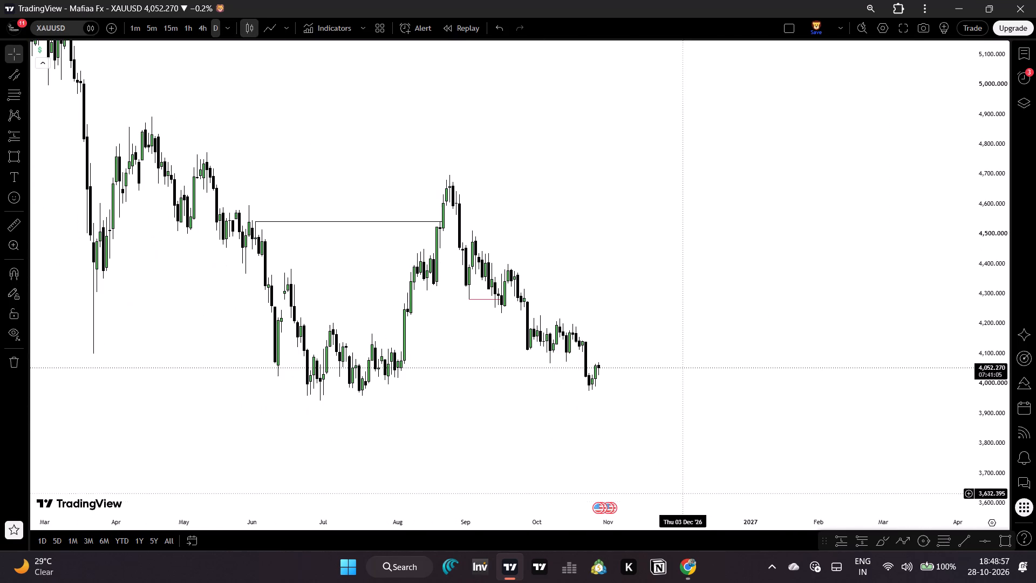
pyautogui.moveTo(666, 526); pyautogui.dragTo(776, 518)
pyautogui.moveTo(767, 427); pyautogui.dragTo(700, 464)
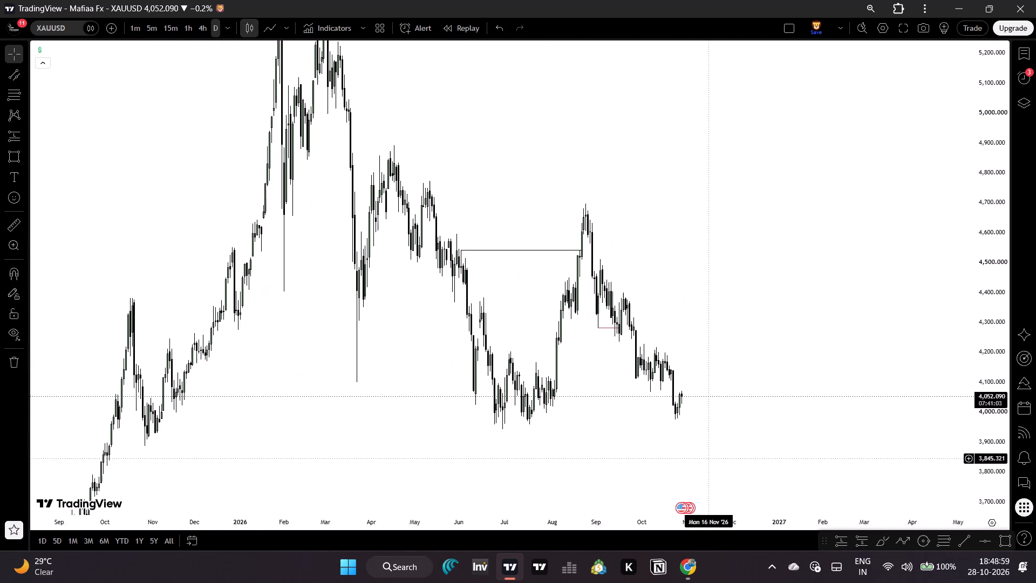
pyautogui.moveTo(700, 464); pyautogui.dragTo(597, 412)
pyautogui.click(597, 411)
pyautogui.moveTo(615, 388); pyautogui.dragTo(677, 440)
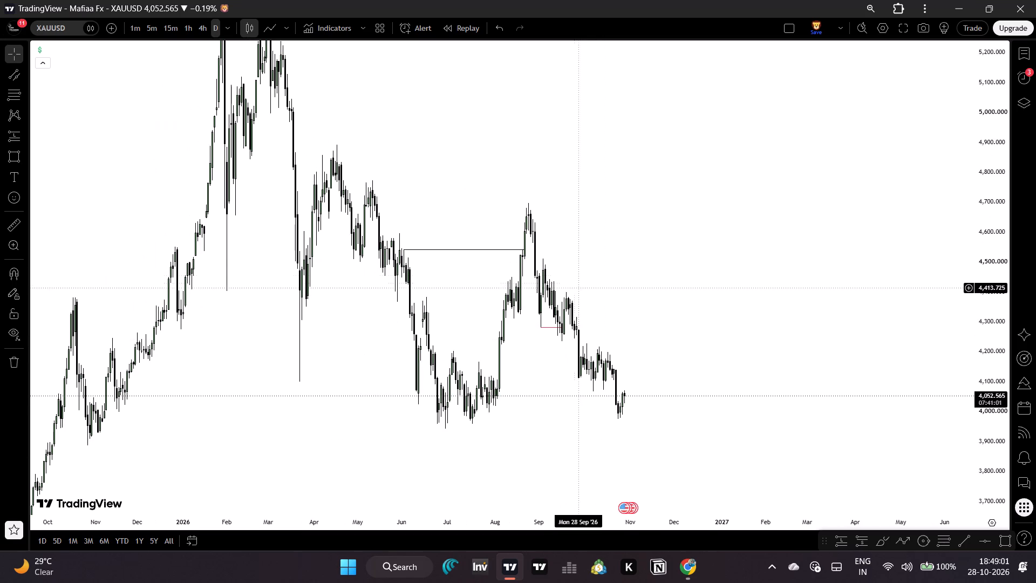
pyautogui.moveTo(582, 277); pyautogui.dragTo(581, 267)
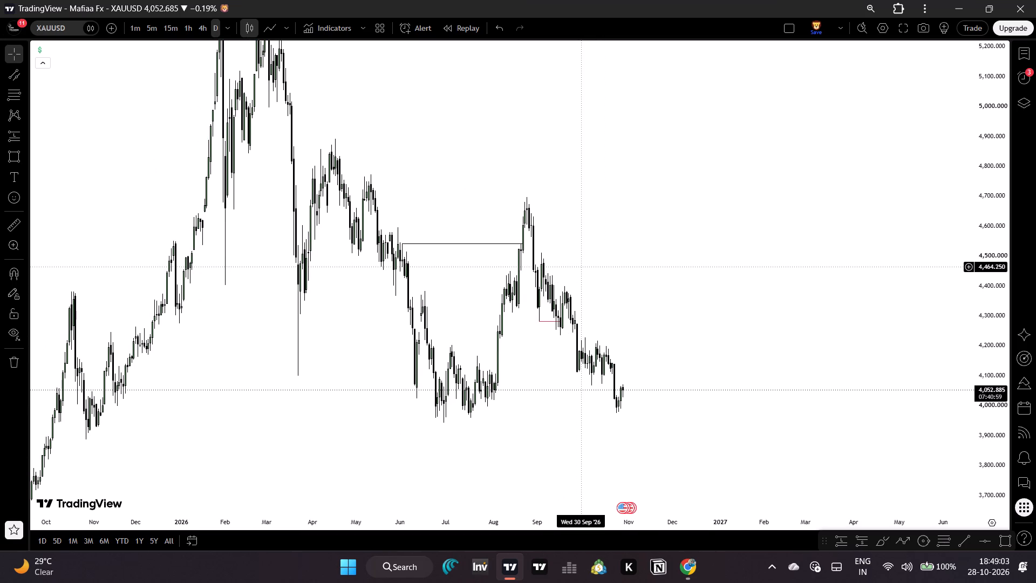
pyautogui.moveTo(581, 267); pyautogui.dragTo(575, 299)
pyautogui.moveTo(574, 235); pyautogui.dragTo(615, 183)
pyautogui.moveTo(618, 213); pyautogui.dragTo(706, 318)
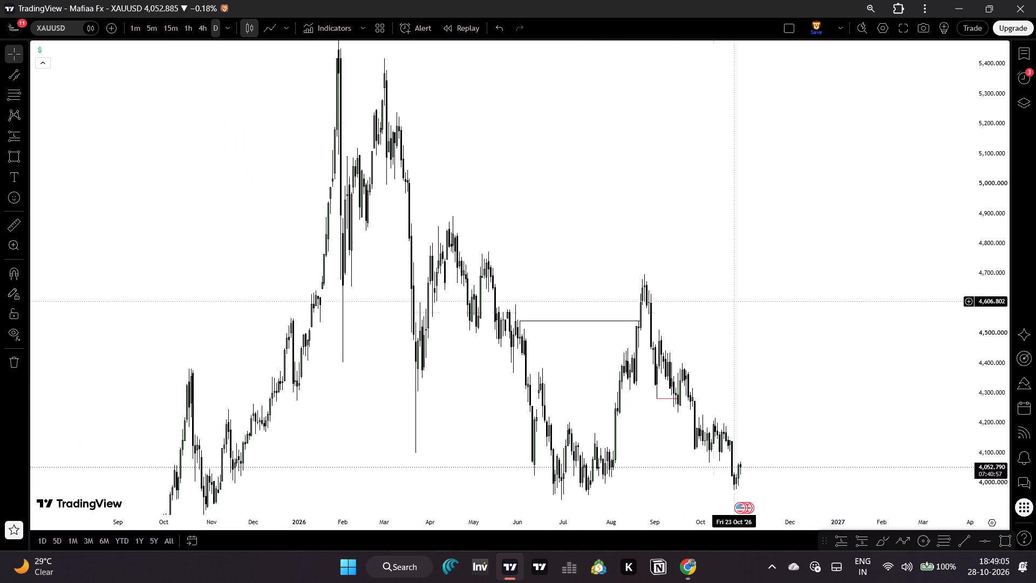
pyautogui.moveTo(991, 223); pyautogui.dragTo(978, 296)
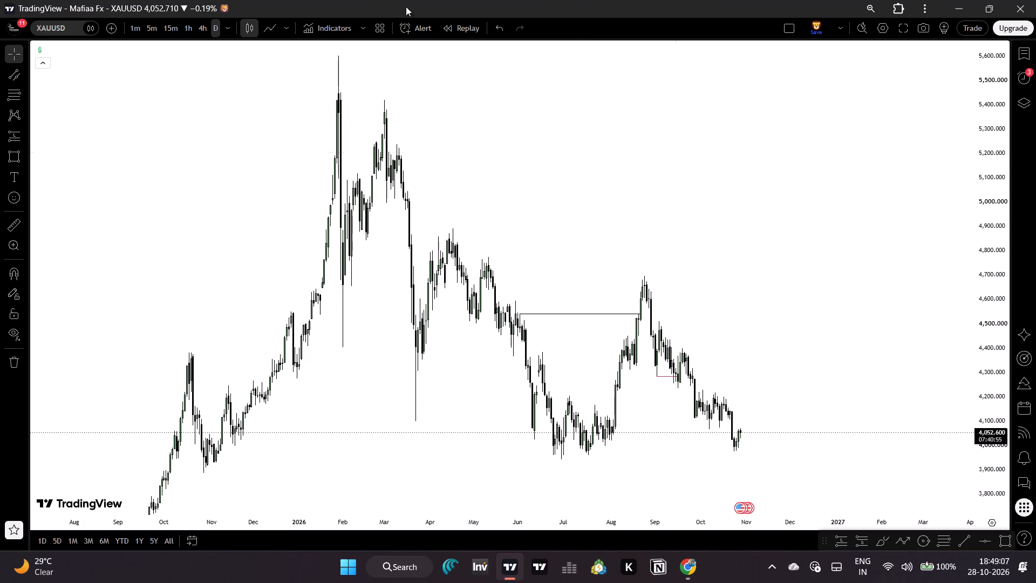
# Switch XAUUSD to the 4-hour timeframe and frame the September–October decline up to the latest candle.
pyautogui.click(204, 35)
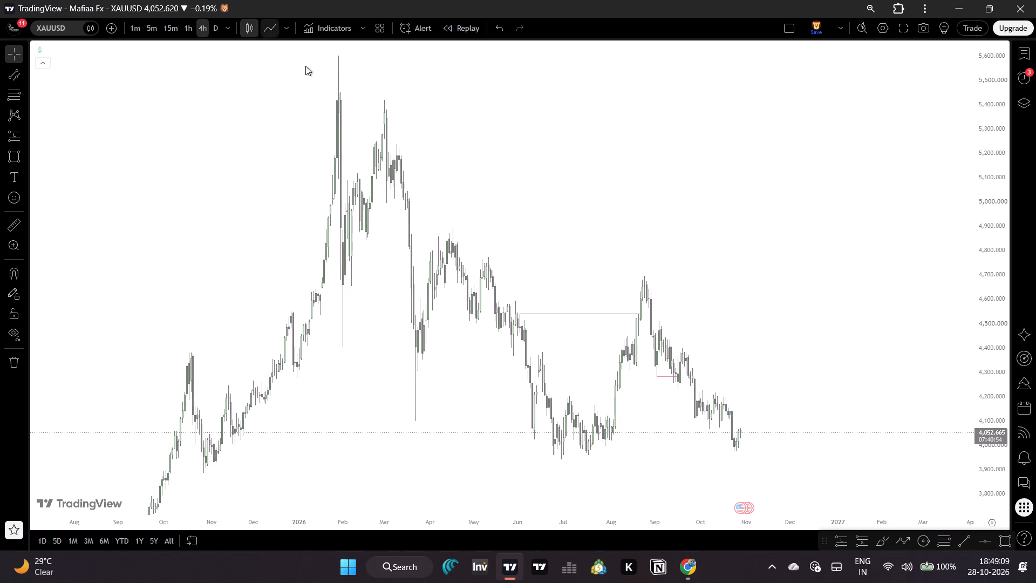
pyautogui.click(952, 489)
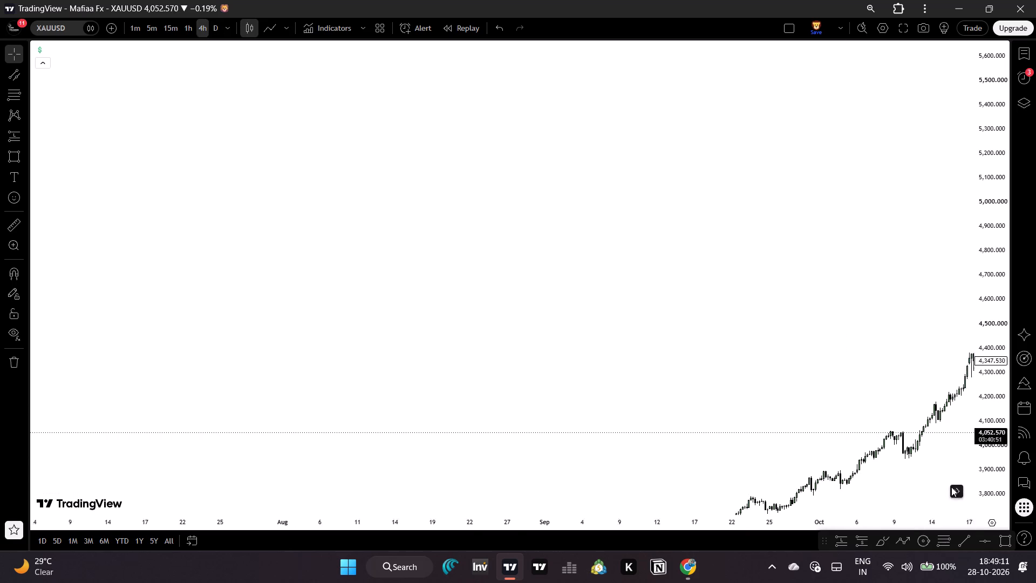
pyautogui.moveTo(892, 445); pyautogui.dragTo(637, 341)
pyautogui.moveTo(997, 467); pyautogui.dragTo(971, 370)
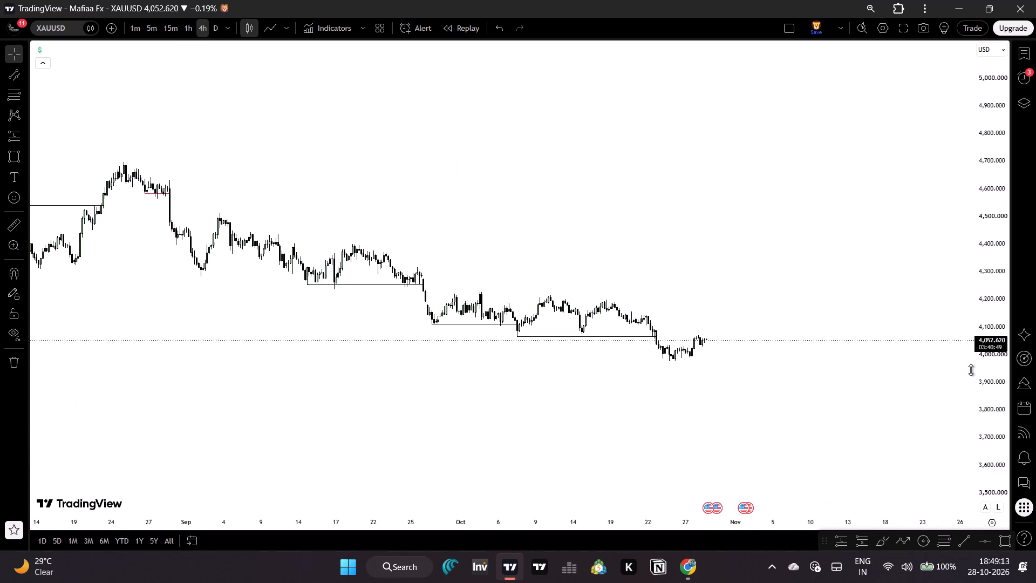
pyautogui.moveTo(971, 370); pyautogui.dragTo(911, 178)
pyautogui.moveTo(817, 386); pyautogui.dragTo(767, 237)
pyautogui.moveTo(980, 403); pyautogui.dragTo(974, 324)
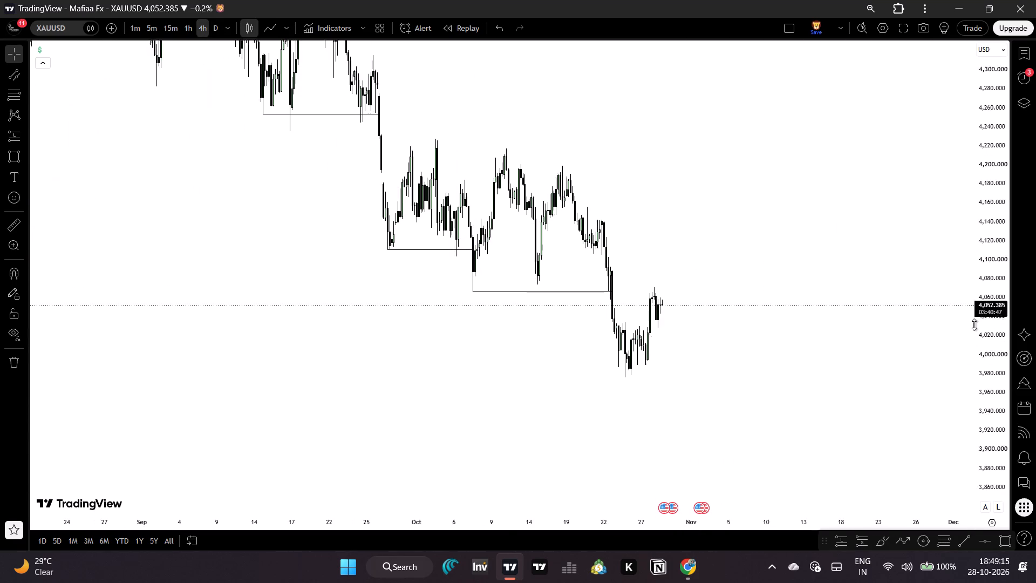
pyautogui.moveTo(974, 324); pyautogui.dragTo(972, 315)
pyautogui.moveTo(868, 328); pyautogui.dragTo(857, 396)
pyautogui.moveTo(768, 309); pyautogui.dragTo(766, 321)
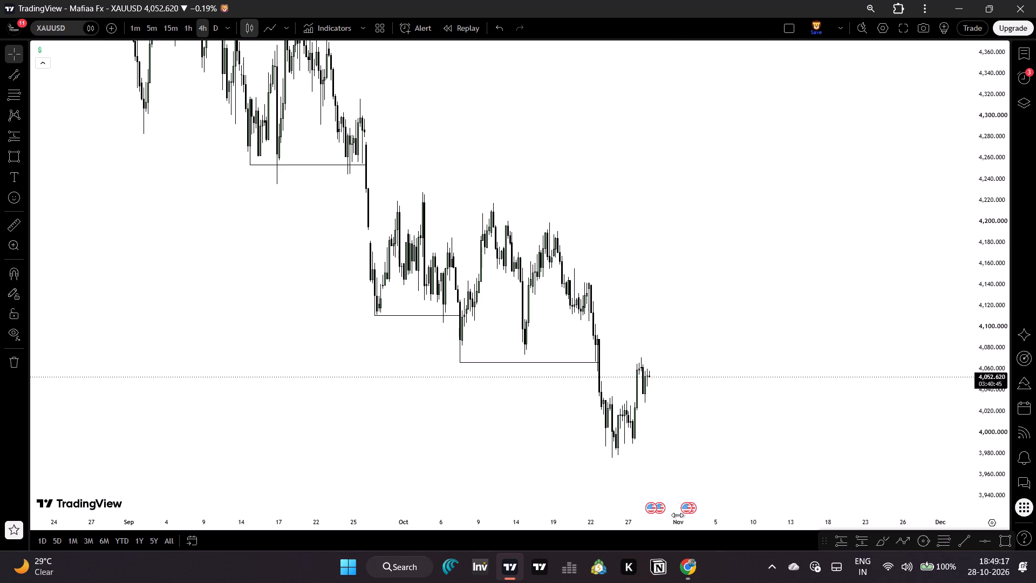
pyautogui.moveTo(676, 518); pyautogui.dragTo(520, 507)
pyautogui.moveTo(519, 449); pyautogui.dragTo(763, 422)
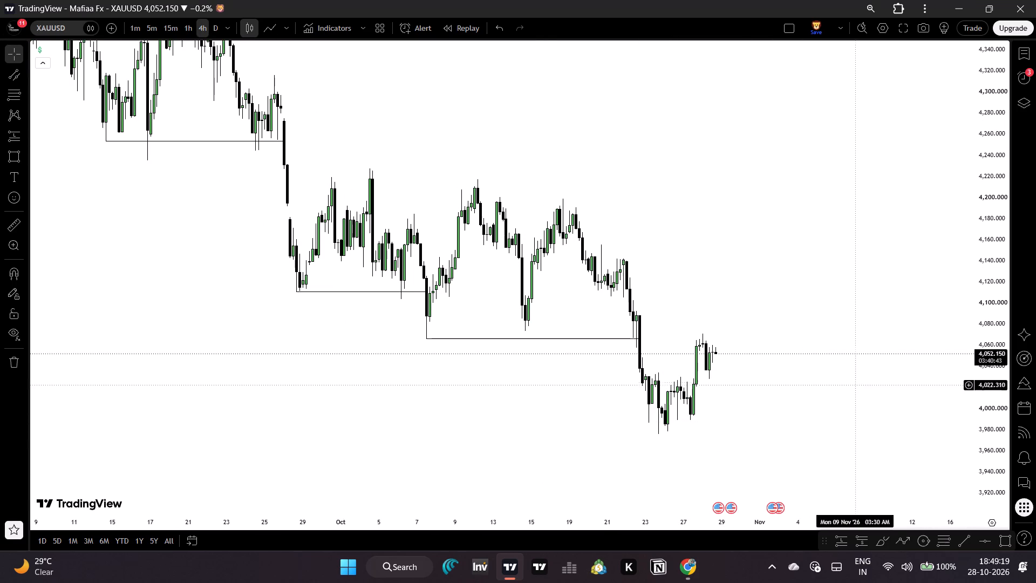
# Show the 4-hour XAUUSD price as a line chart instead of candlesticks.
pyautogui.click(1007, 534)
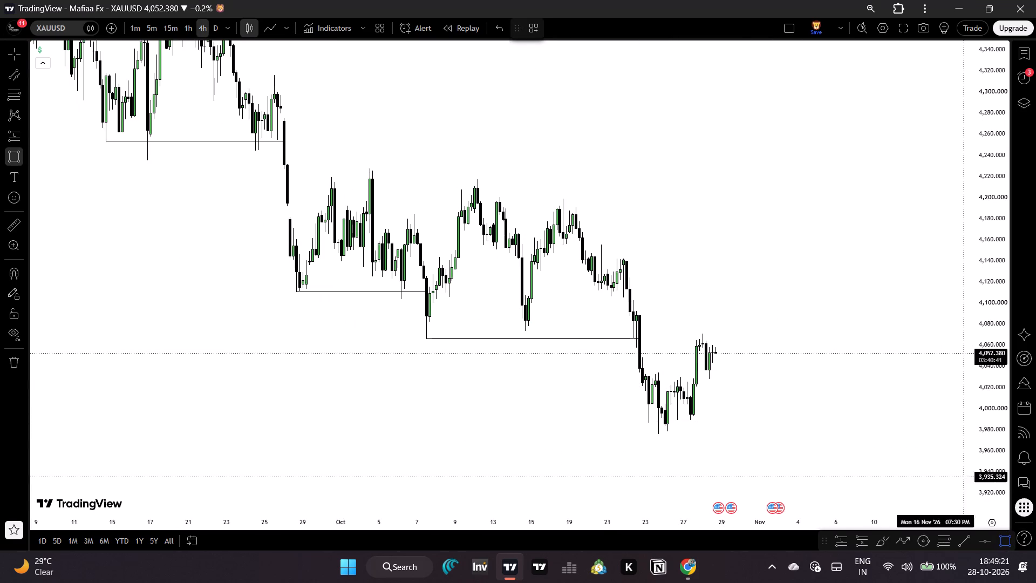
pyautogui.rightClick(644, 131)
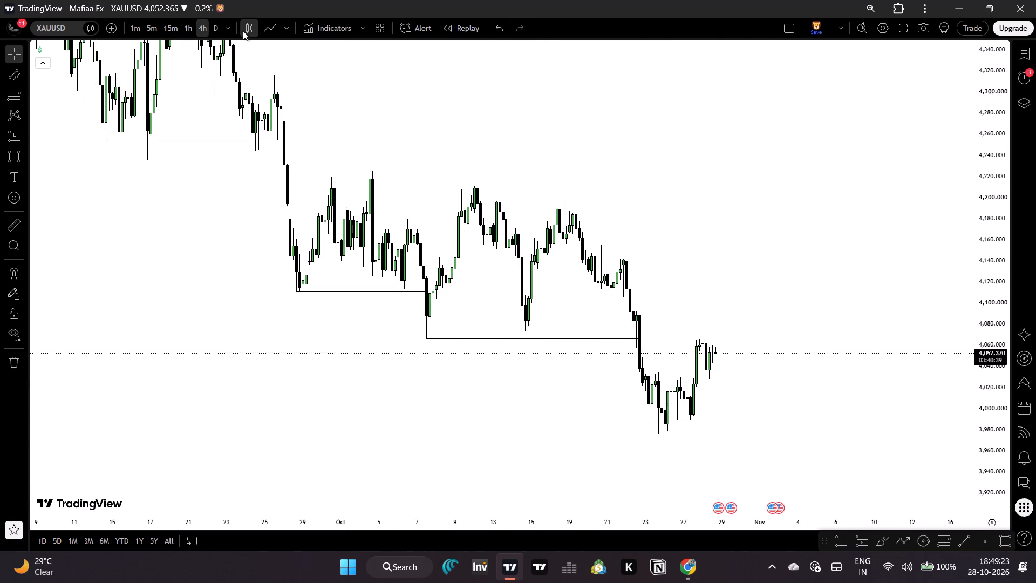
pyautogui.click(262, 24)
pyautogui.moveTo(817, 328); pyautogui.dragTo(709, 324)
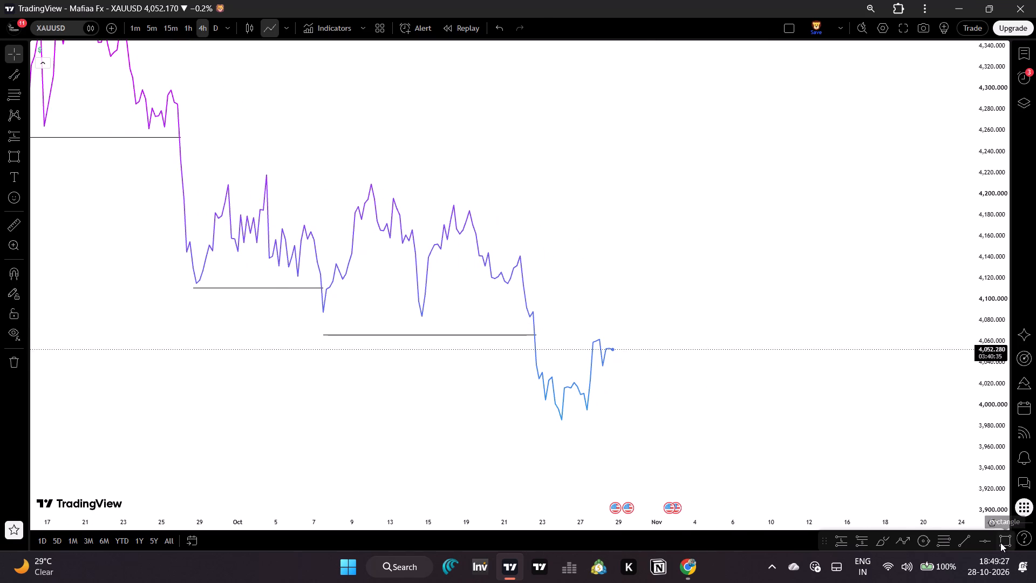
# Draw a thin rectangle from the 9 October line-chart high, spanning about 4,209.6 to 4,205.5 and extending to 13 November.
pyautogui.click(1000, 543)
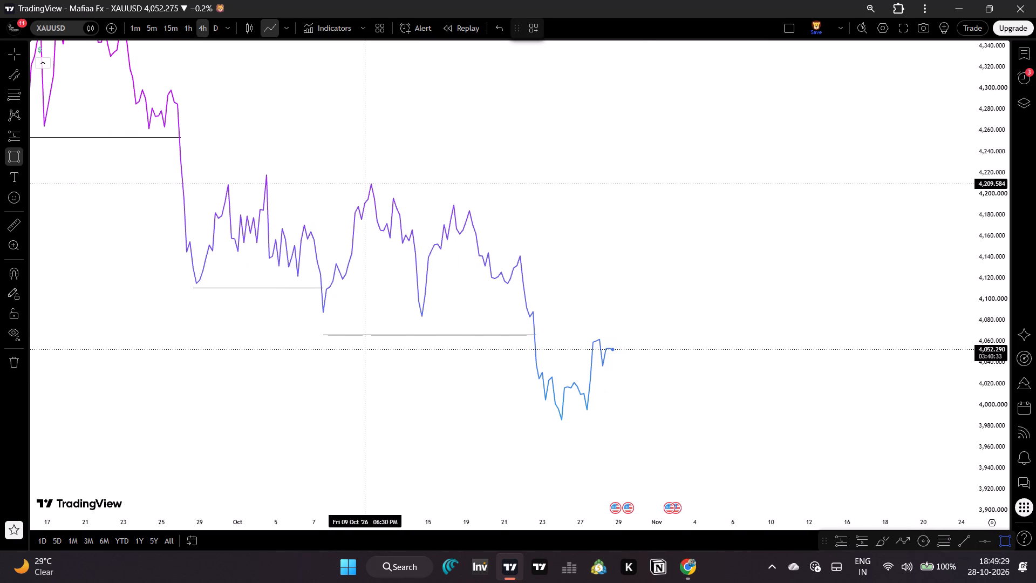
pyautogui.click(367, 184)
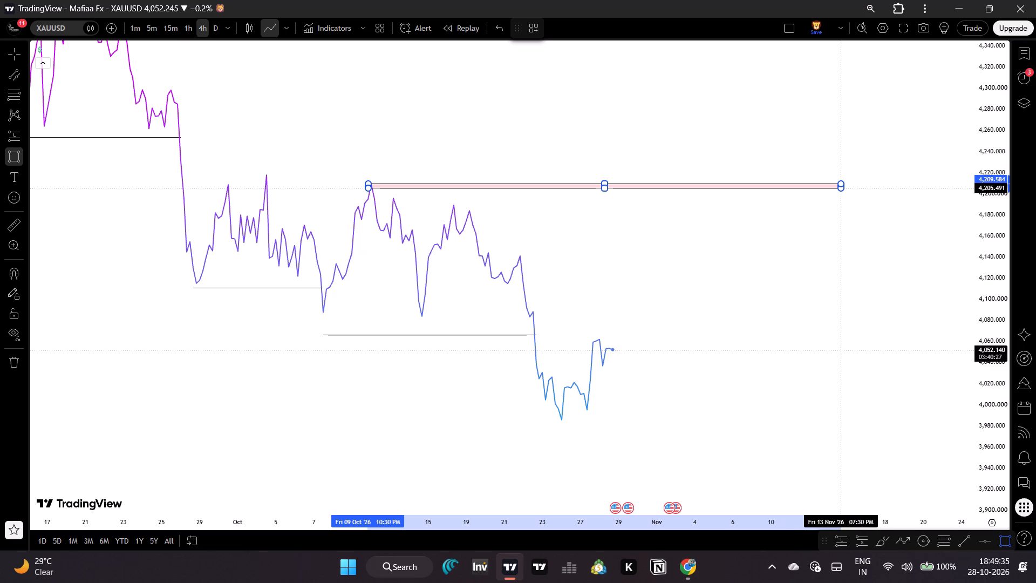
pyautogui.click(840, 188)
pyautogui.click(841, 240)
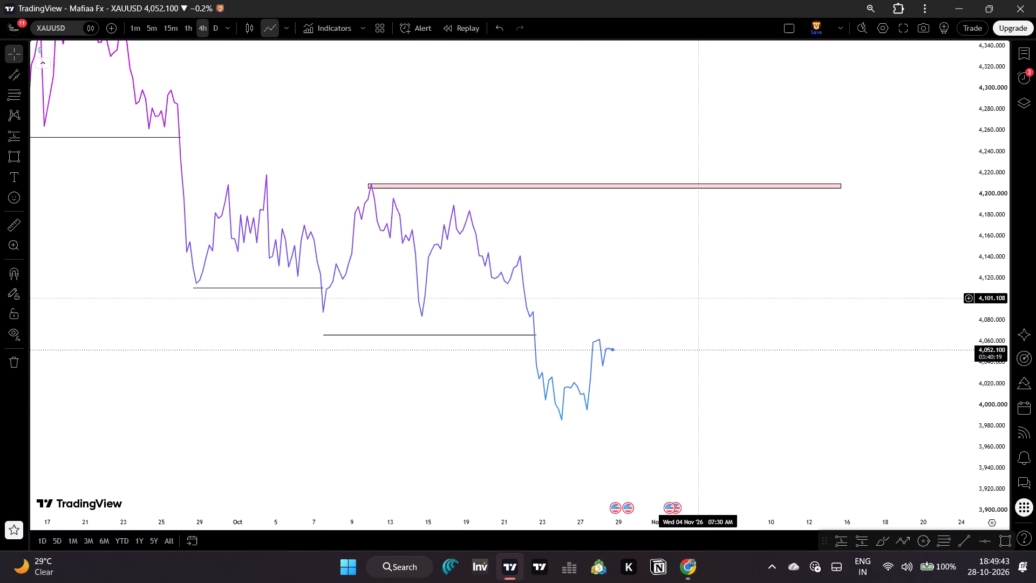
# Label the rectangle at the 9 October high "H4 SUPPLY ZONE".
pyautogui.moveTo(698, 298); pyautogui.dragTo(652, 298)
pyautogui.click(767, 182)
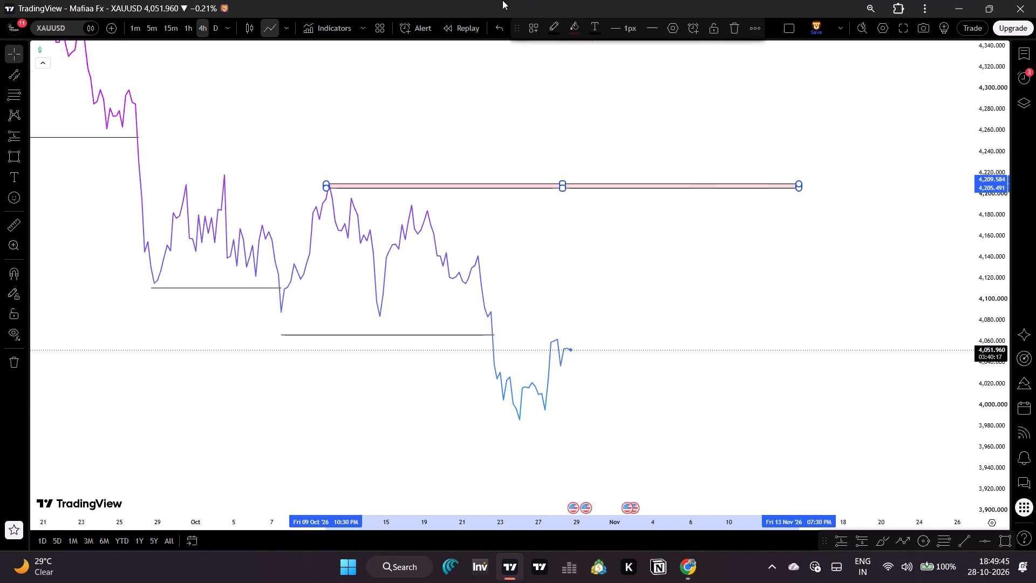
pyautogui.click(537, 34)
pyautogui.click(733, 128)
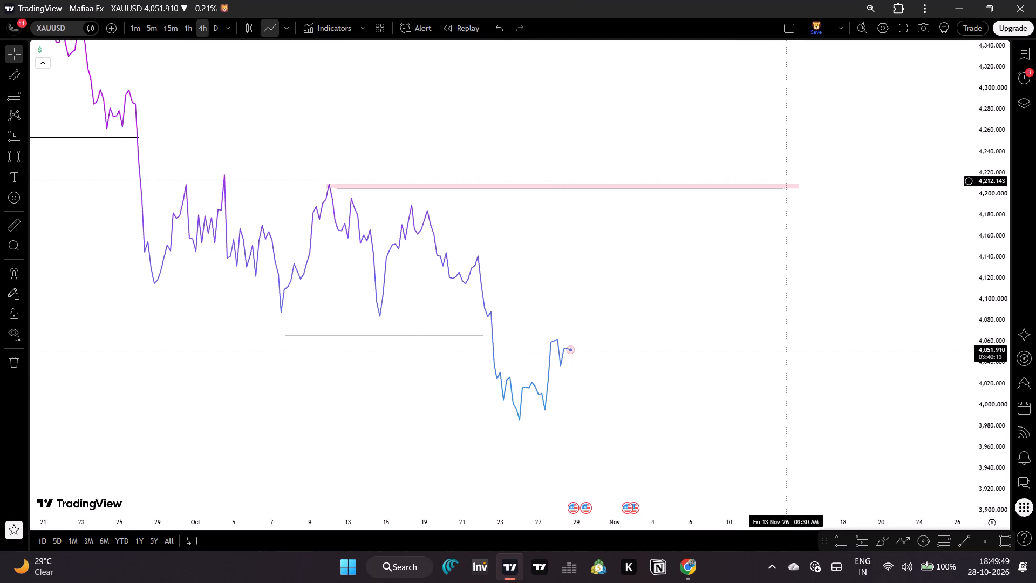
pyautogui.click(785, 188)
pyautogui.click(787, 187)
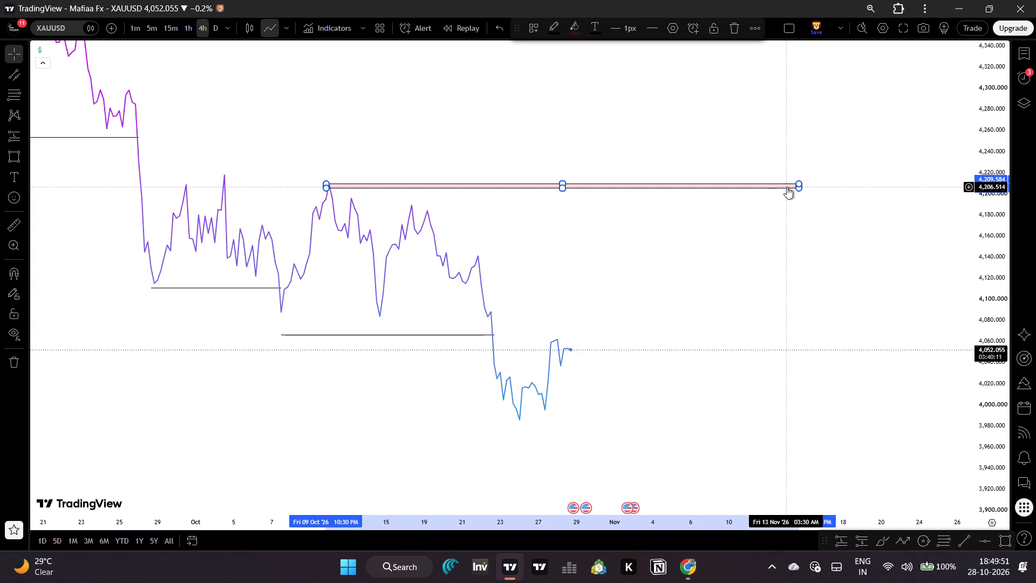
pyautogui.press('h')
pyautogui.write('4')
pyautogui.press('space')
pyautogui.write('SUPPLY ZONE')
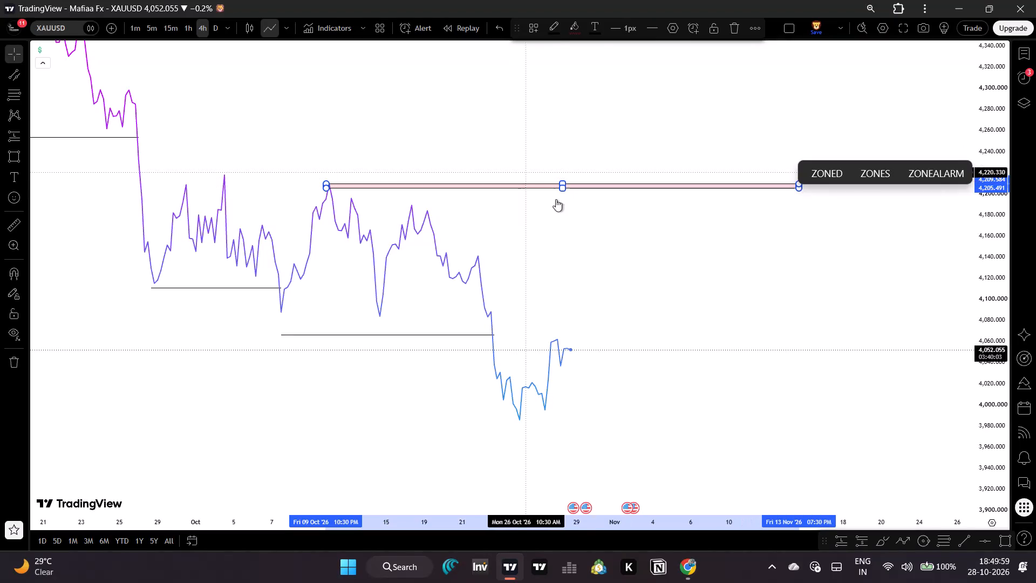
# Extend the lower edge of the H4 supply zone down to about 4,203.
pyautogui.moveTo(562, 192); pyautogui.dragTo(569, 191)
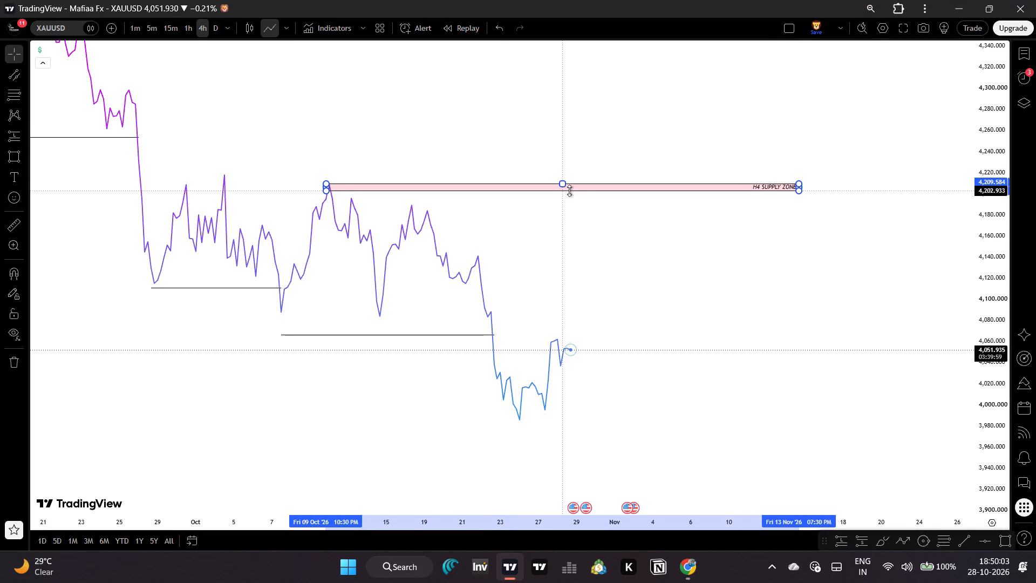
pyautogui.moveTo(569, 191); pyautogui.dragTo(570, 191)
pyautogui.click(593, 169)
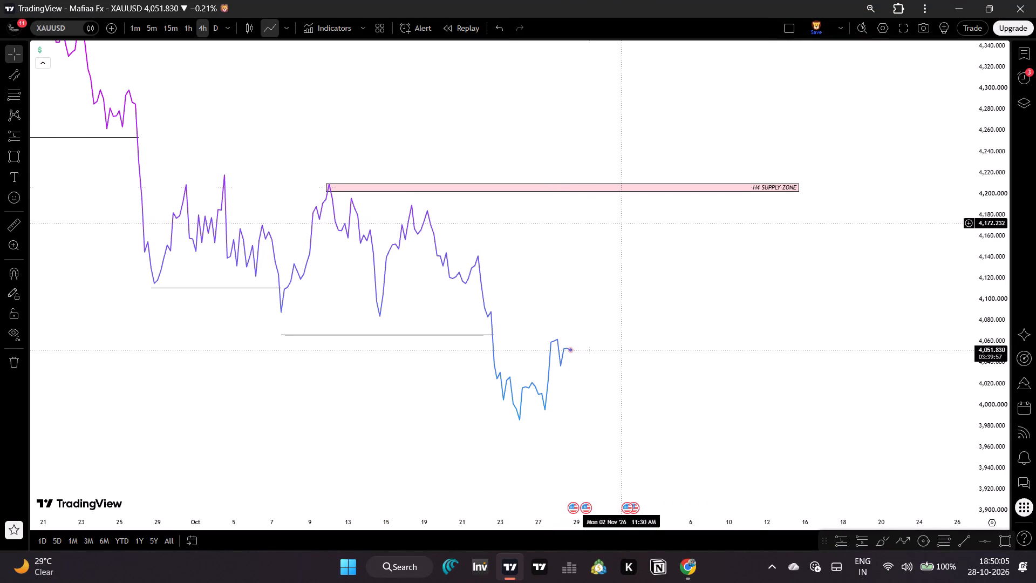
# Compare the H4 supply zone on candlesticks and line, leaving the chart on candlesticks.
pyautogui.click(247, 24)
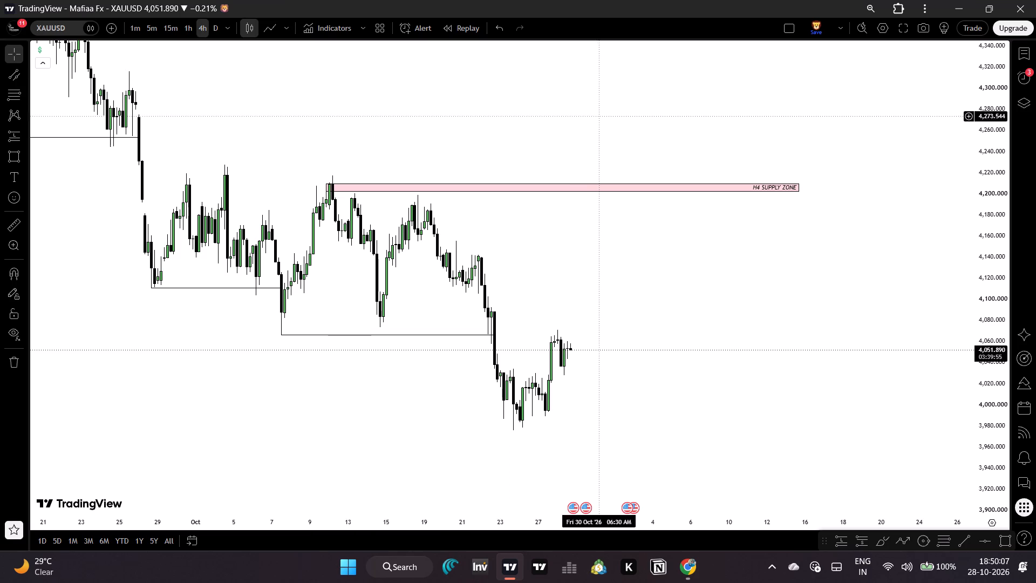
pyautogui.click(270, 30)
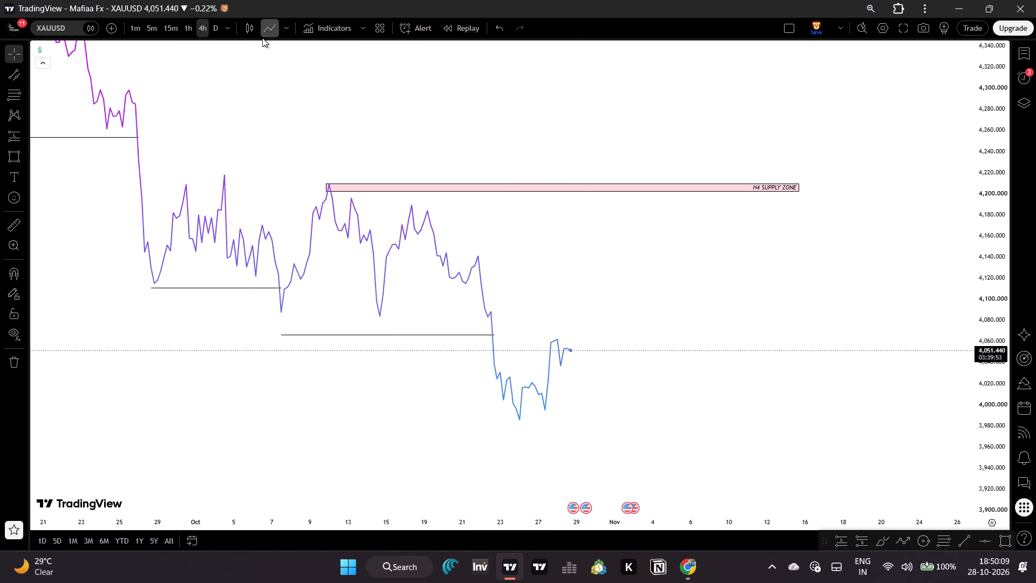
pyautogui.click(248, 35)
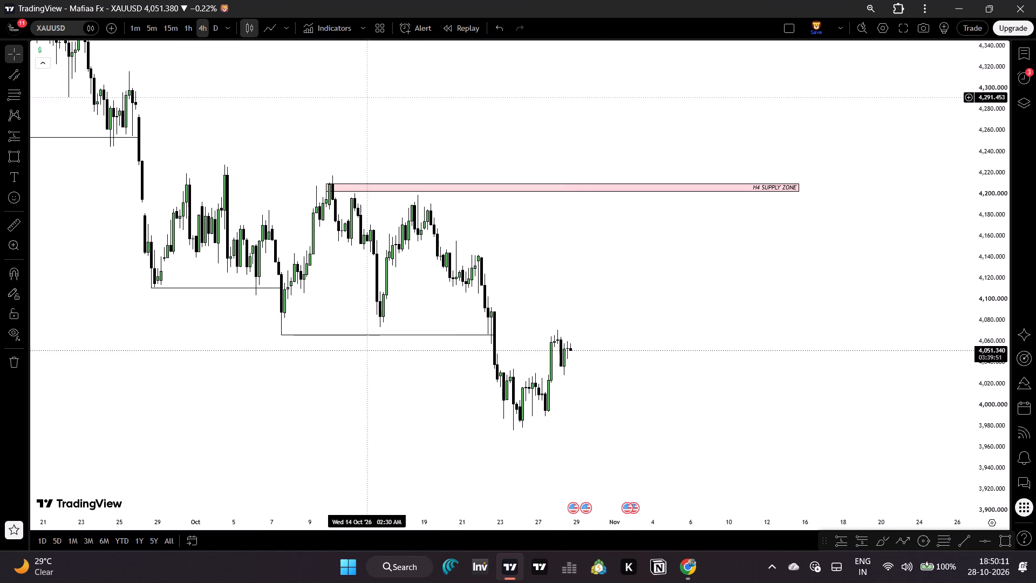
# Move the starting edge of the H4 supply zone slightly forward, onto the bearish candle at the October swing high.
pyautogui.moveTo(487, 286); pyautogui.dragTo(474, 257)
pyautogui.moveTo(473, 250); pyautogui.dragTo(535, 252)
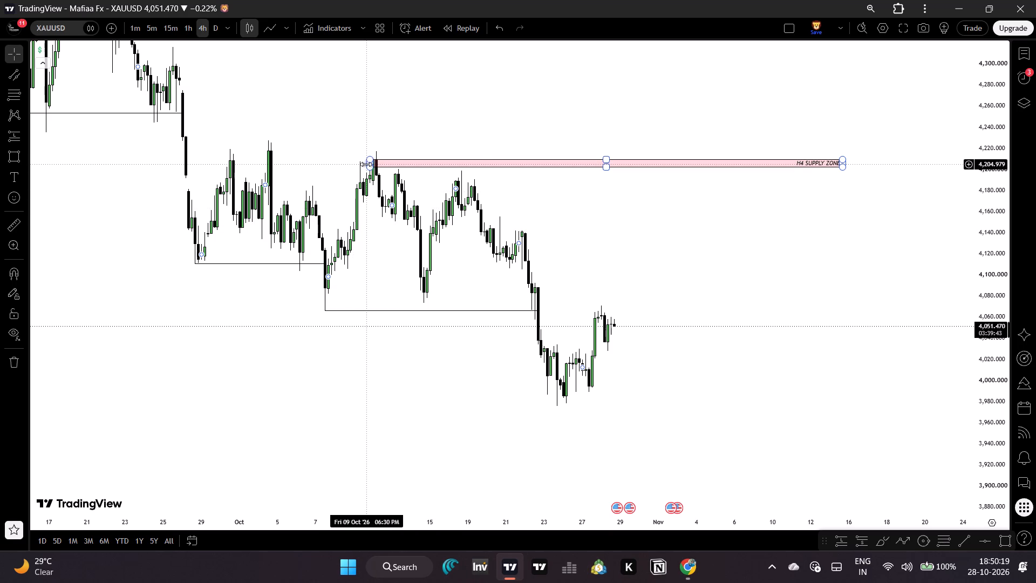
pyautogui.moveTo(366, 164); pyautogui.dragTo(372, 164)
pyautogui.click(410, 189)
# Switch XAUUSD to the 1-hour timeframe and enlarge the latest candles to review the 21–28 October drop and rebound.
pyautogui.moveTo(799, 267); pyautogui.dragTo(766, 268)
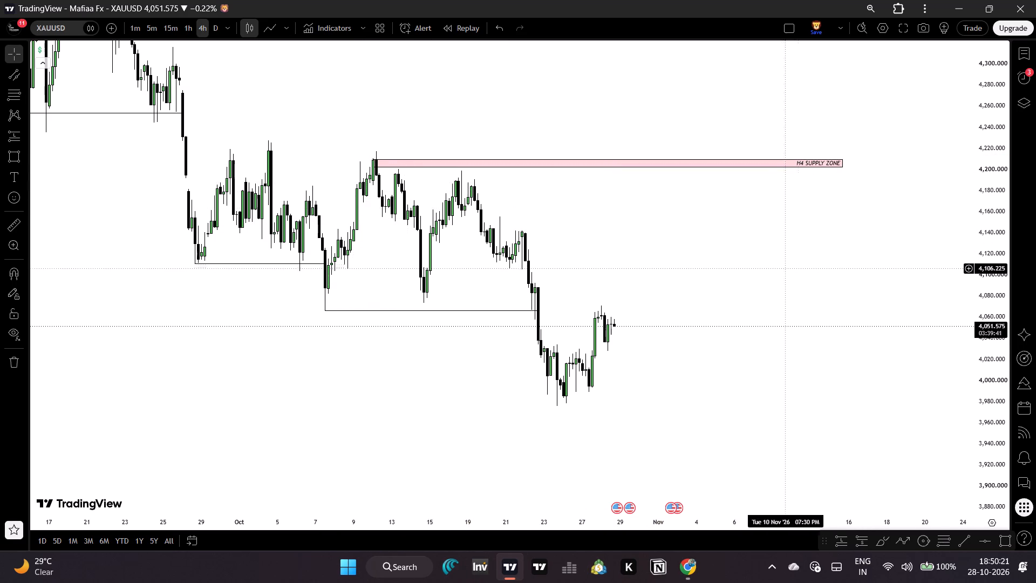
pyautogui.moveTo(766, 268); pyautogui.dragTo(728, 264)
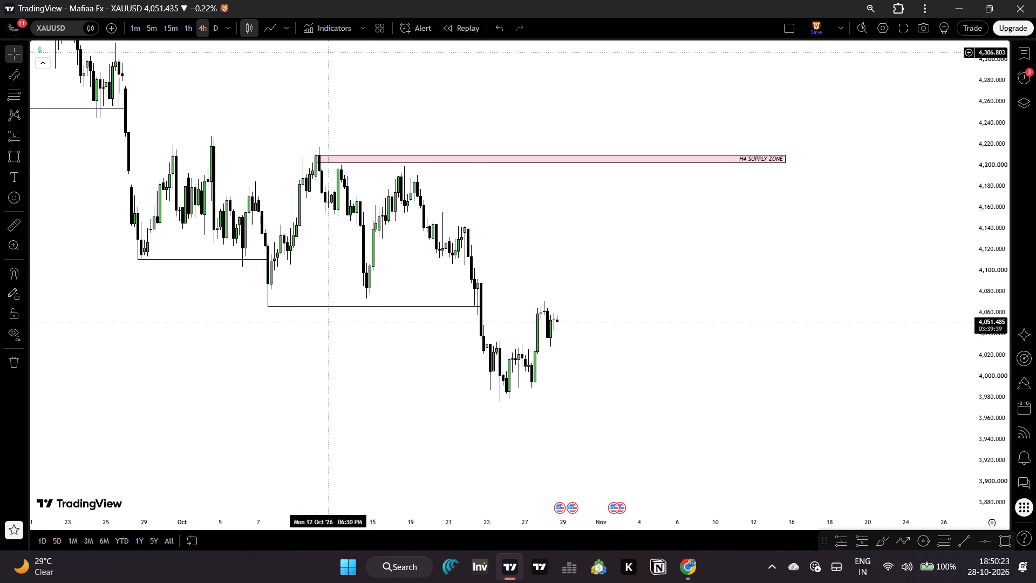
pyautogui.click(185, 24)
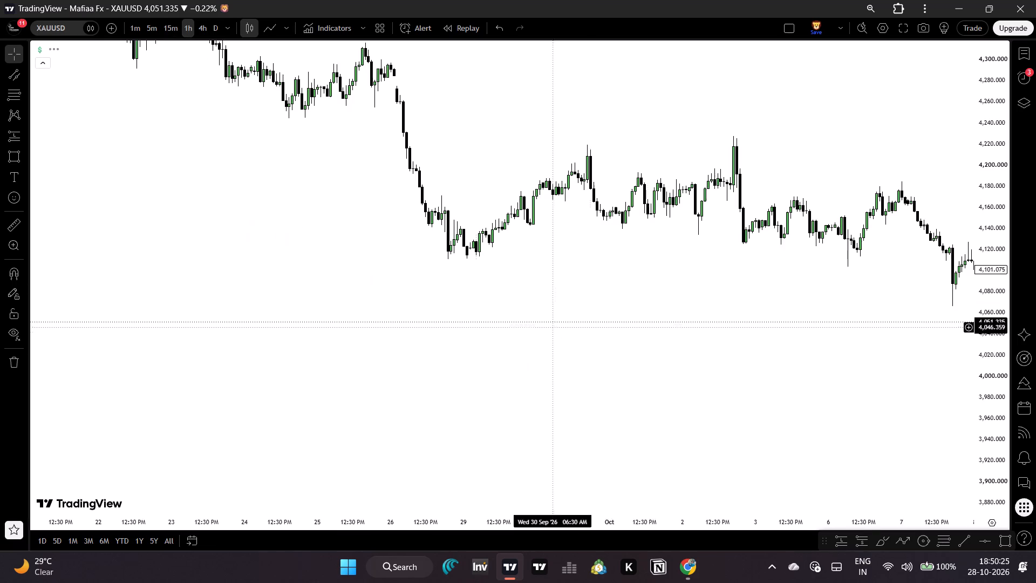
pyautogui.click(956, 489)
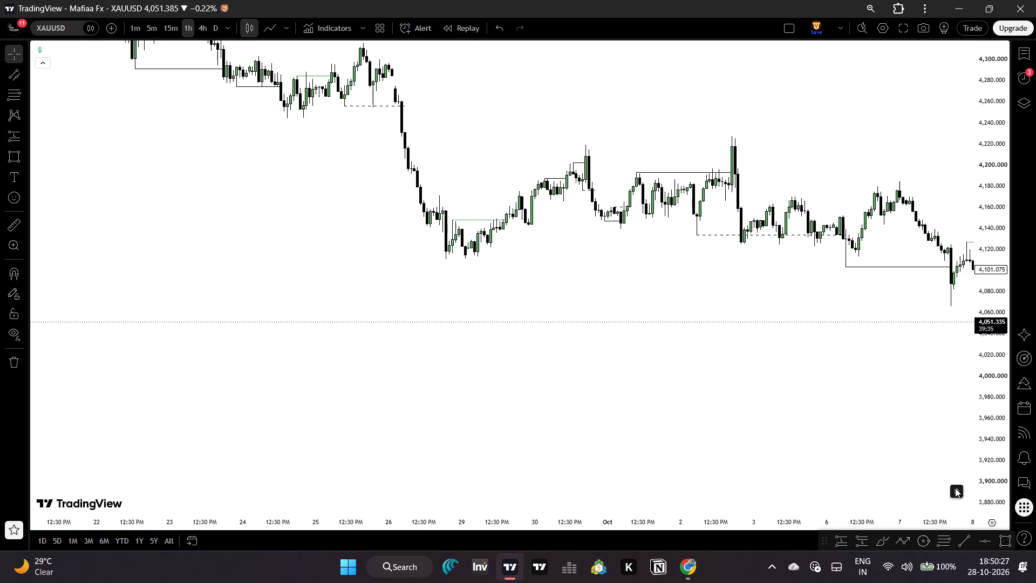
pyautogui.moveTo(836, 462); pyautogui.dragTo(669, 455)
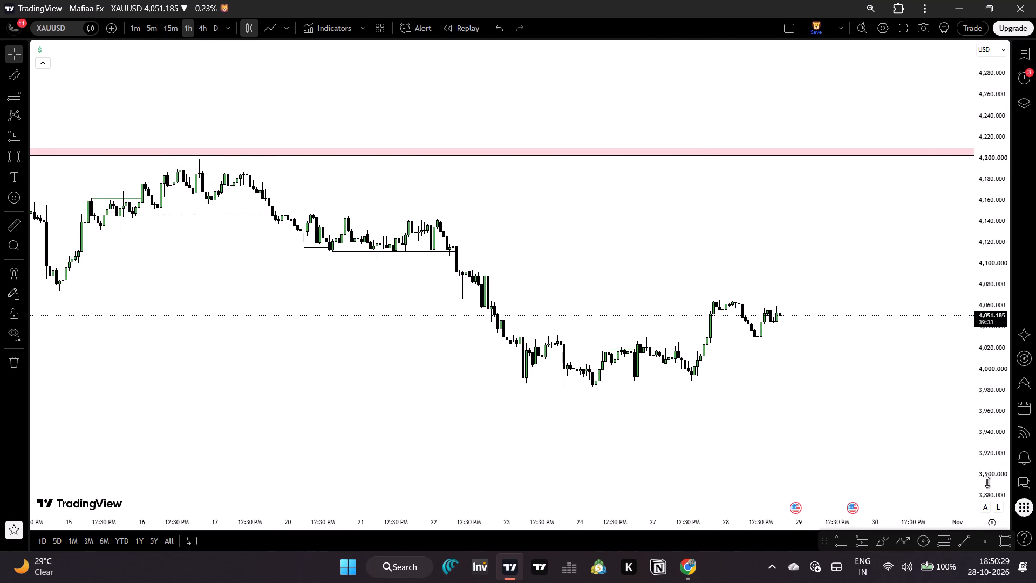
pyautogui.moveTo(987, 482); pyautogui.dragTo(947, 254)
pyautogui.moveTo(846, 406); pyautogui.dragTo(689, 191)
pyautogui.moveTo(730, 213); pyautogui.dragTo(655, 273)
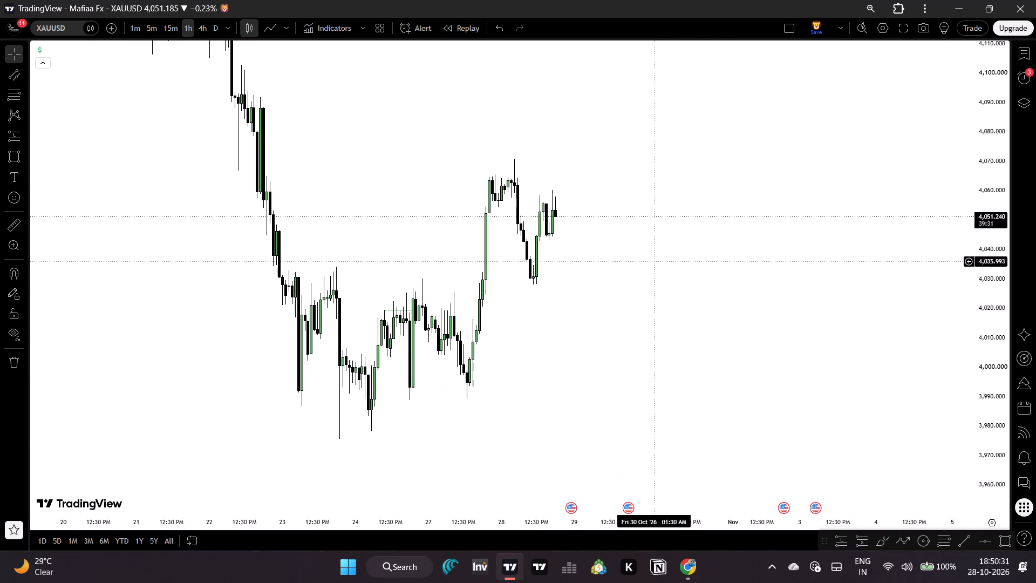
pyautogui.moveTo(642, 230); pyautogui.dragTo(670, 269)
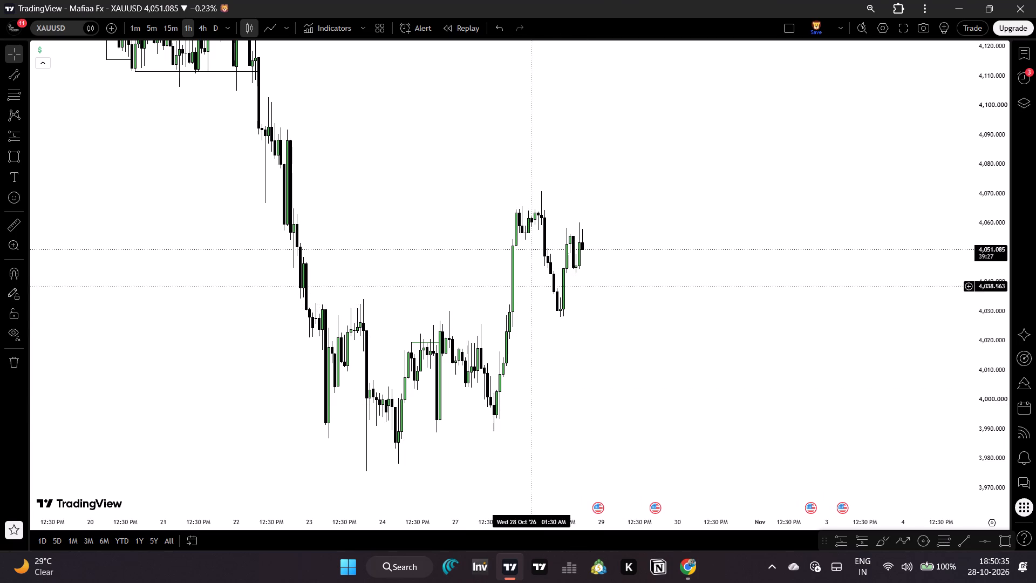
pyautogui.moveTo(386, 125); pyautogui.dragTo(422, 184)
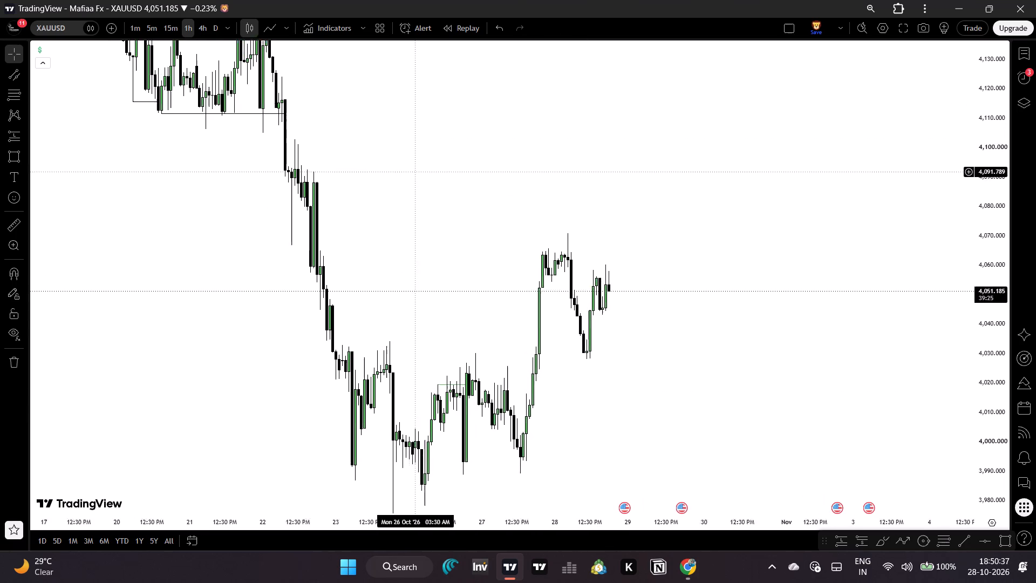
pyautogui.moveTo(422, 184); pyautogui.dragTo(424, 187)
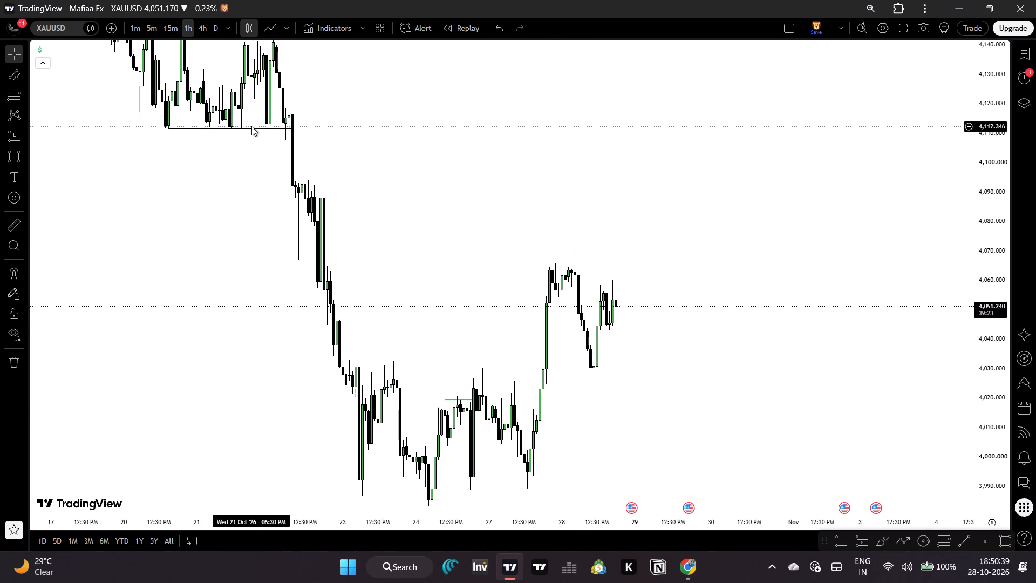
# Turn off Enable ISS Logic in the chart's market-structure indicator settings.
pyautogui.doubleClick(252, 128)
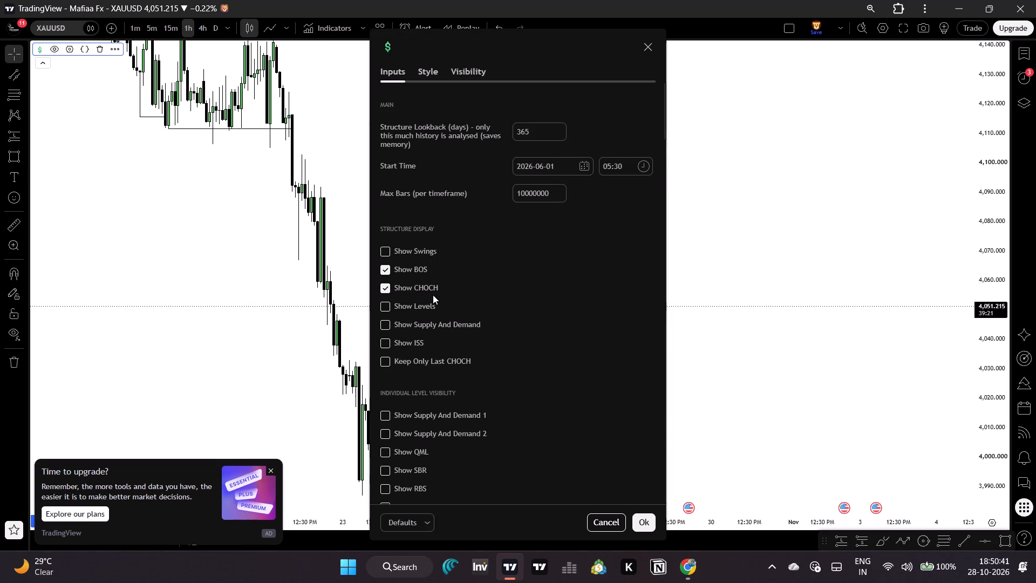
pyautogui.scroll(-8, 439, 295)
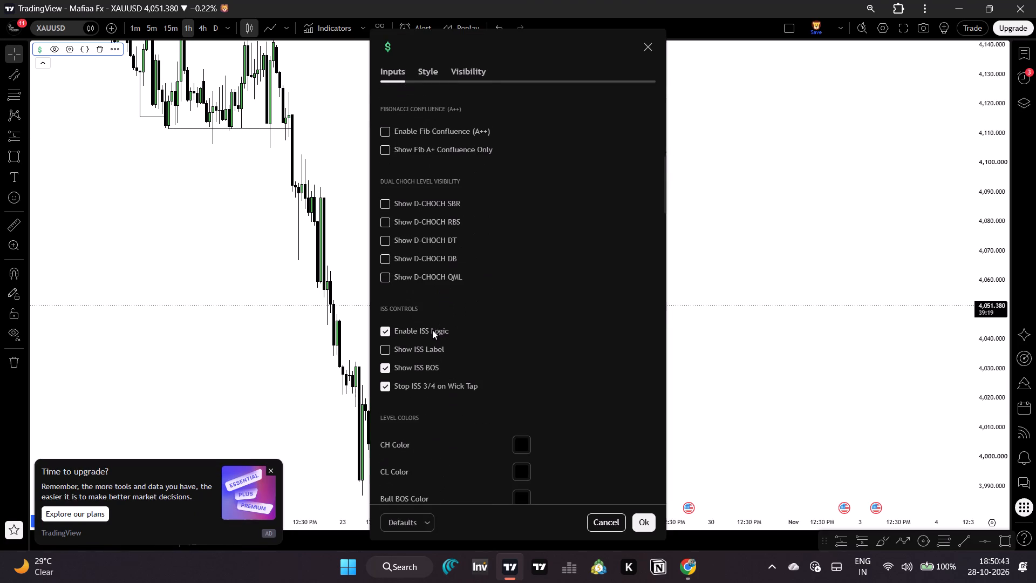
pyautogui.click(432, 330)
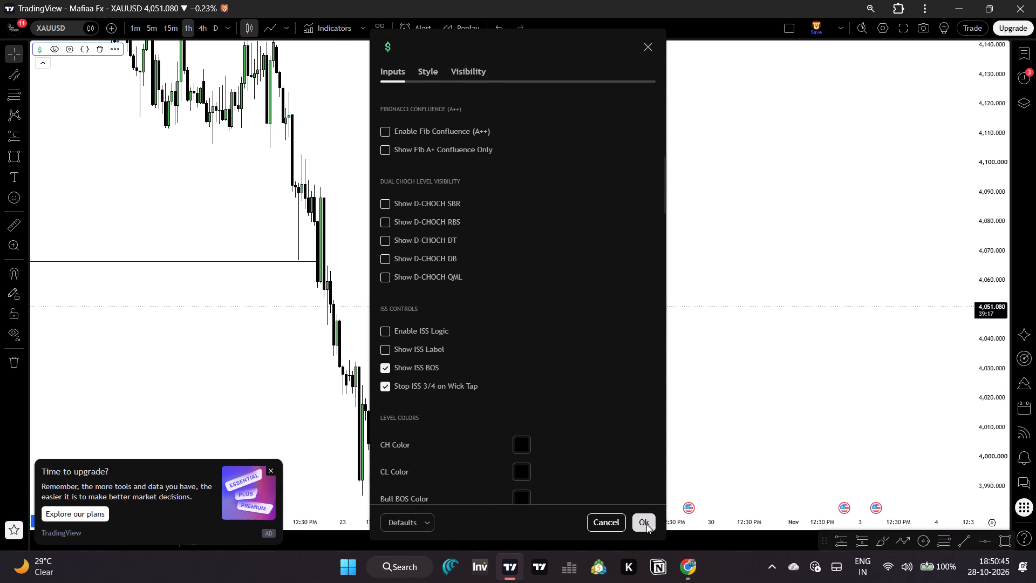
pyautogui.click(646, 524)
# Review the 1-hour structure lines through October together with the H4 supply zone and the latest price.
pyautogui.moveTo(610, 399); pyautogui.dragTo(746, 418)
pyautogui.moveTo(539, 526); pyautogui.dragTo(764, 524)
pyautogui.moveTo(991, 162); pyautogui.dragTo(959, 356)
pyautogui.moveTo(858, 219); pyautogui.dragTo(834, 259)
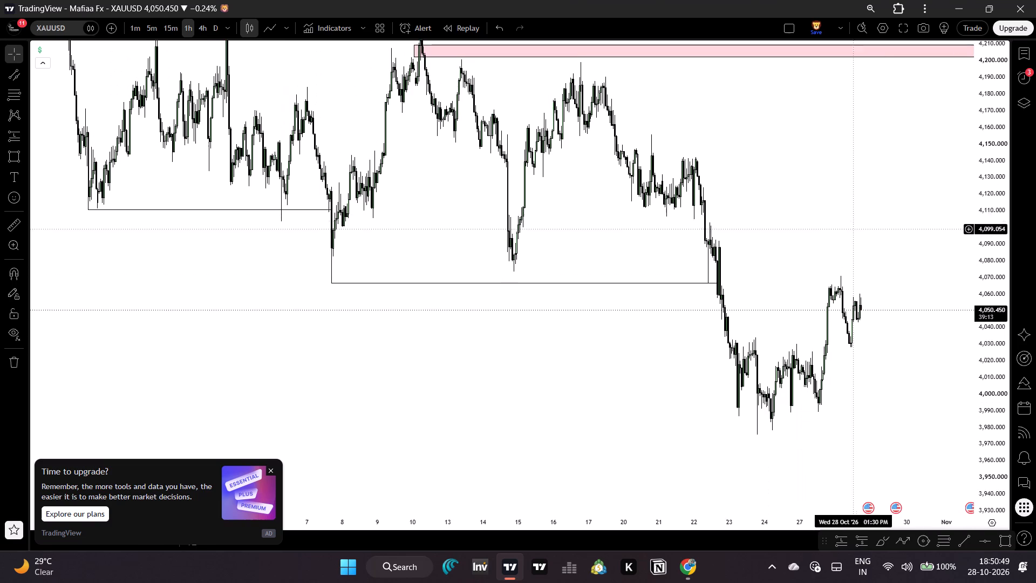
pyautogui.moveTo(834, 259); pyautogui.dragTo(724, 286)
pyautogui.click(725, 284)
# Switch XAUUSD to the 4-hour timeframe and examine the wider structure from May to late October.
pyautogui.click(200, 35)
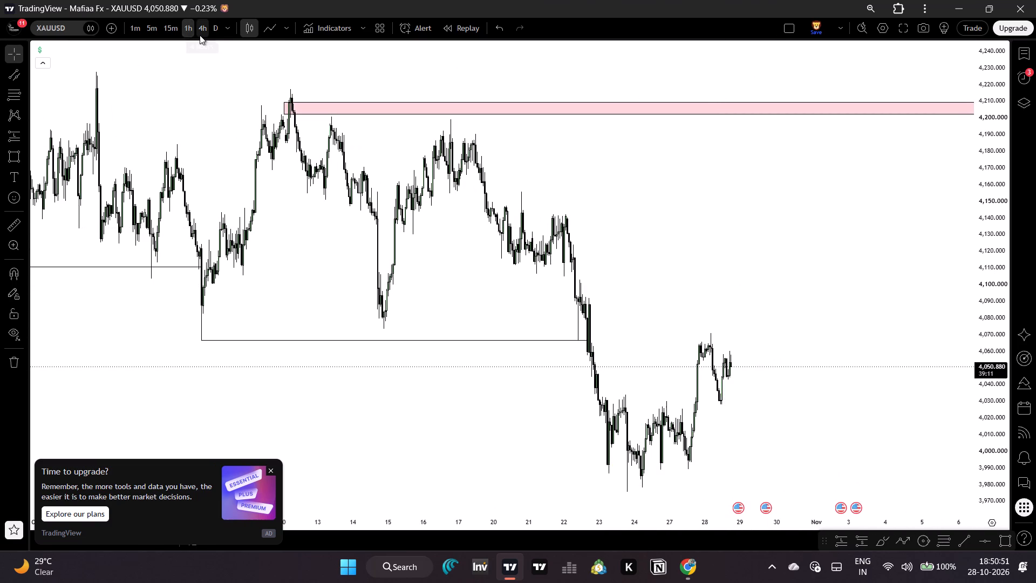
pyautogui.moveTo(283, 247); pyautogui.dragTo(745, 243)
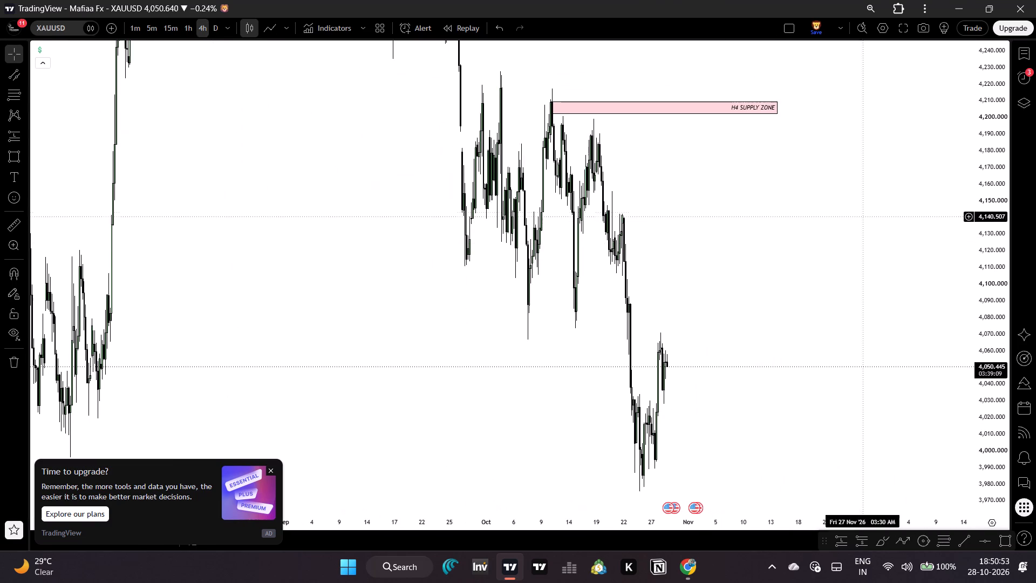
pyautogui.moveTo(1001, 135); pyautogui.dragTo(975, 331)
pyautogui.moveTo(896, 244); pyautogui.dragTo(896, 279)
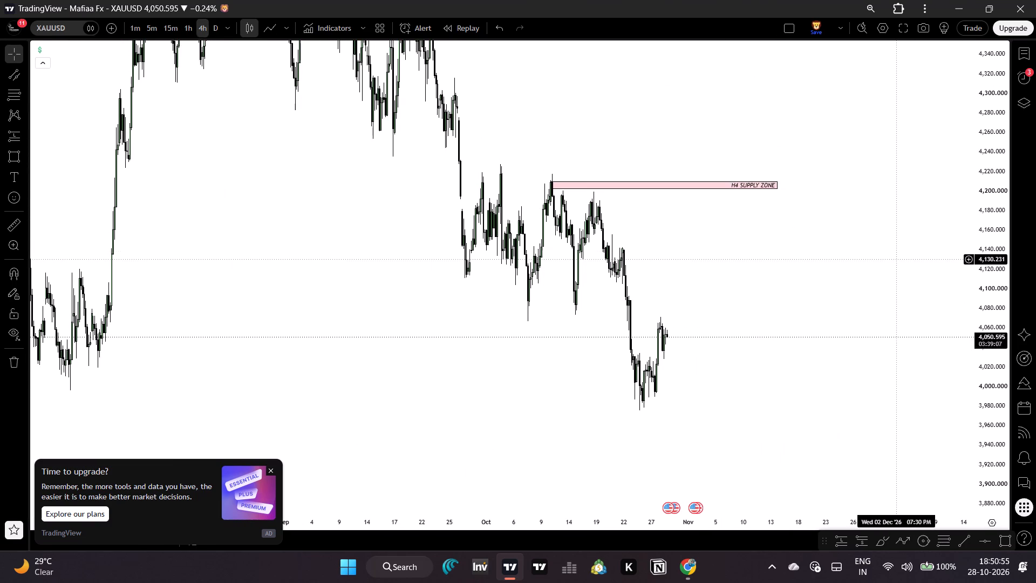
pyautogui.moveTo(896, 279); pyautogui.dragTo(893, 308)
pyautogui.moveTo(777, 192); pyautogui.dragTo(870, 289)
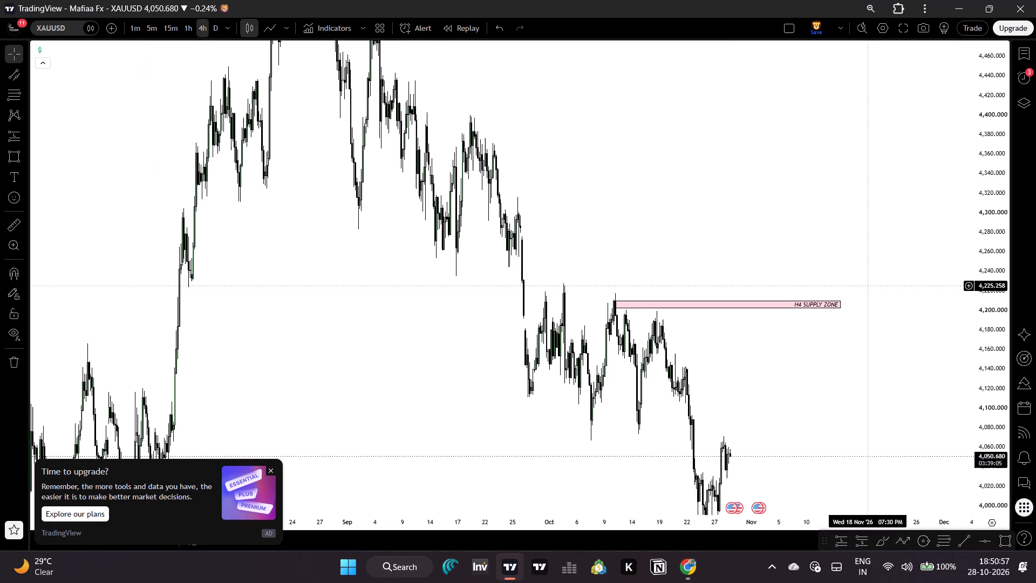
pyautogui.moveTo(870, 289); pyautogui.dragTo(871, 297)
pyautogui.moveTo(683, 158); pyautogui.dragTo(746, 300)
pyautogui.moveTo(691, 293); pyautogui.dragTo(922, 239)
pyautogui.moveTo(600, 208); pyautogui.dragTo(749, 201)
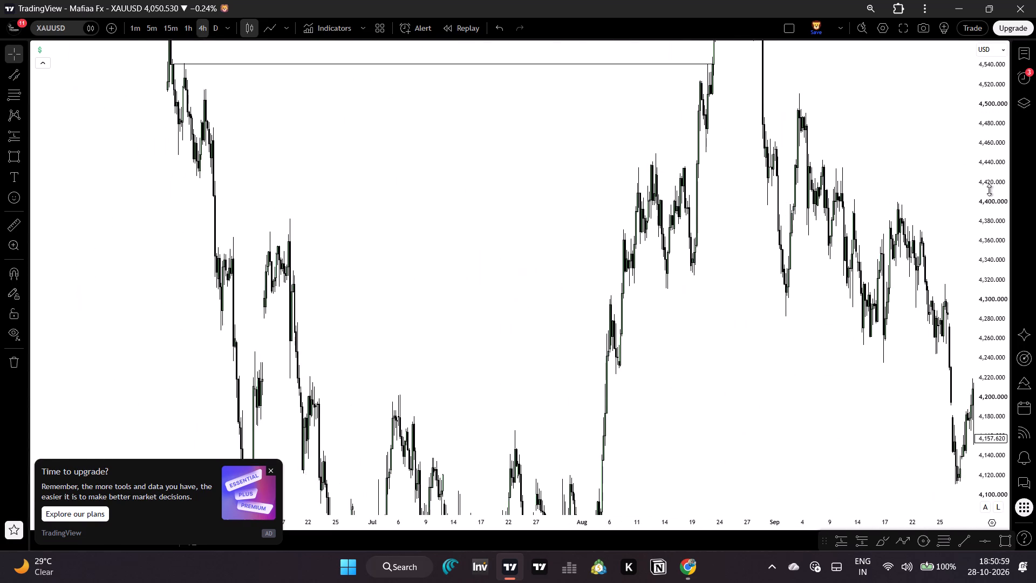
pyautogui.moveTo(991, 187); pyautogui.dragTo(953, 442)
pyautogui.moveTo(664, 521); pyautogui.dragTo(809, 495)
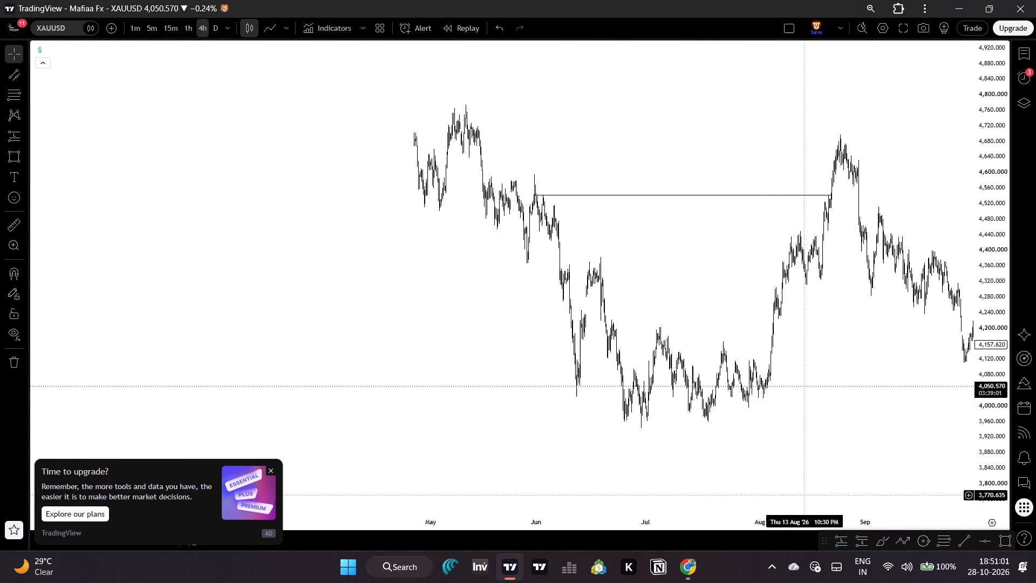
pyautogui.moveTo(809, 495); pyautogui.dragTo(650, 479)
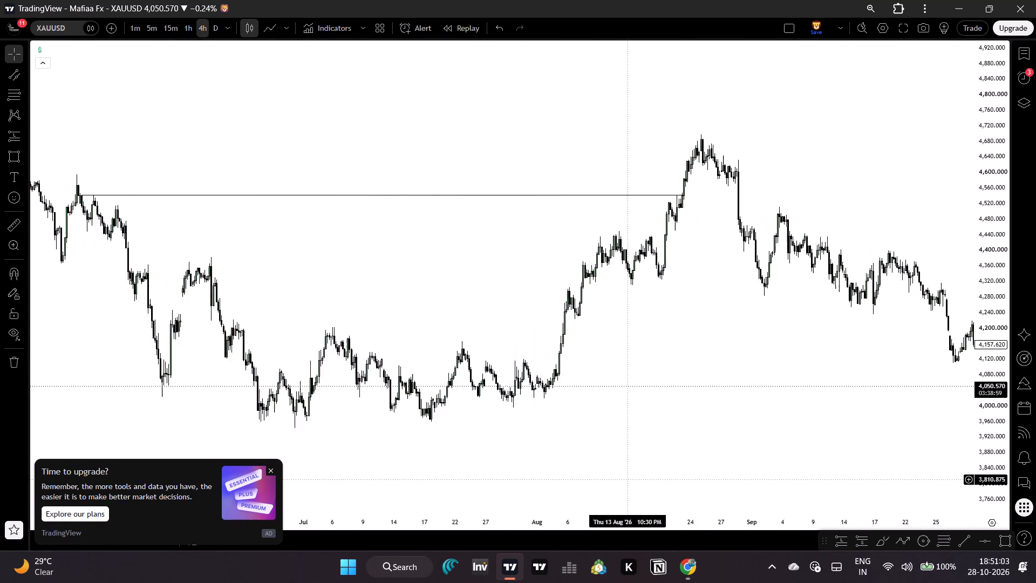
pyautogui.moveTo(650, 479); pyautogui.dragTo(736, 483)
pyautogui.click(734, 483)
pyautogui.moveTo(780, 442); pyautogui.dragTo(443, 345)
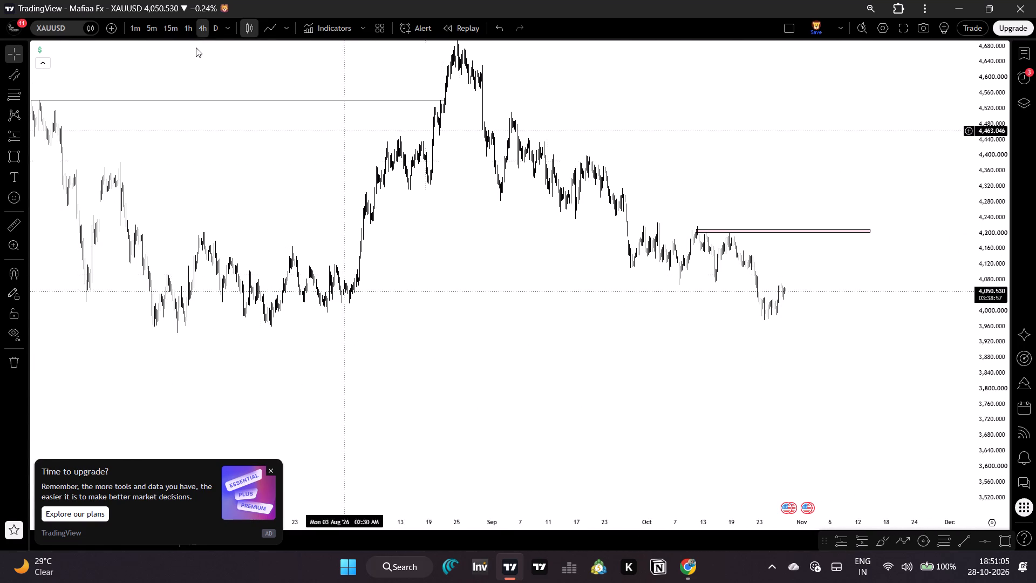
# Return XAUUSD to the 1-hour timeframe and examine the October decline below the H4 supply zone.
pyautogui.click(188, 29)
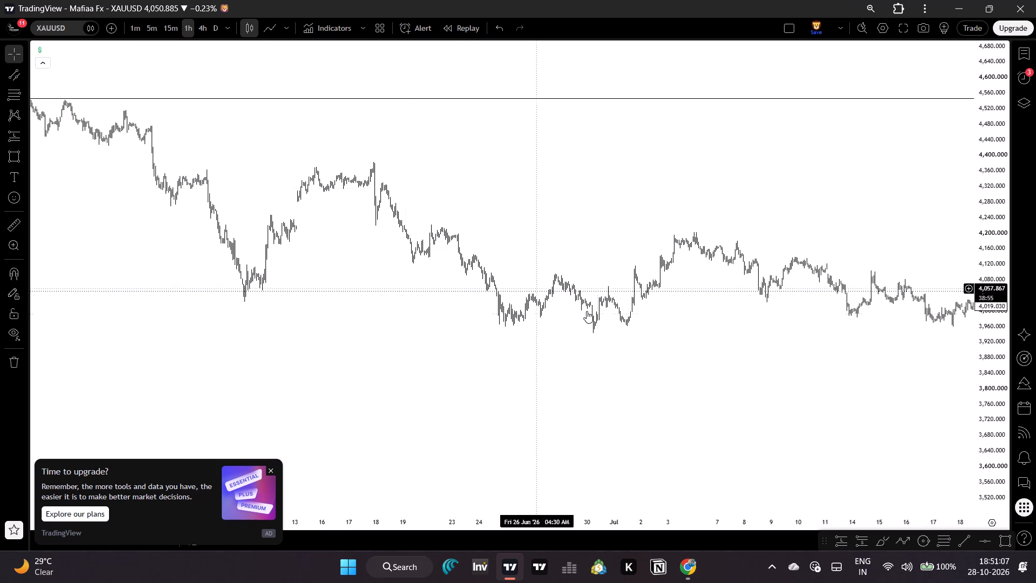
pyautogui.click(960, 496)
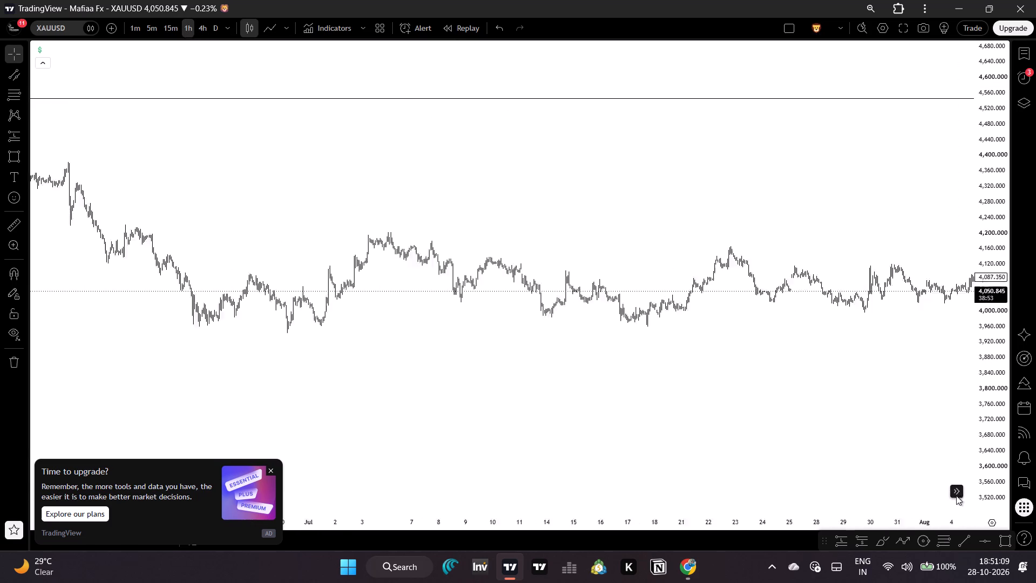
pyautogui.moveTo(895, 447); pyautogui.dragTo(645, 433)
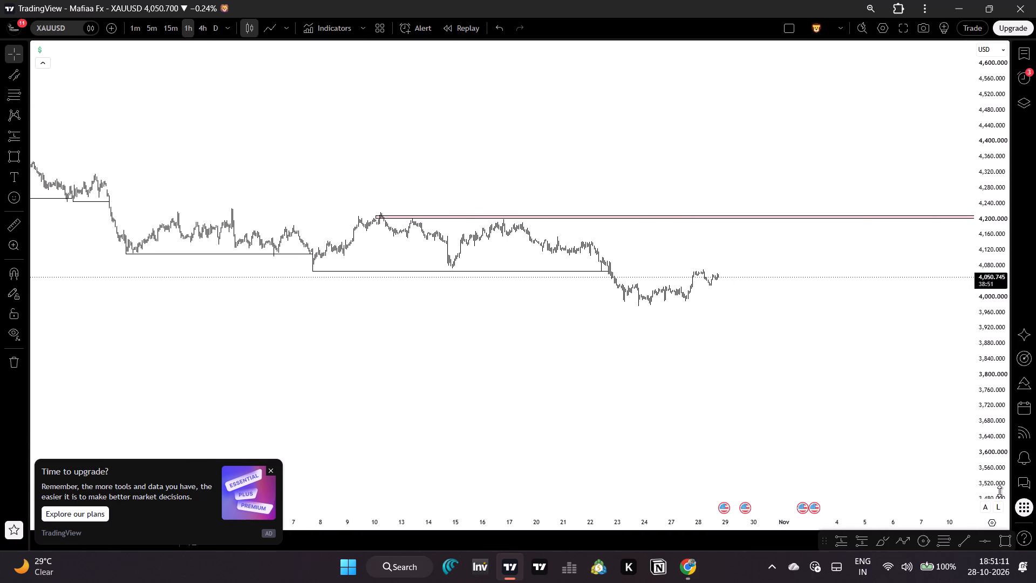
pyautogui.moveTo(996, 485); pyautogui.dragTo(908, 124)
pyautogui.moveTo(805, 211); pyautogui.dragTo(759, 315)
pyautogui.moveTo(562, 192); pyautogui.dragTo(691, 228)
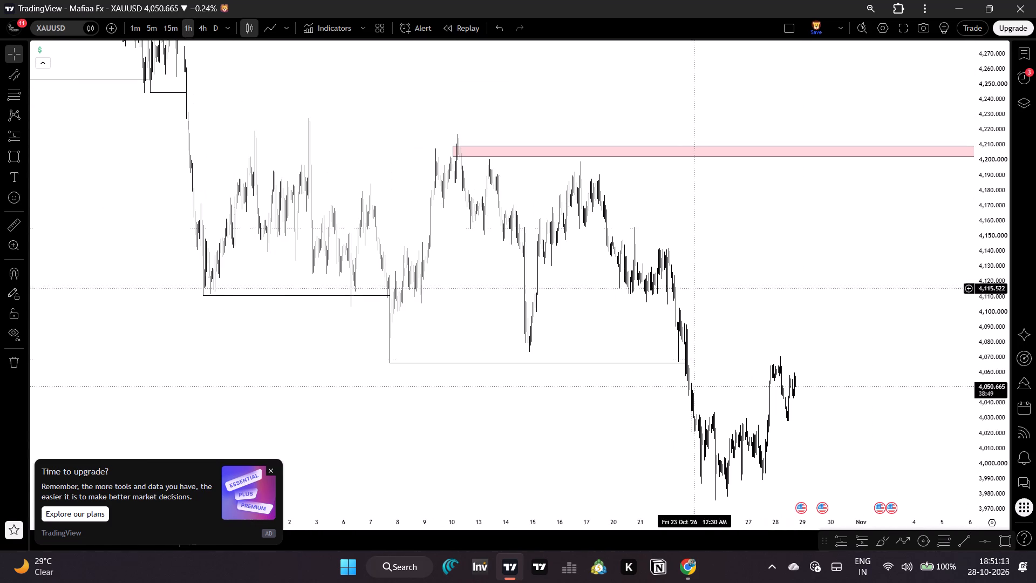
pyautogui.moveTo(671, 521); pyautogui.dragTo(565, 513)
pyautogui.moveTo(725, 454); pyautogui.dragTo(673, 368)
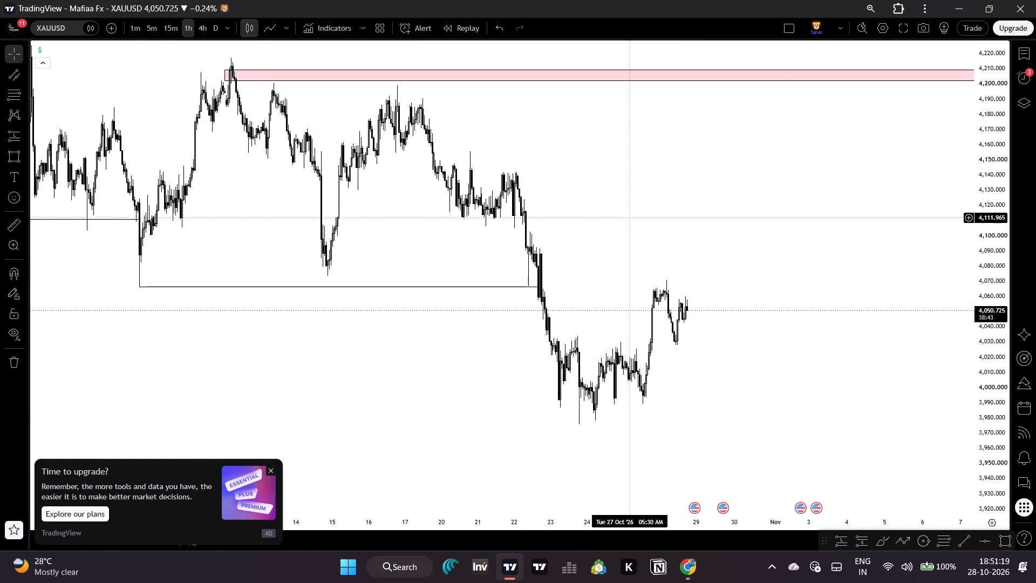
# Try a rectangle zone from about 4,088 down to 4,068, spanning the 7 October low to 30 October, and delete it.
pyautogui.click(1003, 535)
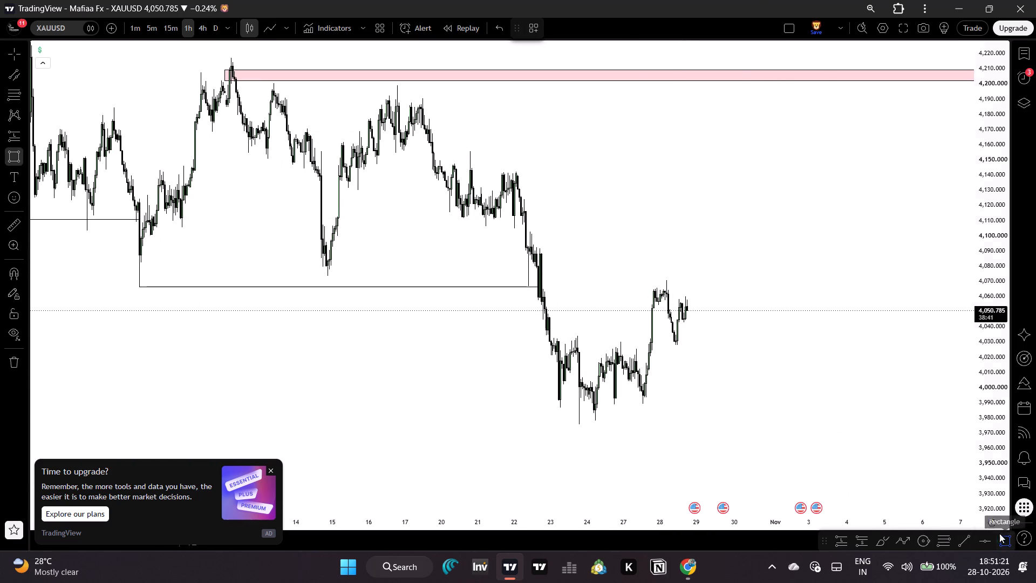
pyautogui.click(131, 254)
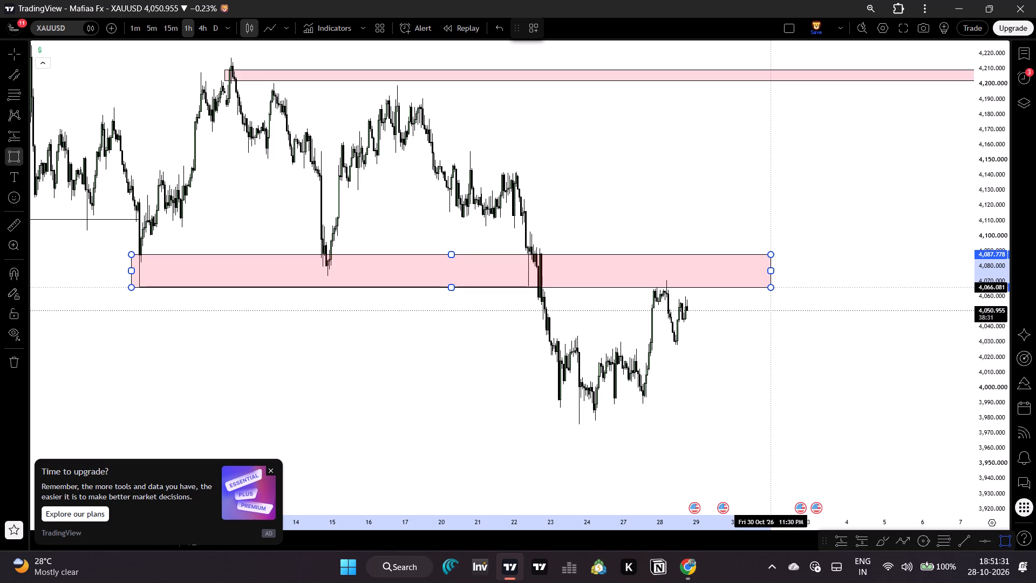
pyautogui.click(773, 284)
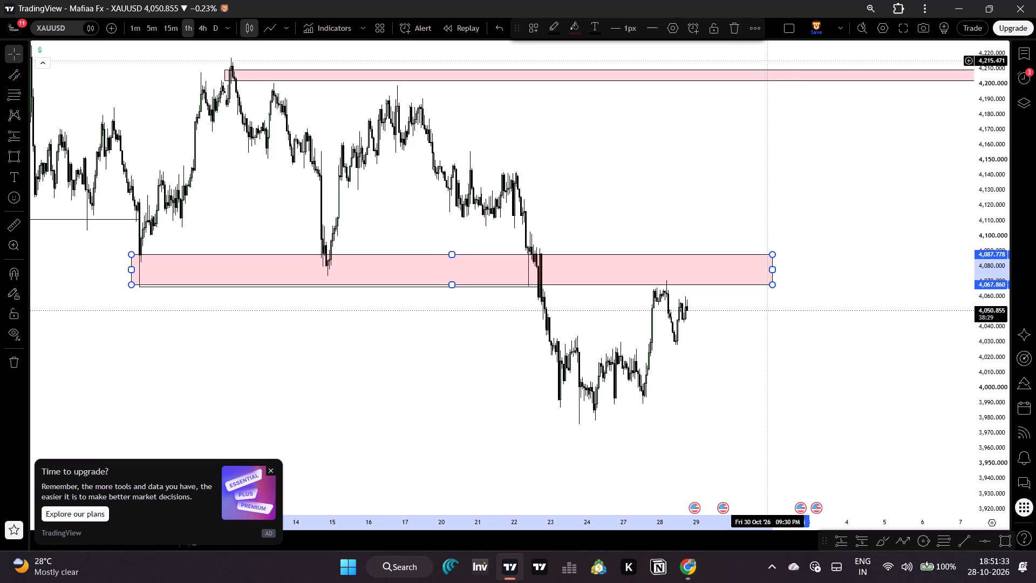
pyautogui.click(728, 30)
# Examine the 1-hour drop and rebound between 22 and 28 October at a larger scale.
pyautogui.moveTo(653, 525); pyautogui.dragTo(372, 514)
pyautogui.moveTo(512, 426); pyautogui.dragTo(624, 292)
pyautogui.moveTo(983, 427); pyautogui.dragTo(957, 252)
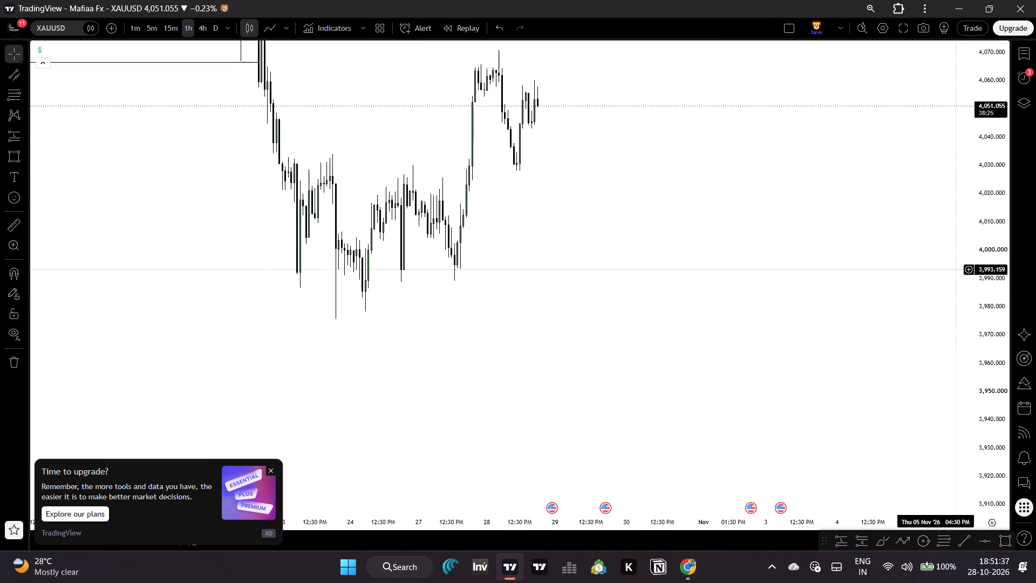
pyautogui.moveTo(957, 252); pyautogui.dragTo(955, 225)
pyautogui.moveTo(754, 173); pyautogui.dragTo(860, 332)
pyautogui.moveTo(749, 231); pyautogui.dragTo(768, 248)
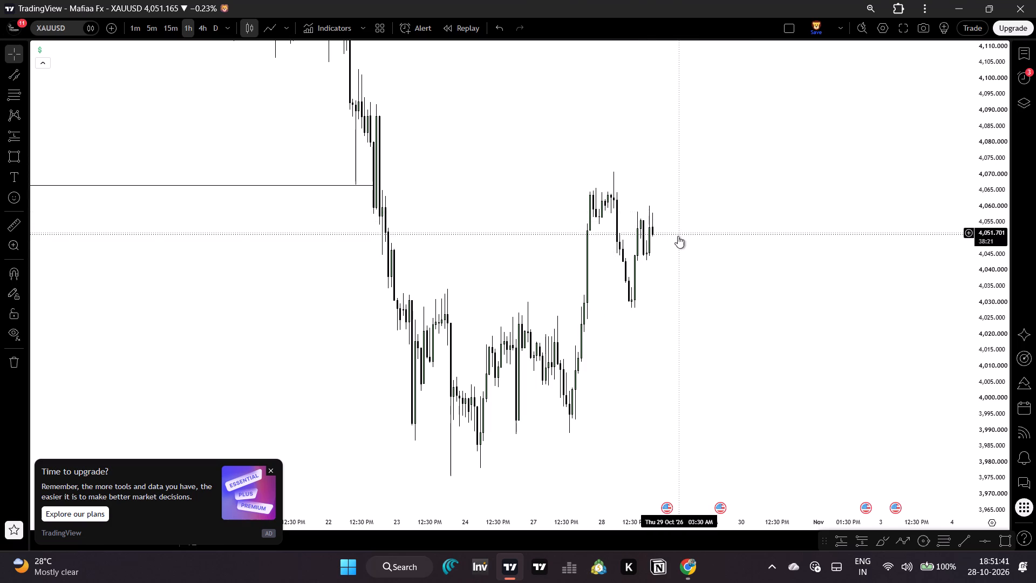
pyautogui.moveTo(752, 208); pyautogui.dragTo(684, 207)
# Switch XAUUSD to the 15-minute timeframe and examine its structure from 23 to 28 October.
pyautogui.click(173, 28)
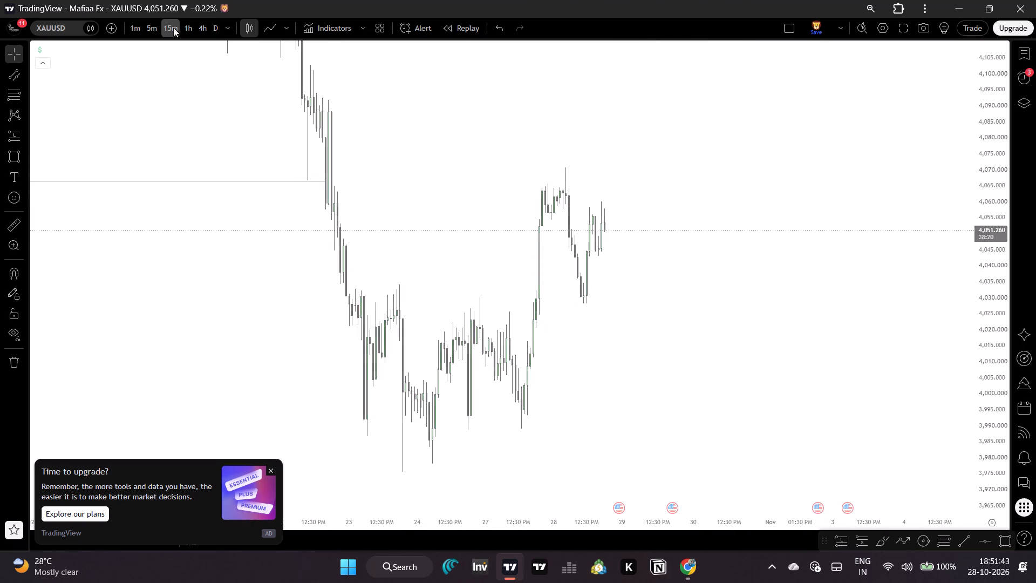
pyautogui.click(958, 486)
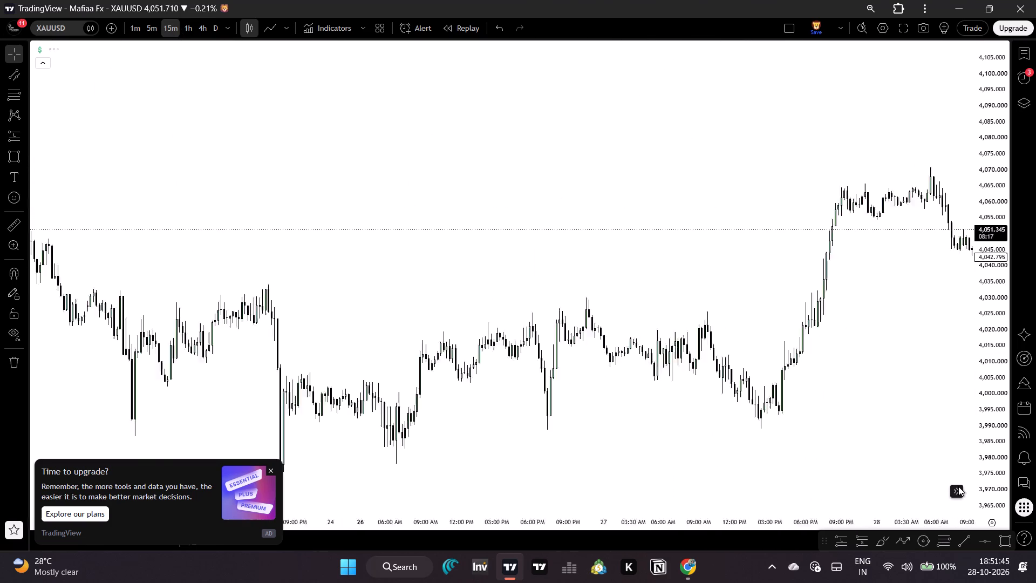
pyautogui.moveTo(893, 417); pyautogui.dragTo(747, 406)
pyautogui.moveTo(978, 440); pyautogui.dragTo(978, 254)
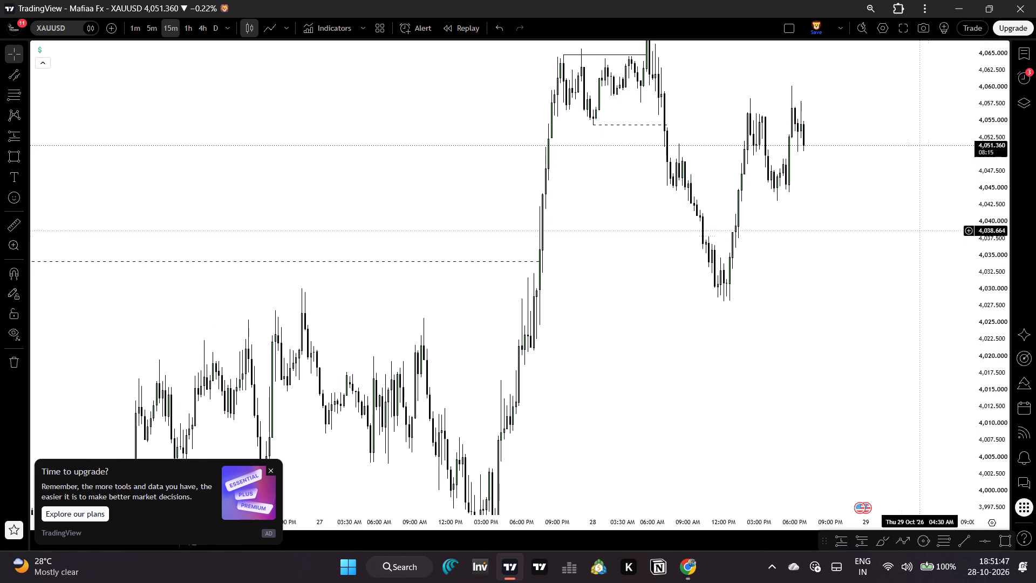
pyautogui.moveTo(904, 232); pyautogui.dragTo(734, 334)
pyautogui.moveTo(736, 296); pyautogui.dragTo(913, 330)
pyautogui.moveTo(787, 364); pyautogui.dragTo(915, 203)
pyautogui.moveTo(754, 330); pyautogui.dragTo(861, 194)
pyautogui.moveTo(700, 523); pyautogui.dragTo(731, 523)
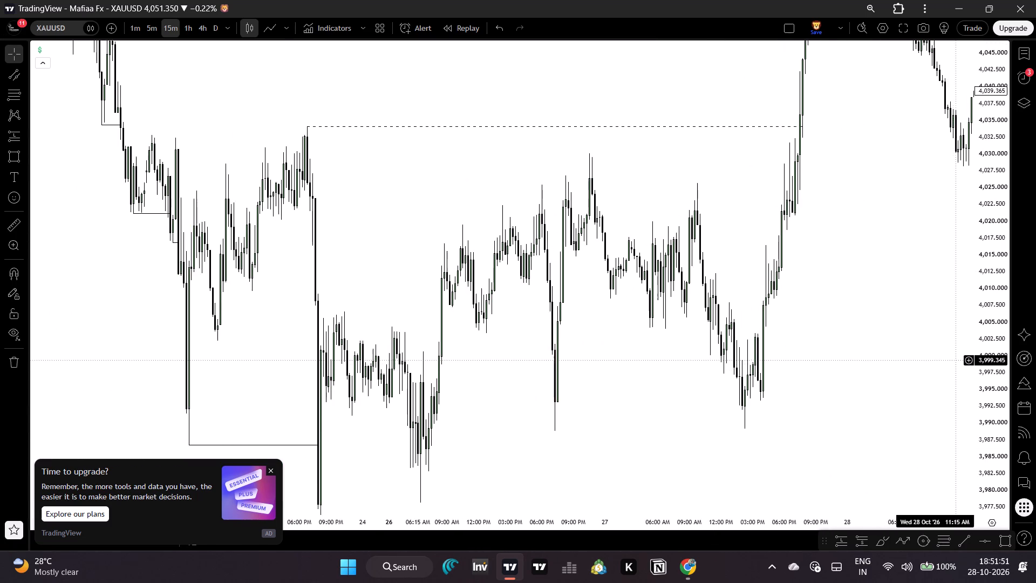
pyautogui.moveTo(998, 329); pyautogui.dragTo(966, 444)
pyautogui.moveTo(938, 391); pyautogui.dragTo(746, 412)
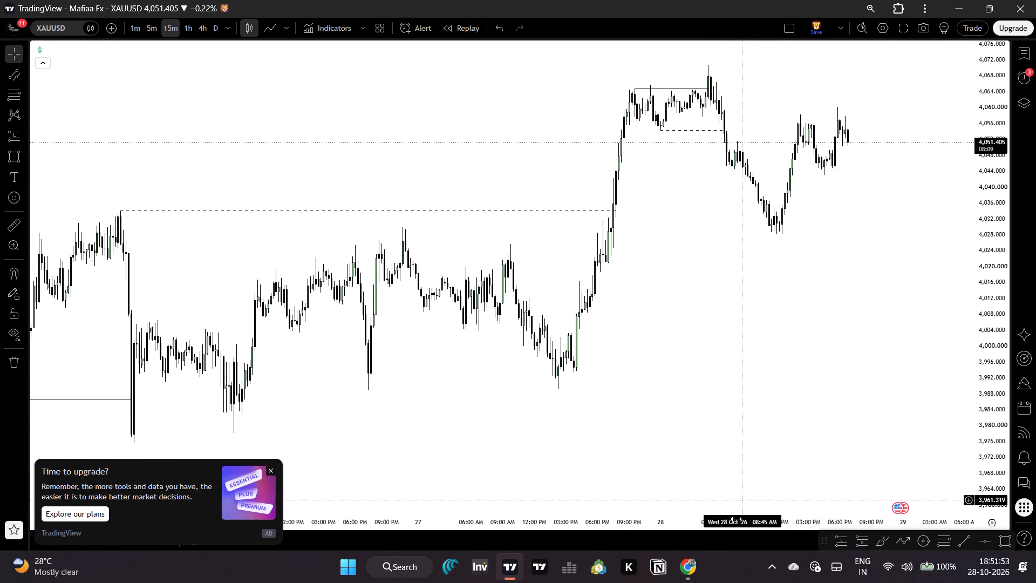
pyautogui.moveTo(730, 520); pyautogui.dragTo(781, 521)
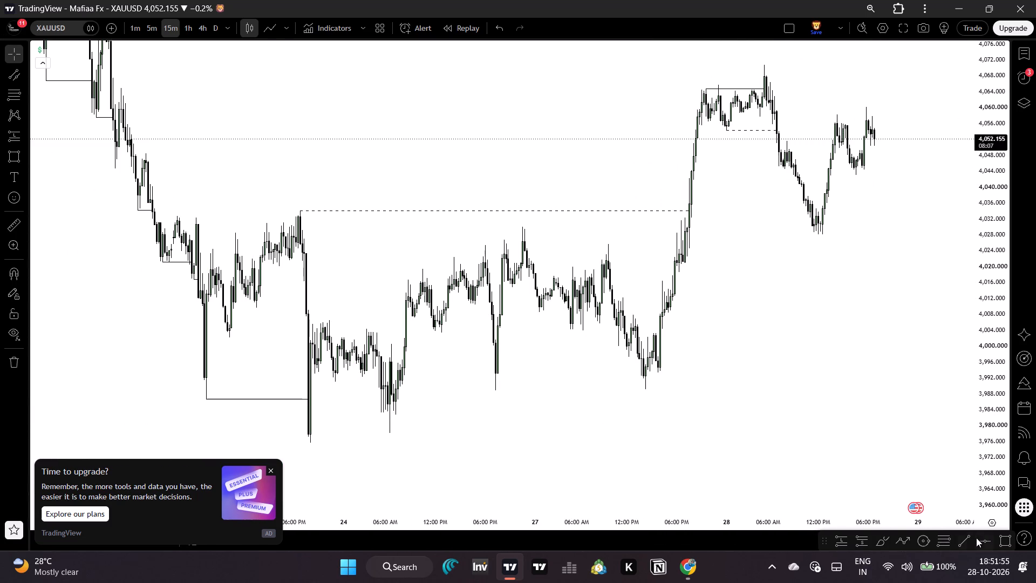
# Draw a rectangle zone between about 3,995.4 and 3,991.9, from the 23 October low to about 1:30 PM on 29 October.
pyautogui.click(1010, 539)
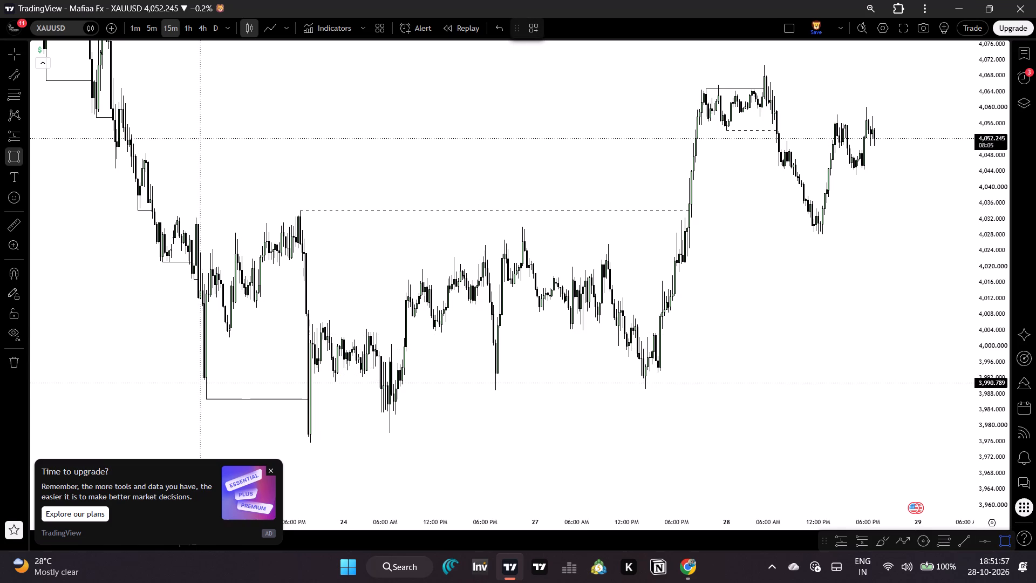
pyautogui.click(202, 378)
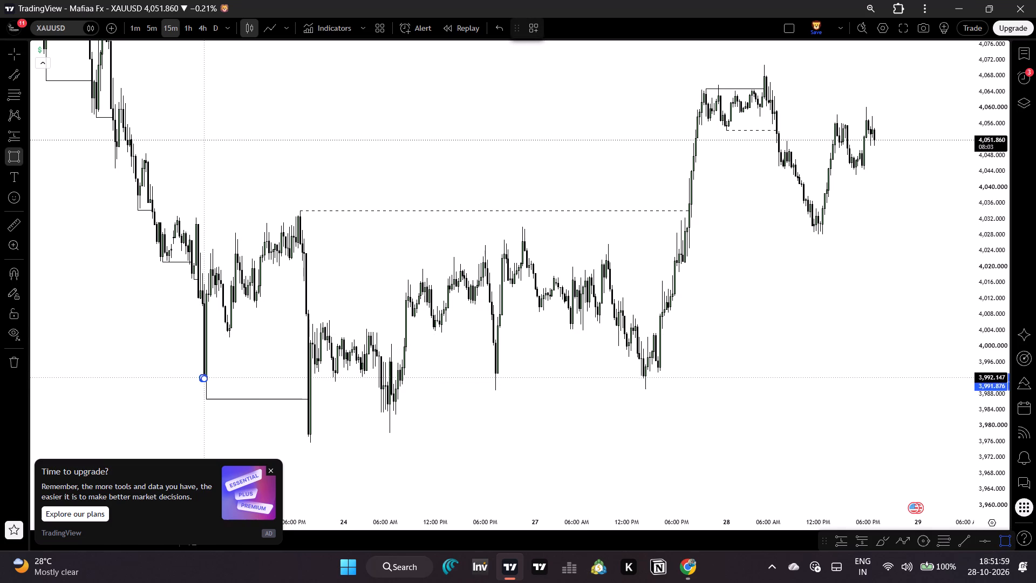
pyautogui.click(206, 364)
pyautogui.moveTo(206, 370); pyautogui.dragTo(353, 382)
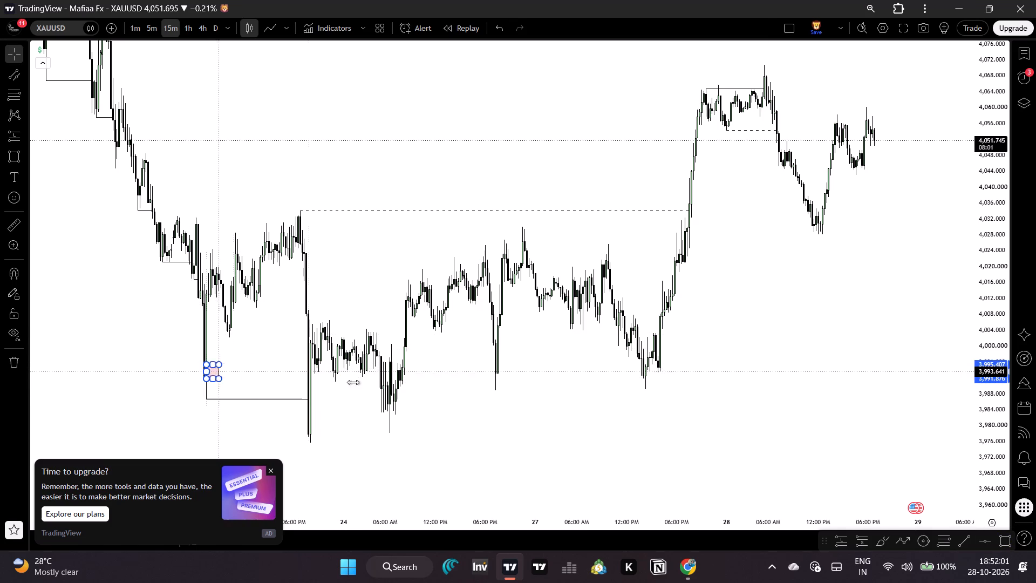
pyautogui.moveTo(353, 382); pyautogui.dragTo(950, 391)
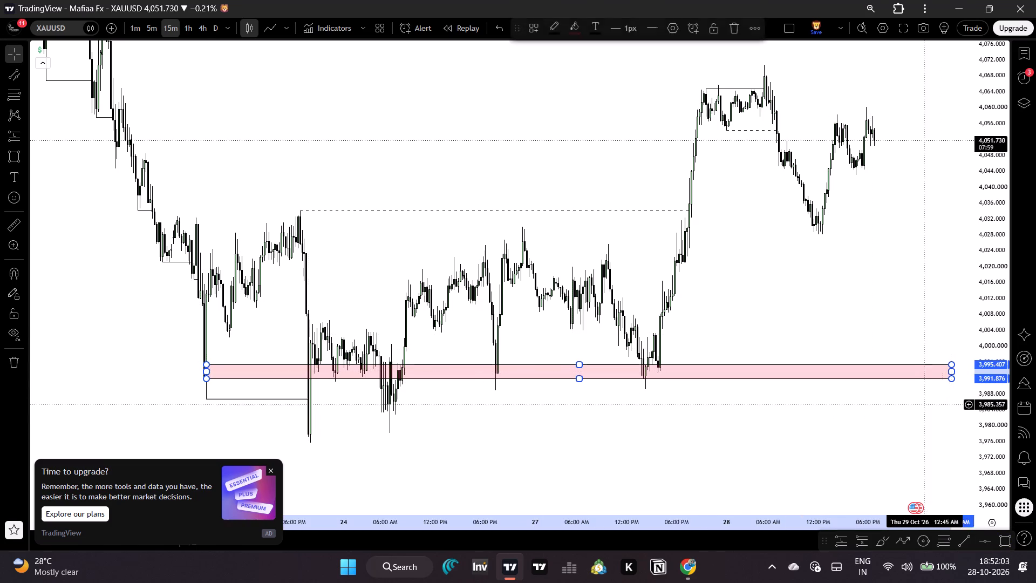
pyautogui.moveTo(920, 405); pyautogui.dragTo(711, 431)
pyautogui.moveTo(748, 398); pyautogui.dragTo(775, 398)
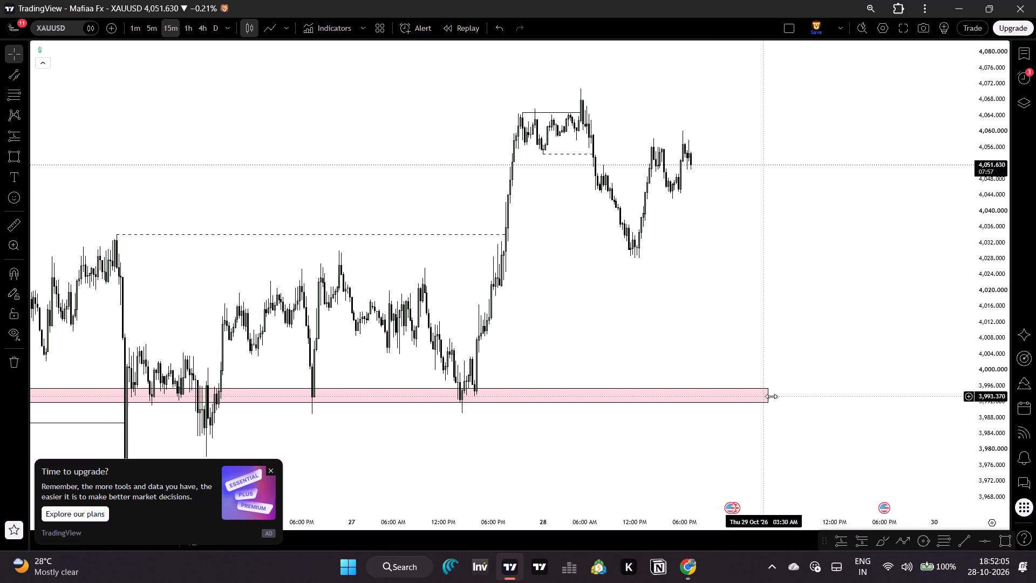
pyautogui.moveTo(771, 396); pyautogui.dragTo(846, 392)
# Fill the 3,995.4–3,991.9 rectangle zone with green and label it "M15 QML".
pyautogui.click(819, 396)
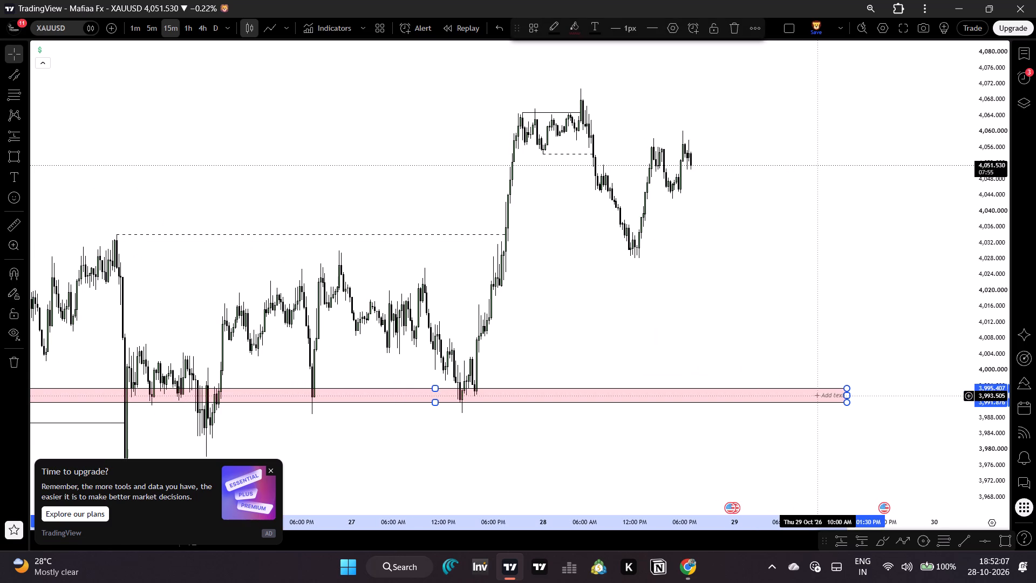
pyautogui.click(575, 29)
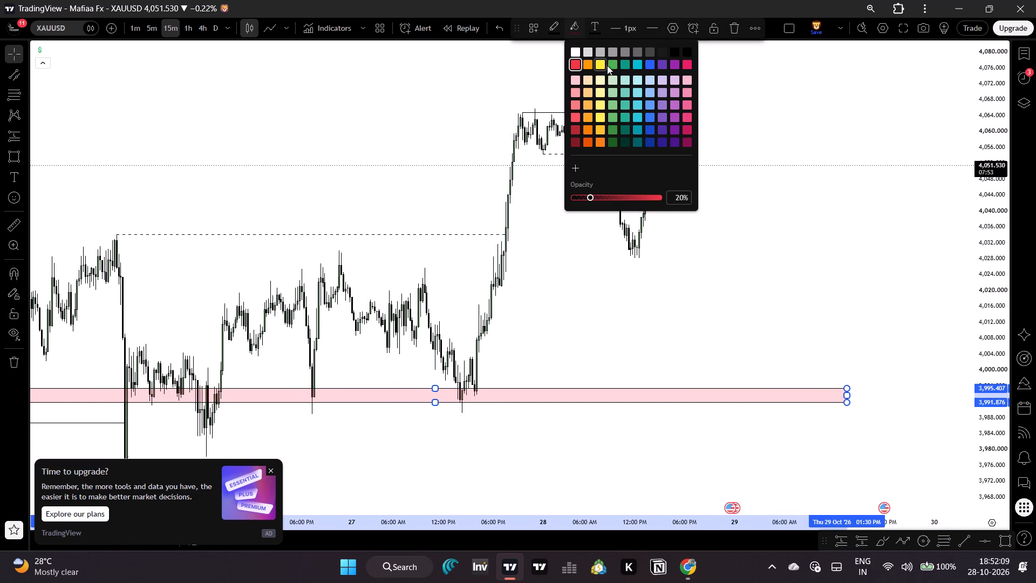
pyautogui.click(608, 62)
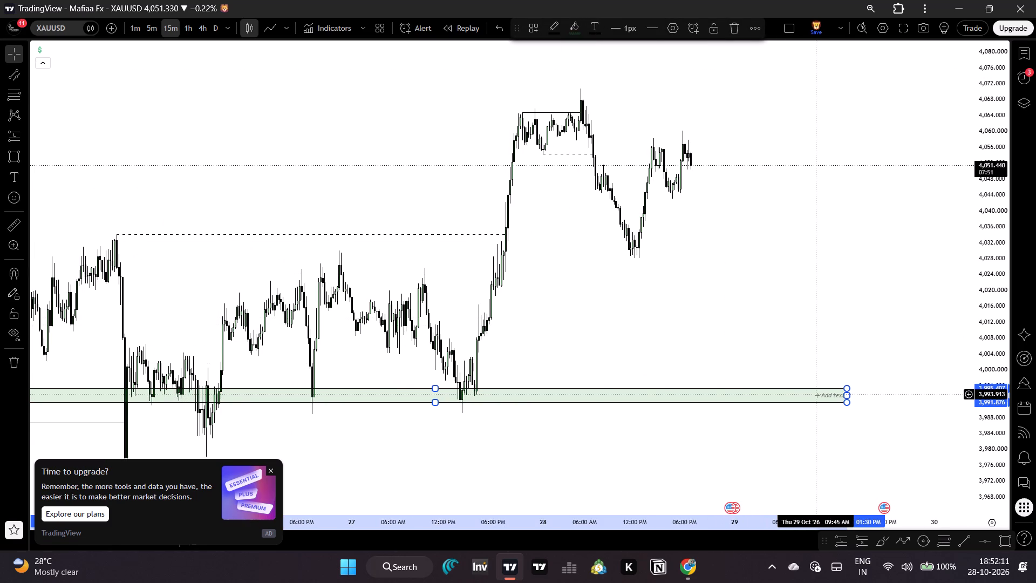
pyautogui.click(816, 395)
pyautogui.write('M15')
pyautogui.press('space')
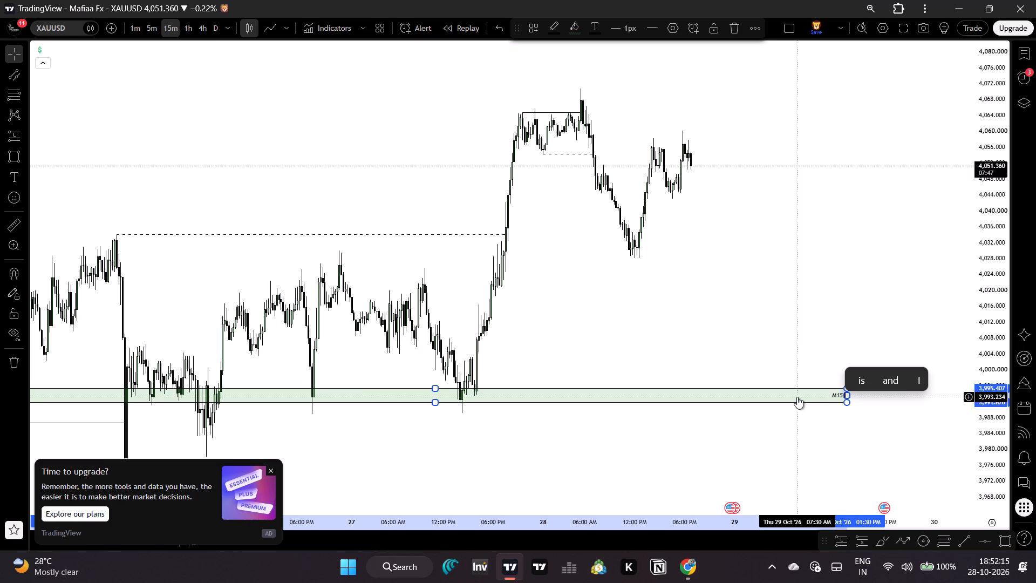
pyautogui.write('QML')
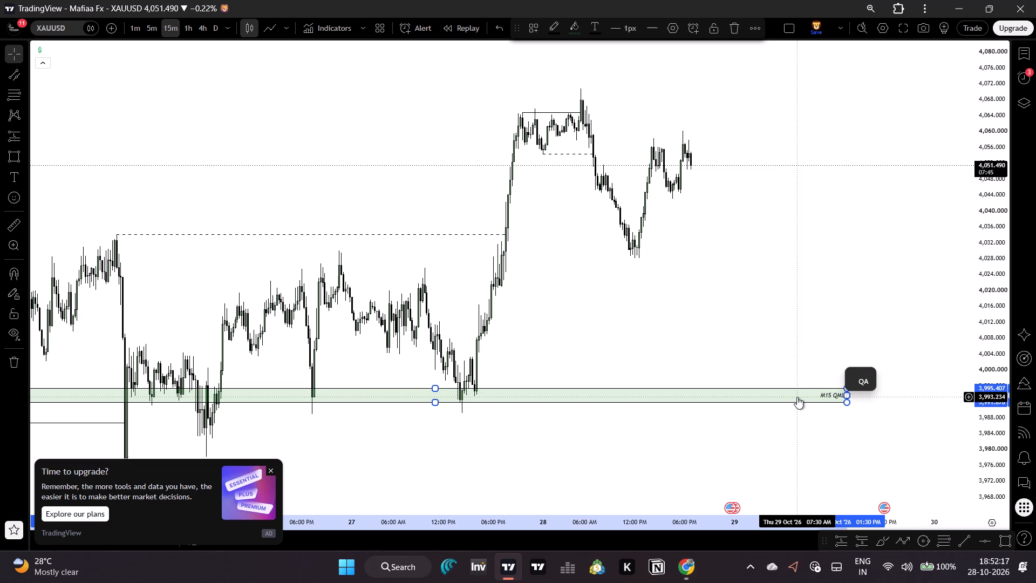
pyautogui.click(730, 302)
# Delete the green M15 QML rectangle zone.
pyautogui.moveTo(674, 313); pyautogui.dragTo(815, 314)
pyautogui.moveTo(989, 231); pyautogui.dragTo(976, 265)
pyautogui.moveTo(956, 274); pyautogui.dragTo(893, 259)
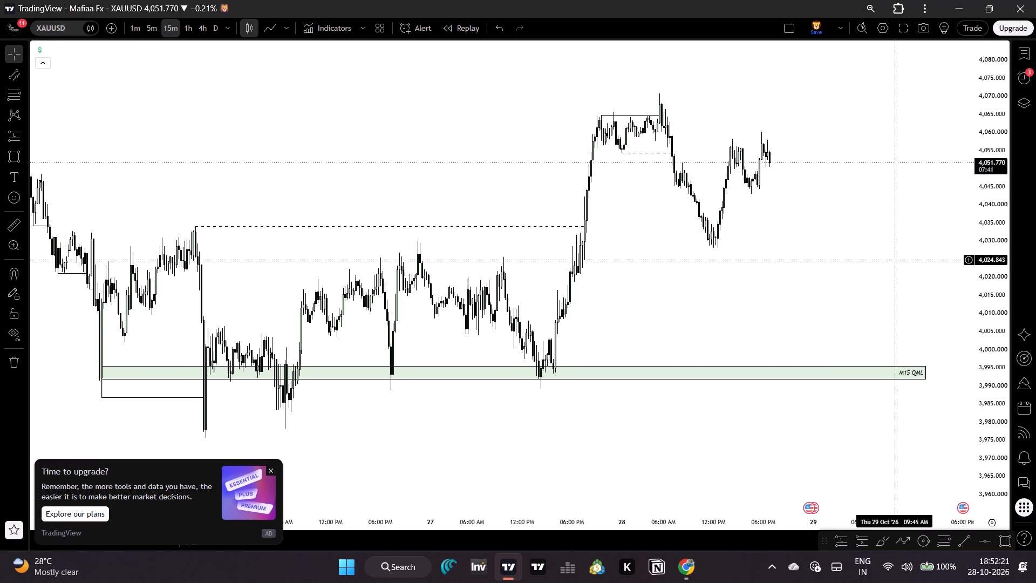
pyautogui.moveTo(893, 259); pyautogui.dragTo(885, 256)
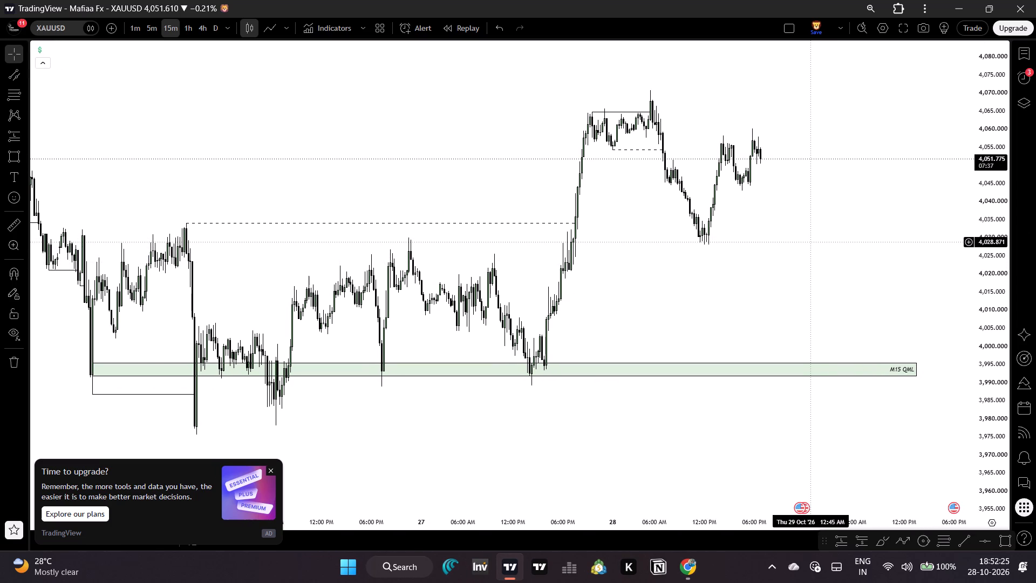
pyautogui.click(915, 361)
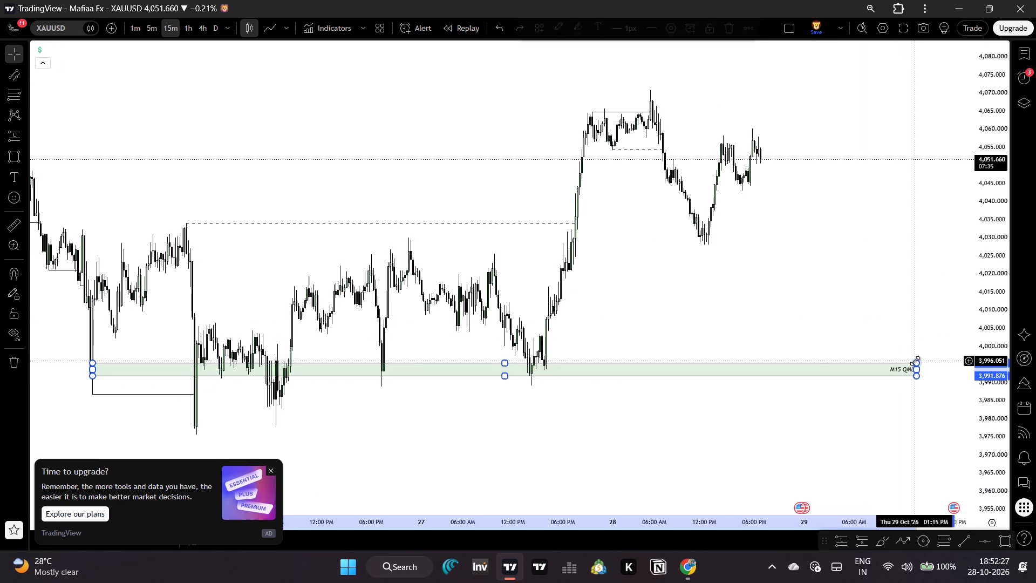
pyautogui.click(739, 29)
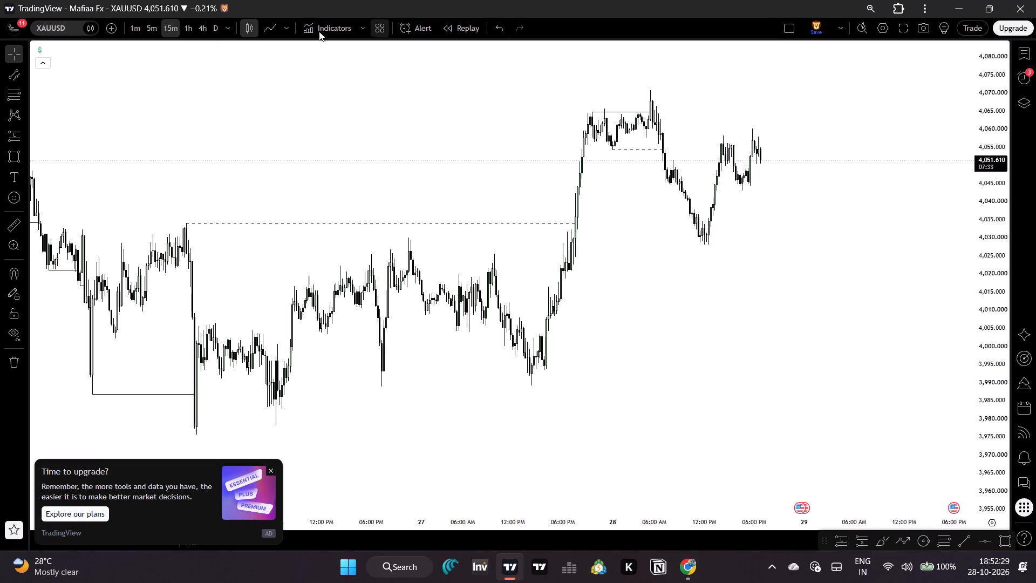
# Switch XAUUSD to the 1-hour timeframe and examine the decline from the 13 October supply zone through 28 October.
pyautogui.click(186, 31)
pyautogui.moveTo(265, 203); pyautogui.dragTo(948, 285)
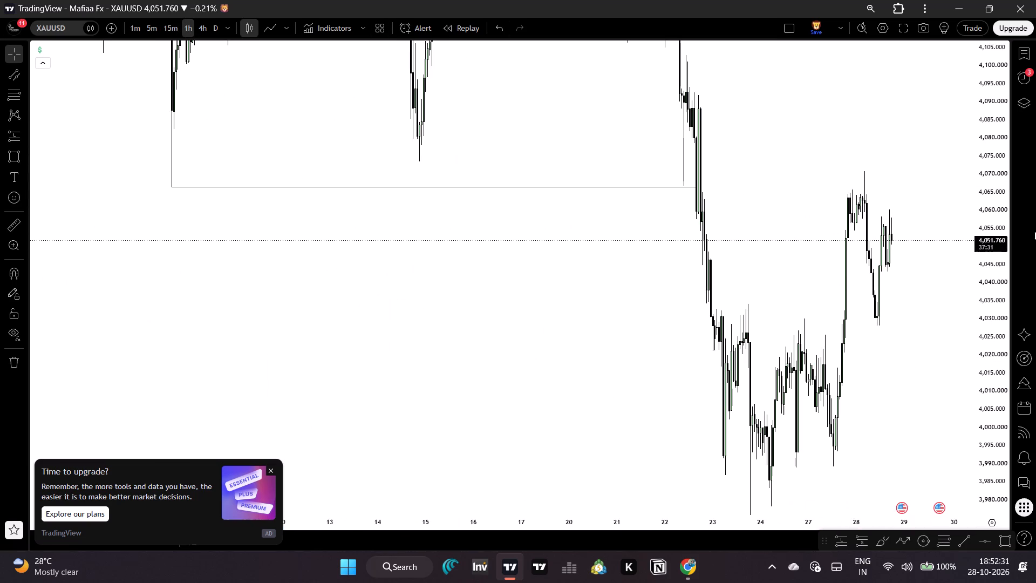
pyautogui.moveTo(1000, 185); pyautogui.dragTo(965, 373)
pyautogui.moveTo(887, 216); pyautogui.dragTo(802, 368)
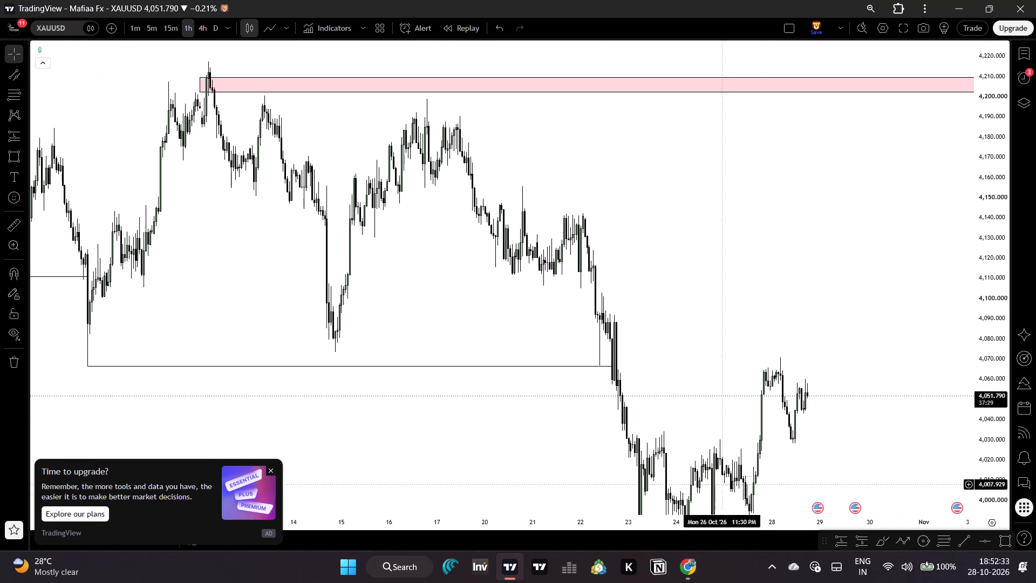
pyautogui.moveTo(706, 525); pyautogui.dragTo(753, 520)
pyautogui.moveTo(771, 487); pyautogui.dragTo(651, 380)
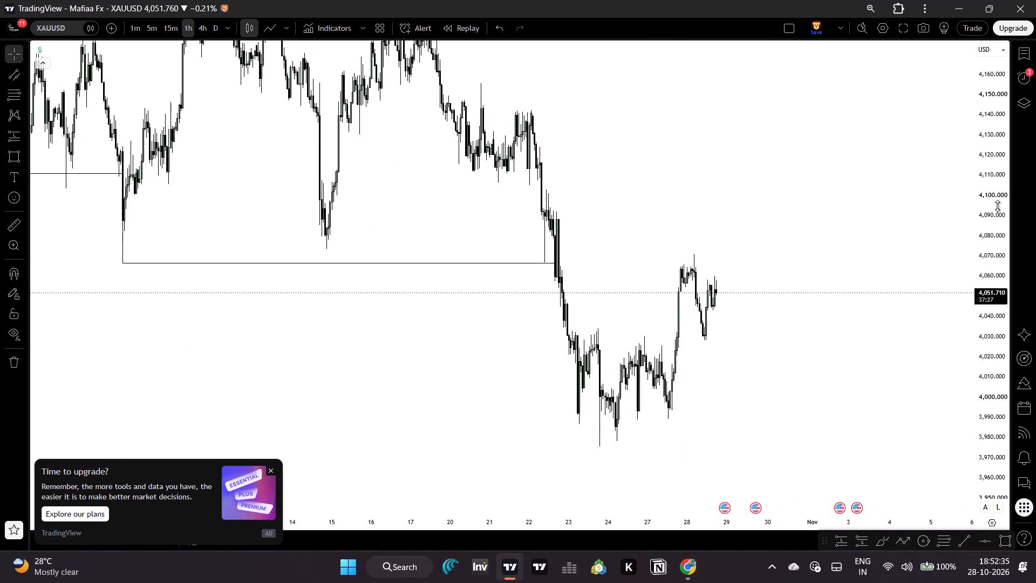
pyautogui.moveTo(997, 206); pyautogui.dragTo(992, 252)
pyautogui.moveTo(783, 221); pyautogui.dragTo(823, 256)
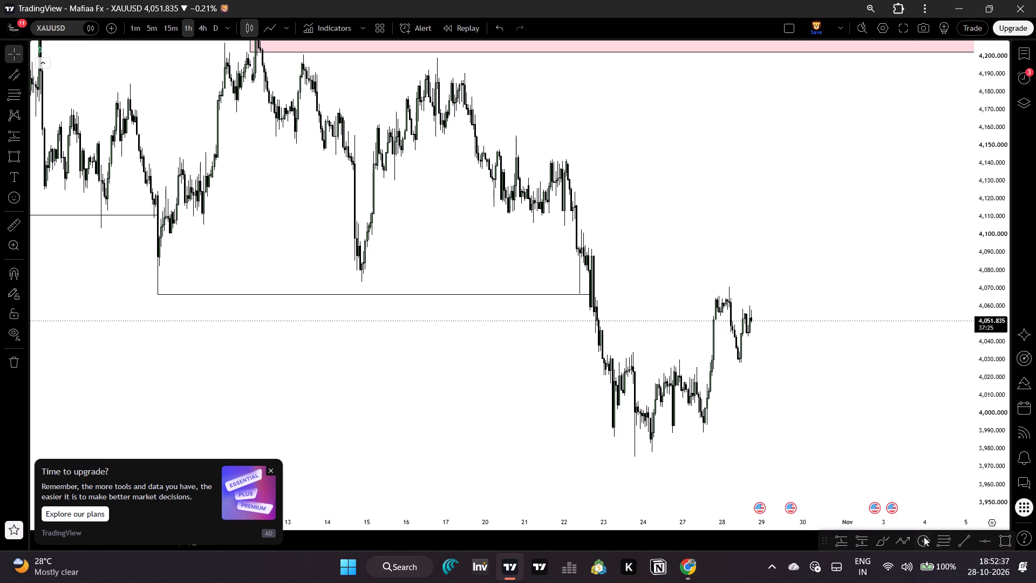
pyautogui.click(1013, 541)
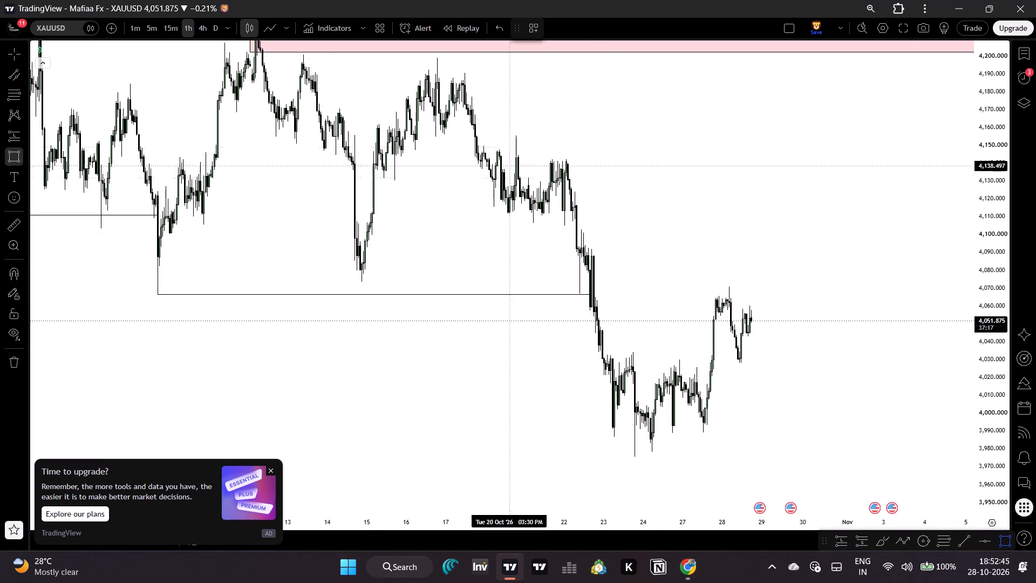
pyautogui.rightClick(596, 121)
# Examine the 1-hour drop and rebound between 22 and 28 October at a larger scale.
pyautogui.moveTo(711, 205); pyautogui.dragTo(642, 164)
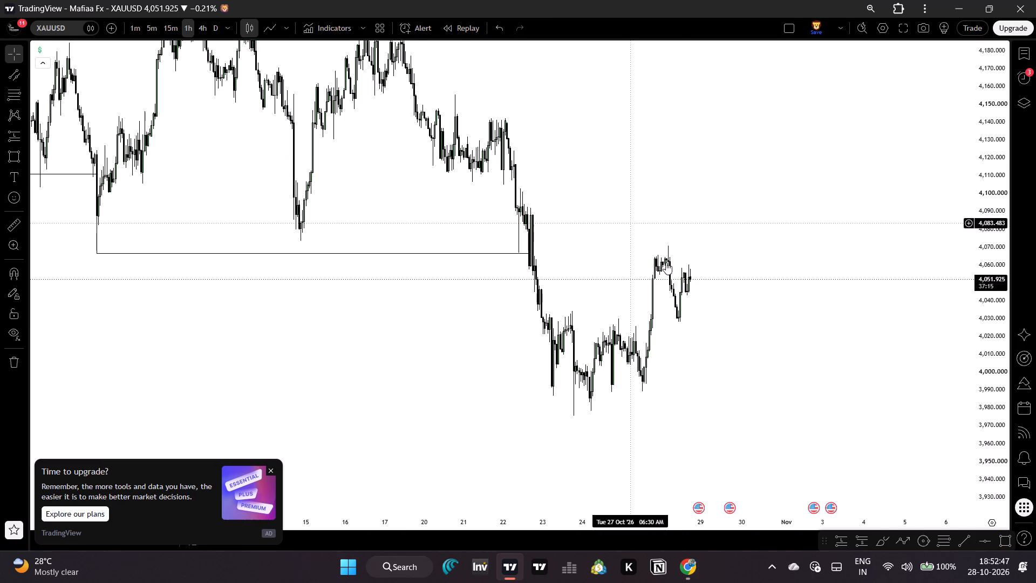
pyautogui.moveTo(740, 527); pyautogui.dragTo(499, 518)
pyautogui.moveTo(509, 439); pyautogui.dragTo(783, 414)
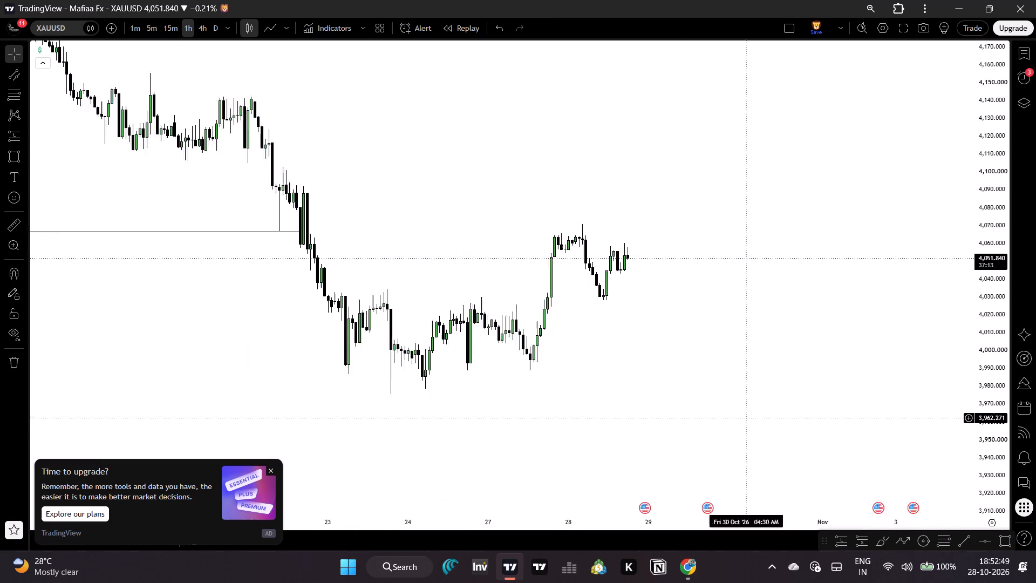
pyautogui.moveTo(783, 414); pyautogui.dragTo(881, 420)
pyautogui.moveTo(997, 476); pyautogui.dragTo(973, 327)
pyautogui.moveTo(861, 425); pyautogui.dragTo(819, 365)
pyautogui.moveTo(803, 355); pyautogui.dragTo(727, 349)
# Switch XAUUSD to the 15-minute timeframe and examine its swings on 28 October and the structure back to 23 October.
pyautogui.click(163, 22)
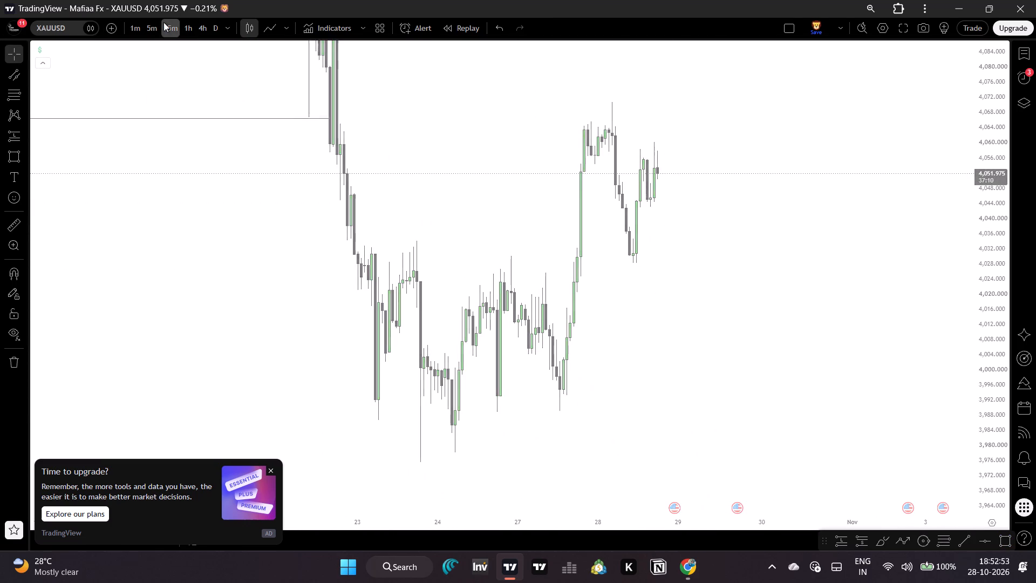
pyautogui.click(951, 490)
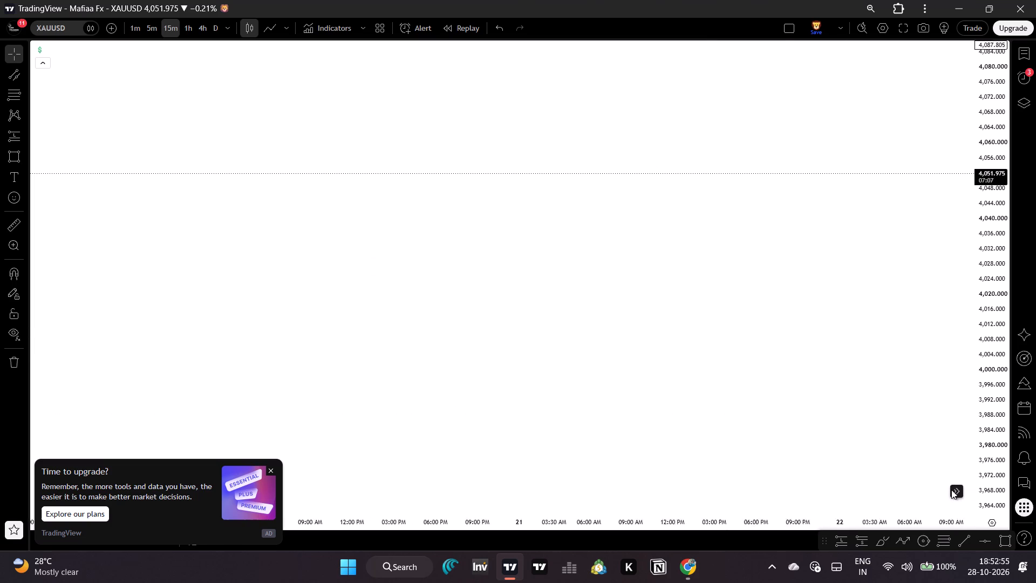
pyautogui.moveTo(846, 418); pyautogui.dragTo(721, 448)
pyautogui.moveTo(996, 461); pyautogui.dragTo(965, 269)
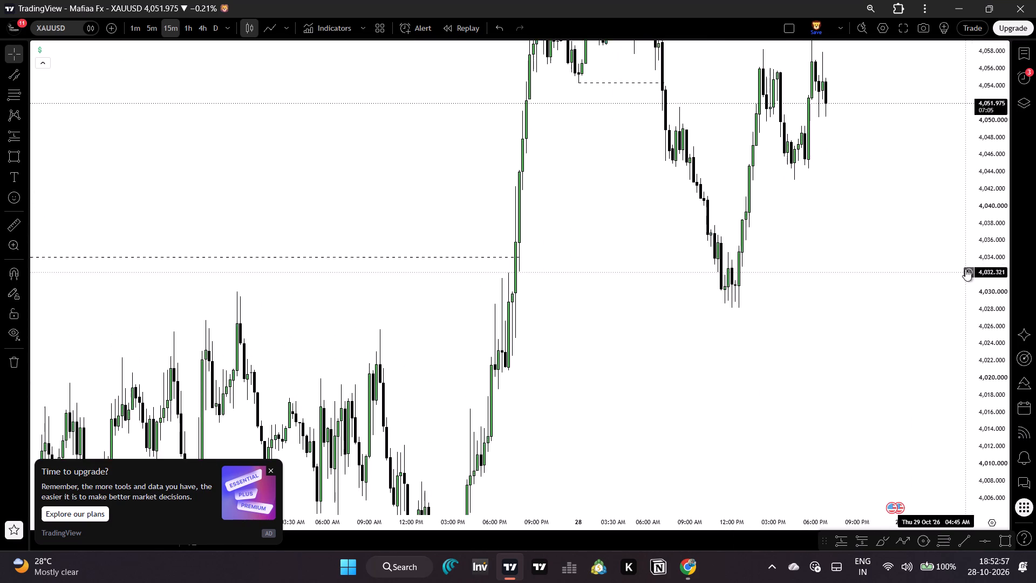
pyautogui.moveTo(965, 269); pyautogui.dragTo(965, 268)
pyautogui.moveTo(892, 201); pyautogui.dragTo(834, 428)
pyautogui.moveTo(833, 395); pyautogui.dragTo(803, 334)
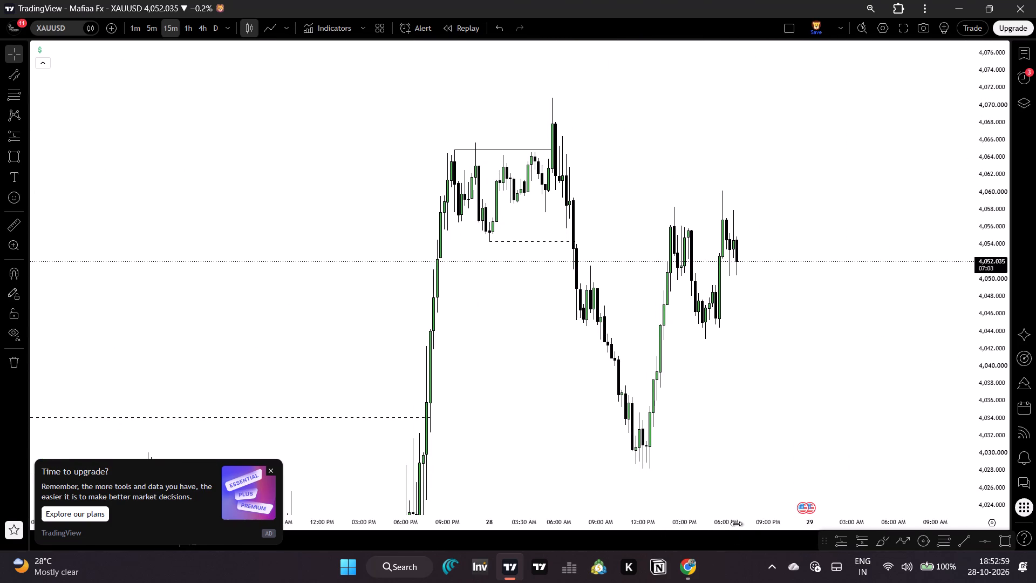
pyautogui.moveTo(736, 523); pyautogui.dragTo(633, 517)
pyautogui.moveTo(611, 442); pyautogui.dragTo(692, 437)
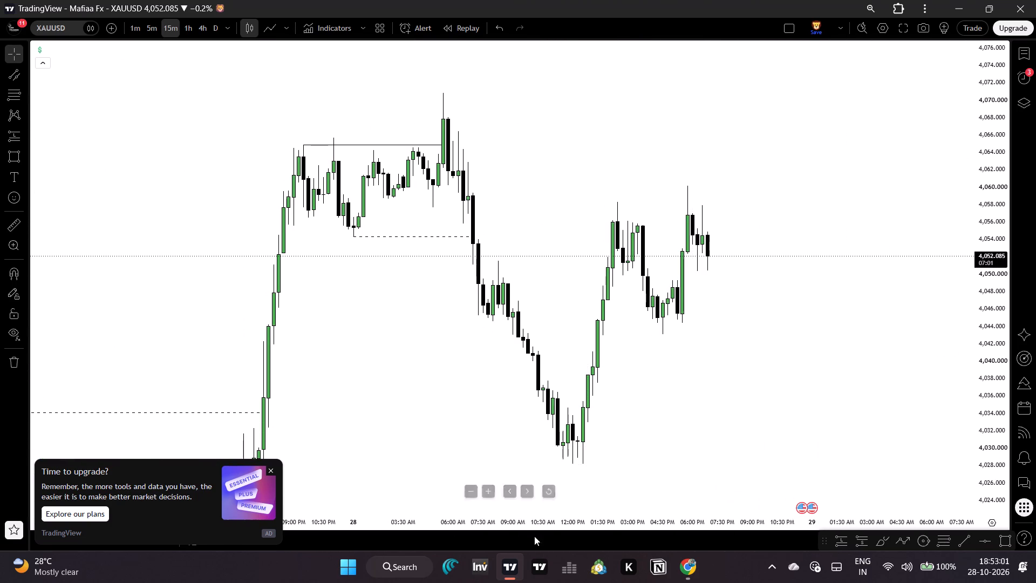
pyautogui.moveTo(542, 519); pyautogui.dragTo(740, 526)
pyautogui.moveTo(580, 471); pyautogui.dragTo(903, 355)
pyautogui.moveTo(988, 301); pyautogui.dragTo(959, 418)
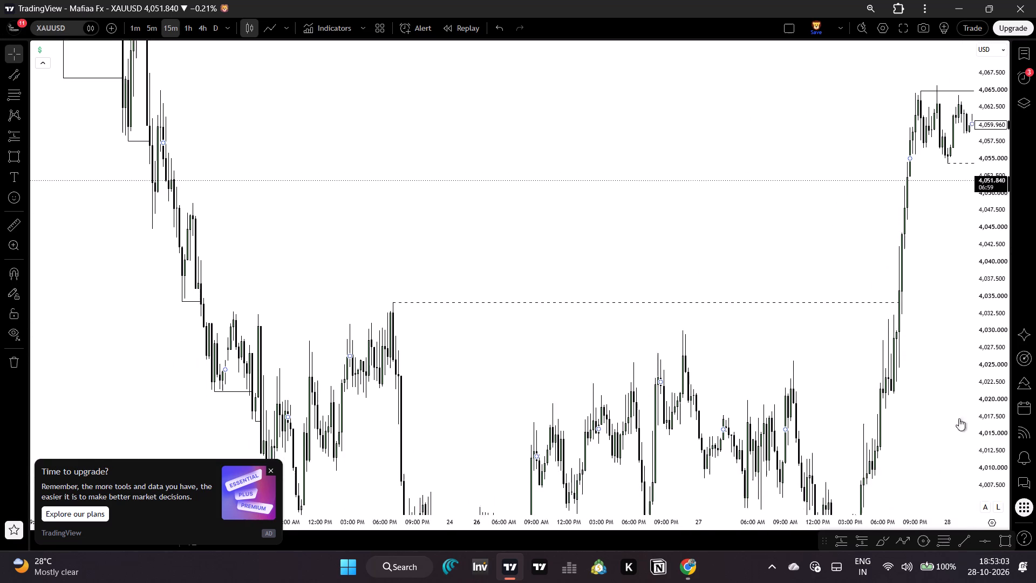
pyautogui.moveTo(959, 418); pyautogui.dragTo(946, 479)
pyautogui.moveTo(892, 428); pyautogui.dragTo(760, 332)
pyautogui.moveTo(760, 332); pyautogui.dragTo(690, 328)
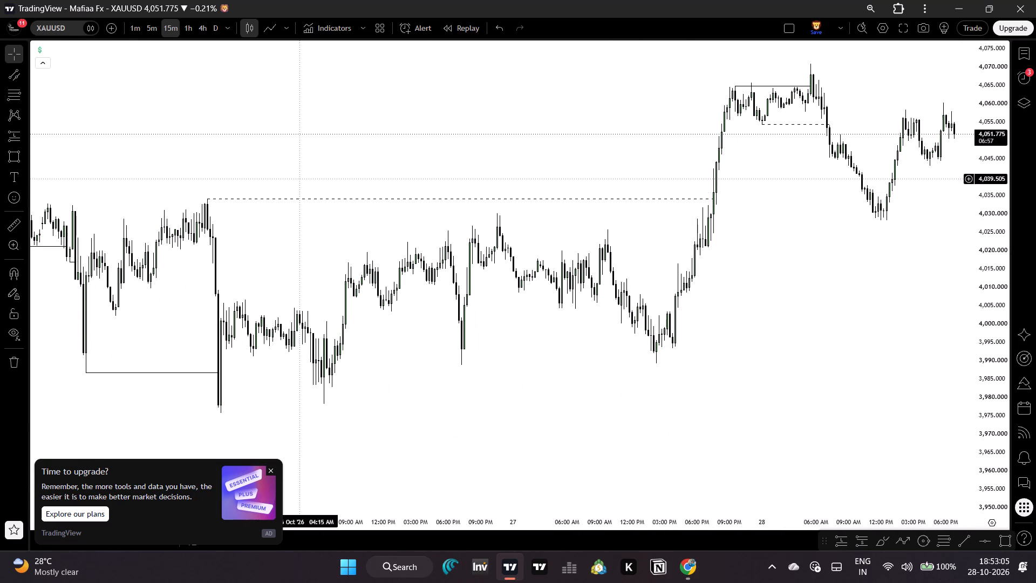
# Draw a rectangle zone between about 4,063.5 and 4,061.7, from the late 27 October high to about 8:30 AM on 29 October.
pyautogui.moveTo(824, 202); pyautogui.dragTo(552, 256)
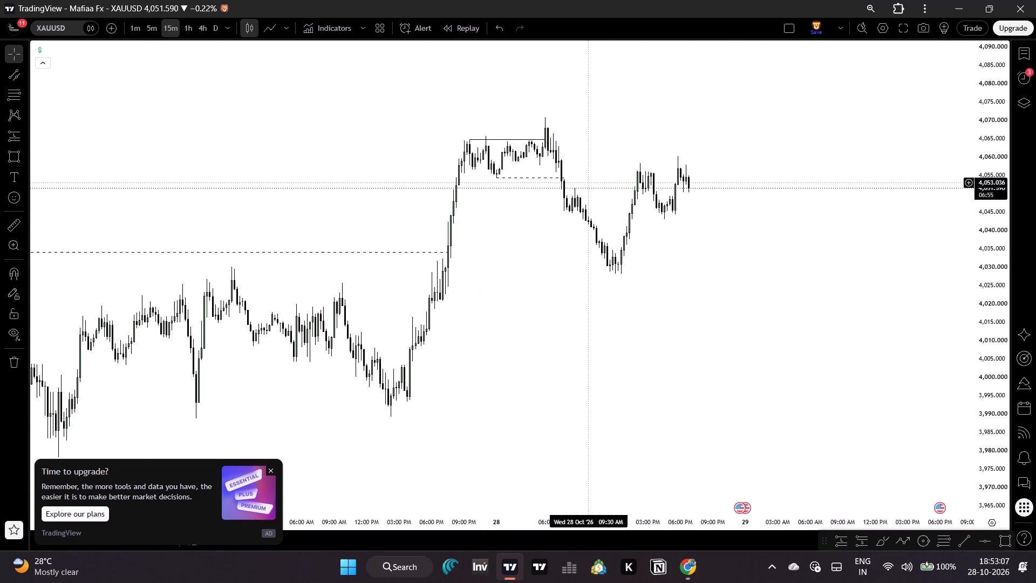
pyautogui.moveTo(981, 497); pyautogui.dragTo(978, 391)
pyautogui.moveTo(929, 225); pyautogui.dragTo(902, 388)
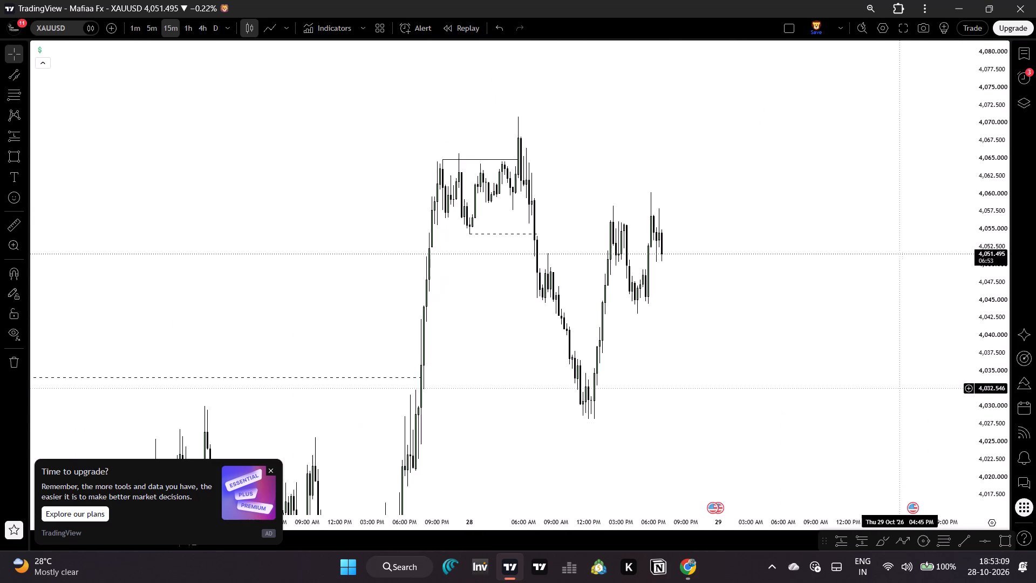
pyautogui.moveTo(647, 521); pyautogui.dragTo(512, 506)
pyautogui.moveTo(526, 397); pyautogui.dragTo(717, 397)
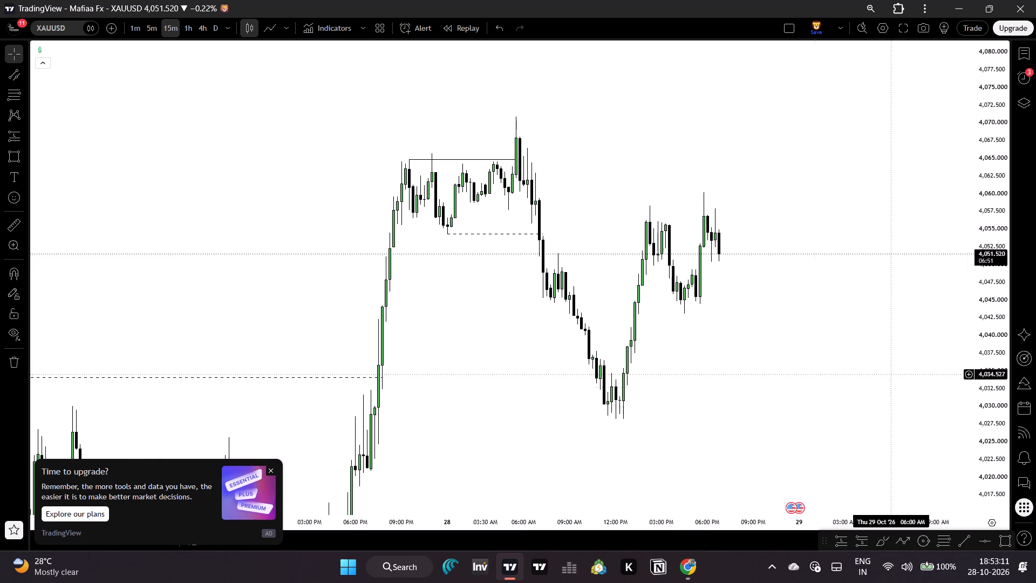
pyautogui.moveTo(996, 425); pyautogui.dragTo(996, 330)
pyautogui.moveTo(925, 330); pyautogui.dragTo(749, 338)
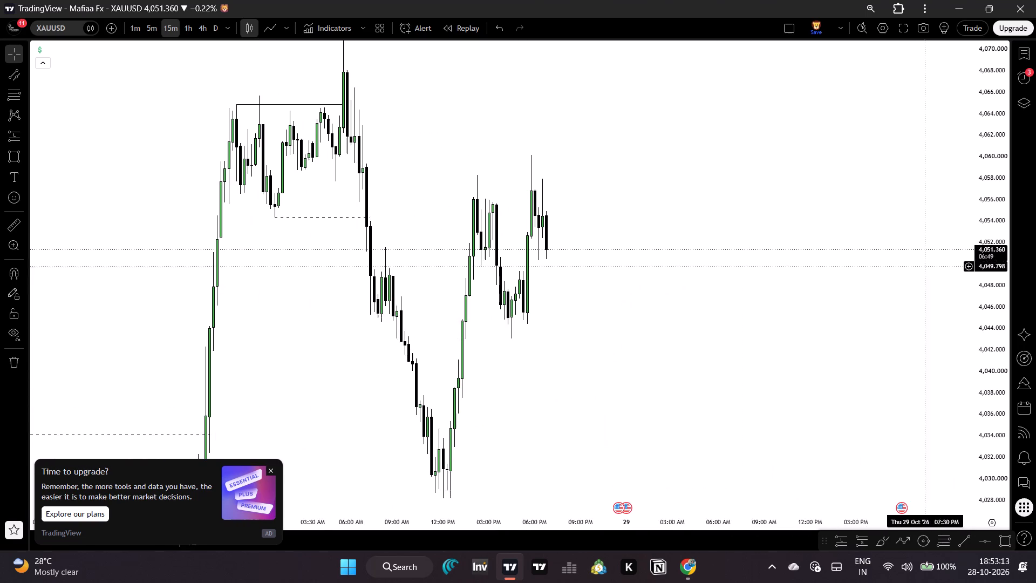
pyautogui.moveTo(991, 250); pyautogui.dragTo(994, 279)
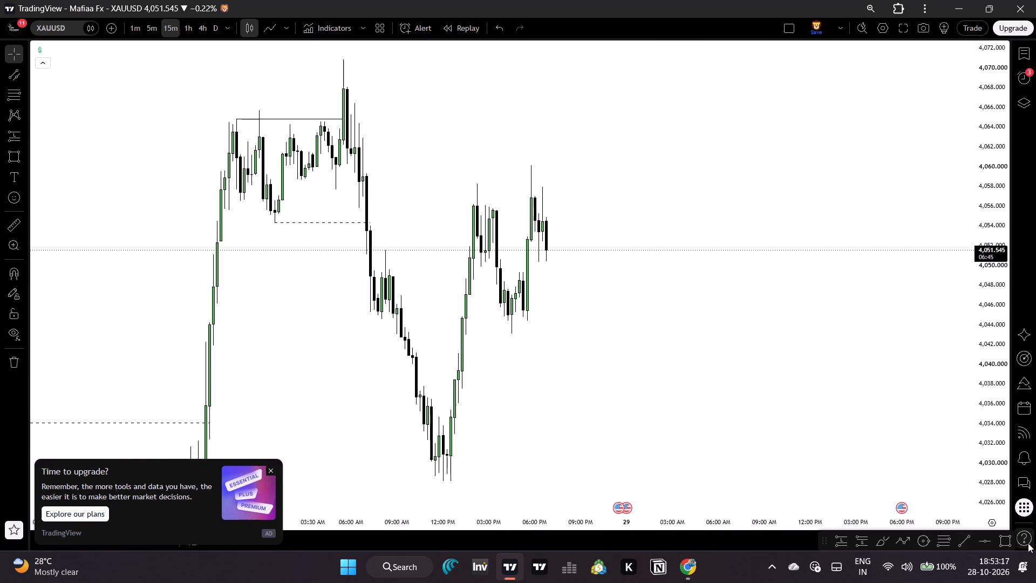
pyautogui.click(1005, 539)
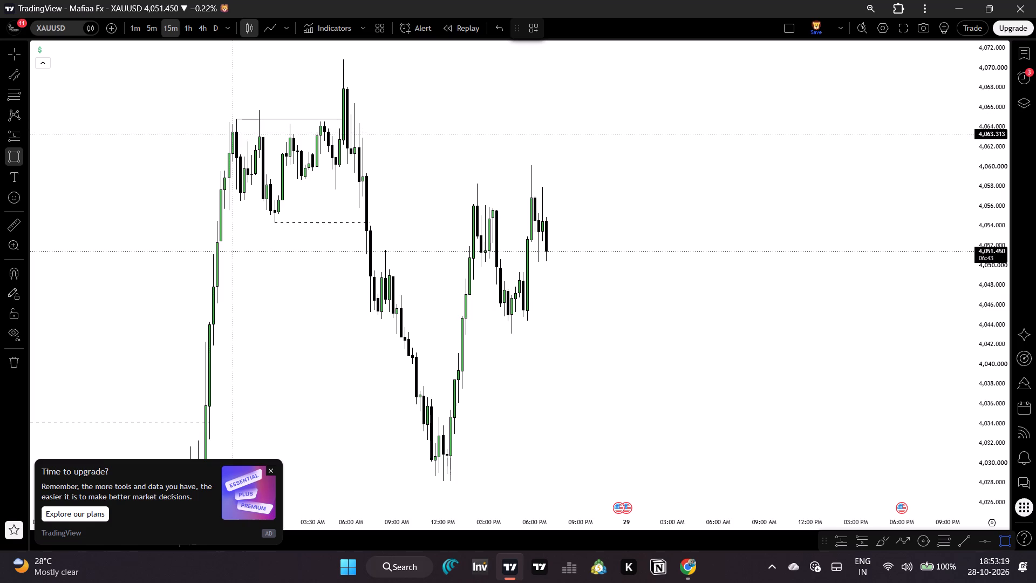
pyautogui.click(231, 132)
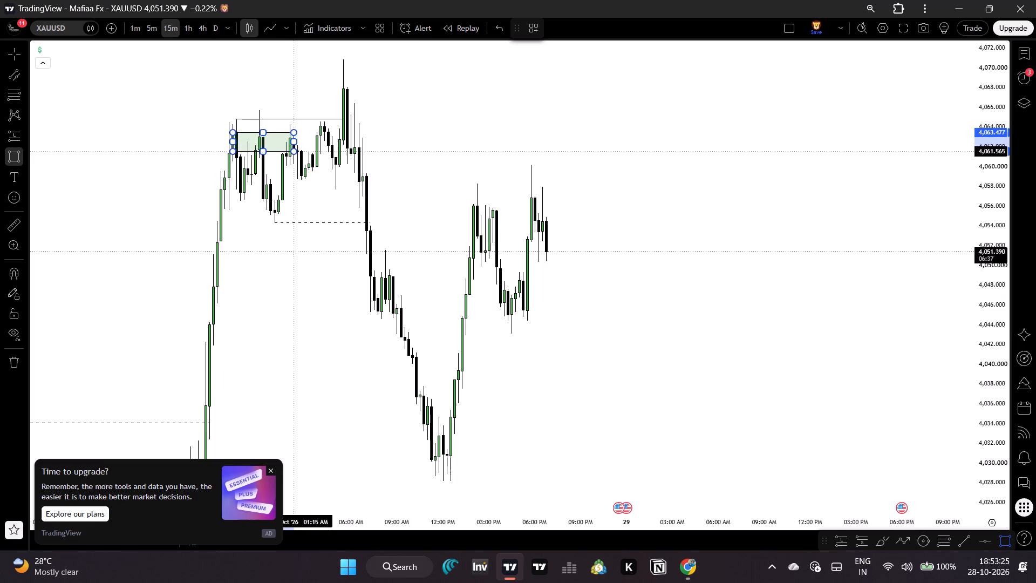
pyautogui.click(296, 150)
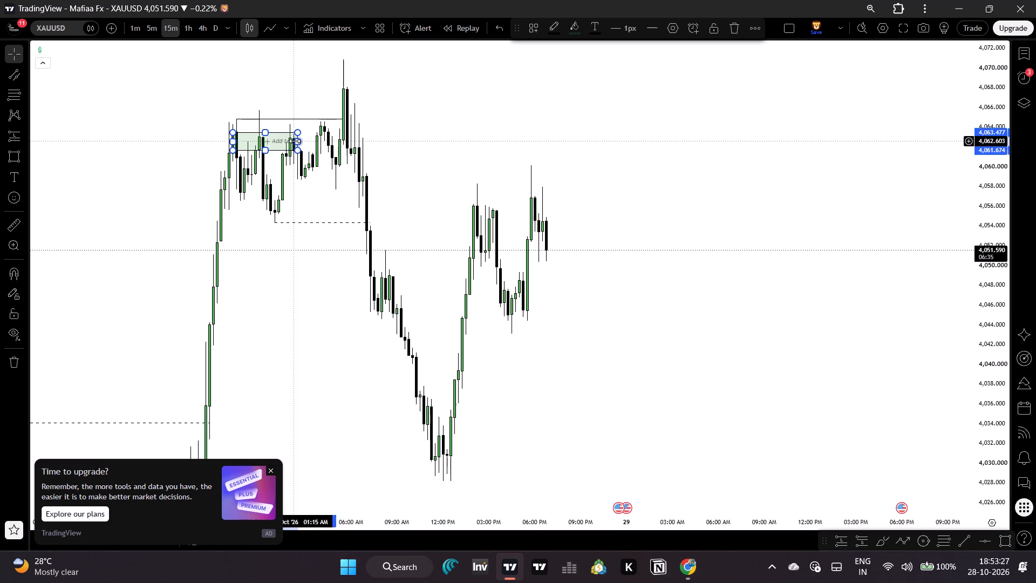
pyautogui.moveTo(295, 139); pyautogui.dragTo(758, 191)
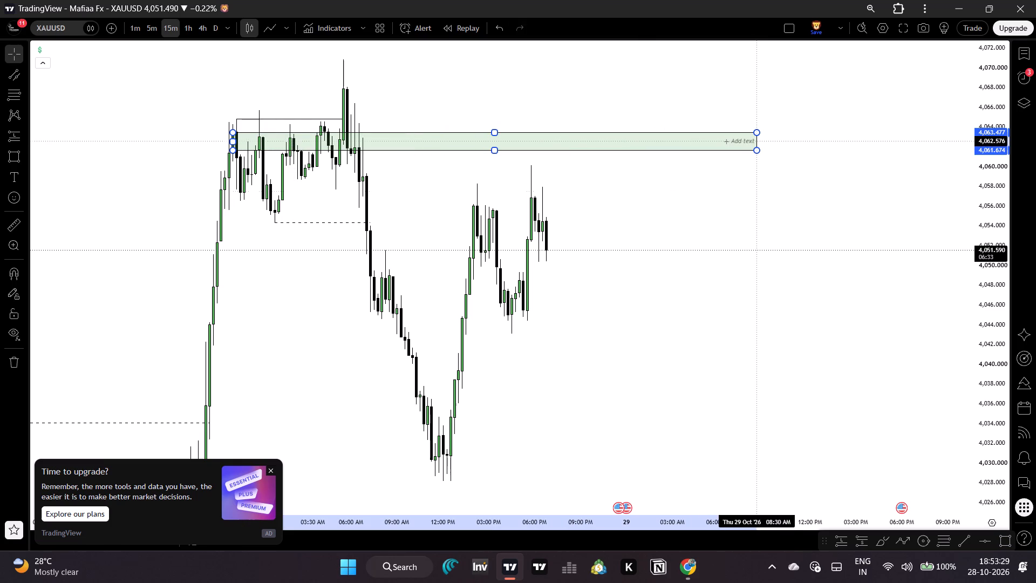
# Fill the new 4,063.5–4,061.7 zone with red and label it "M15".
pyautogui.click(577, 28)
pyautogui.click(580, 63)
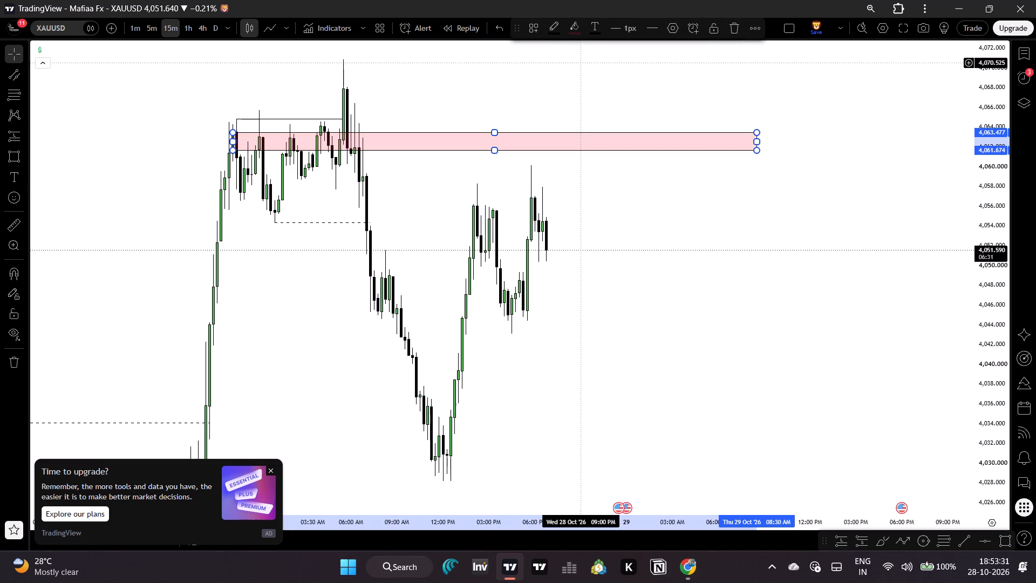
pyautogui.click(597, 82)
pyautogui.click(756, 139)
pyautogui.click(730, 141)
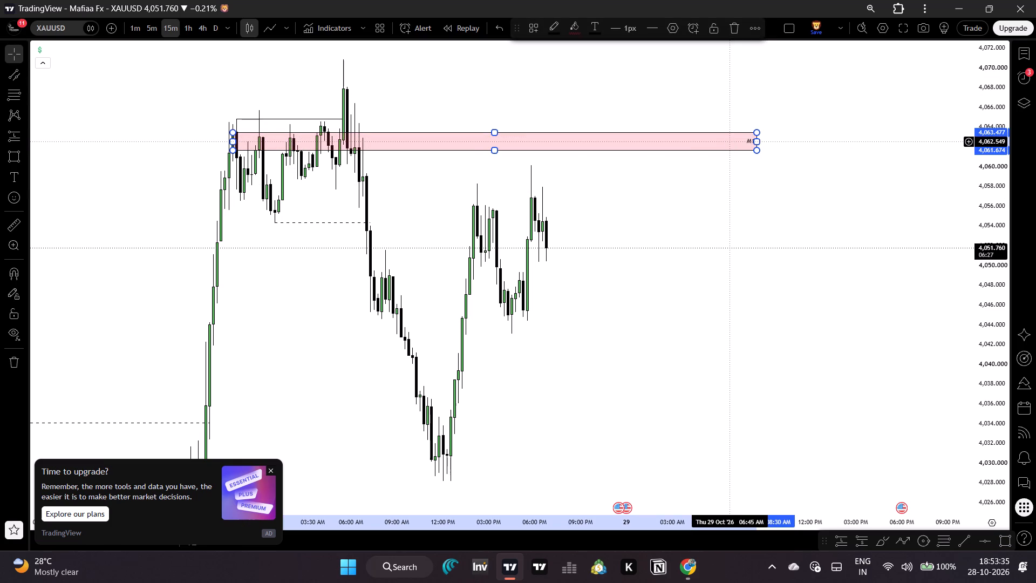
pyautogui.click(709, 234)
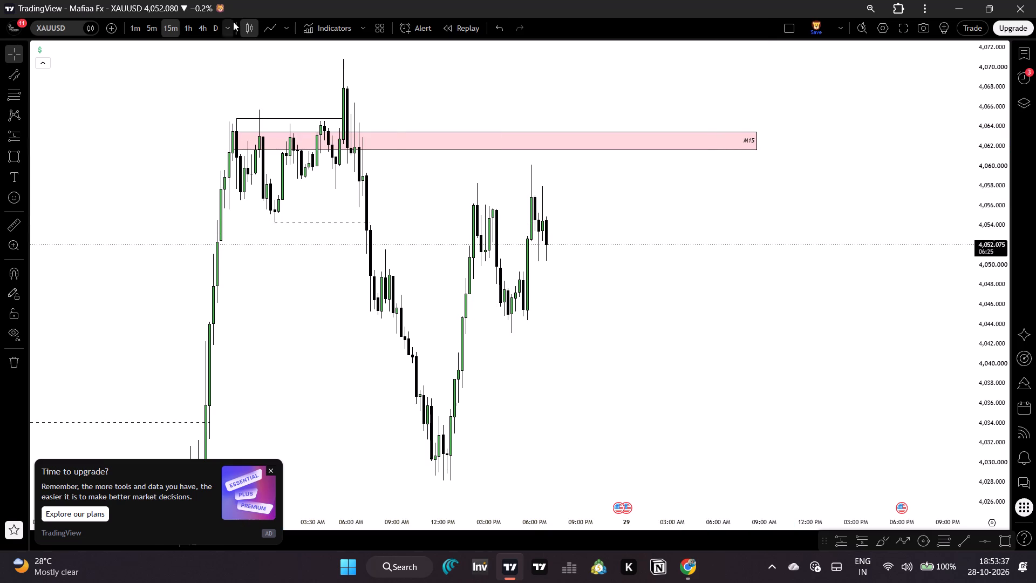
# Switch XAUUSD to the 5-minute timeframe and examine the 28 October price action below the M15 zone.
pyautogui.click(146, 28)
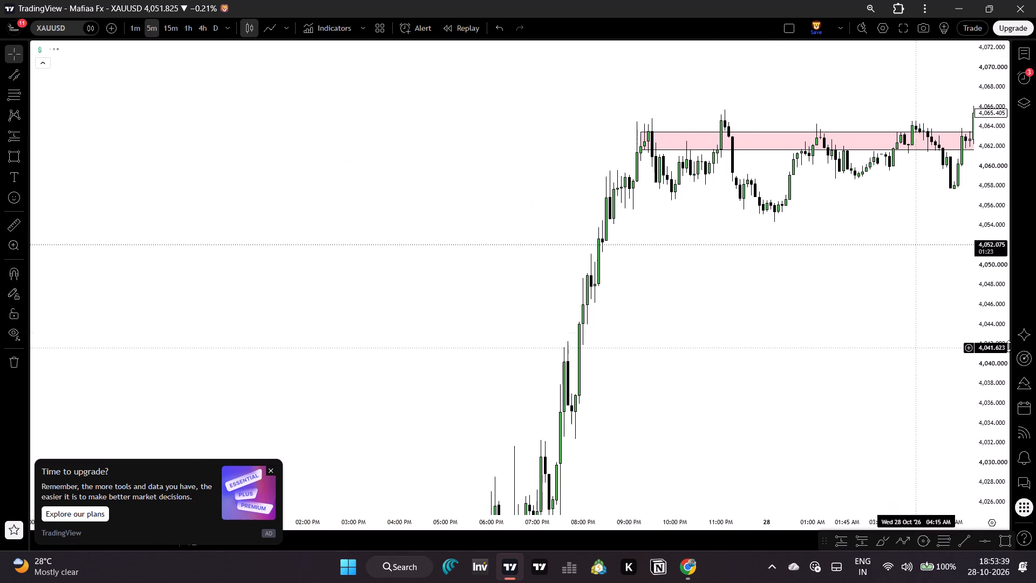
pyautogui.moveTo(996, 330); pyautogui.dragTo(715, 308)
pyautogui.moveTo(881, 302); pyautogui.dragTo(475, 299)
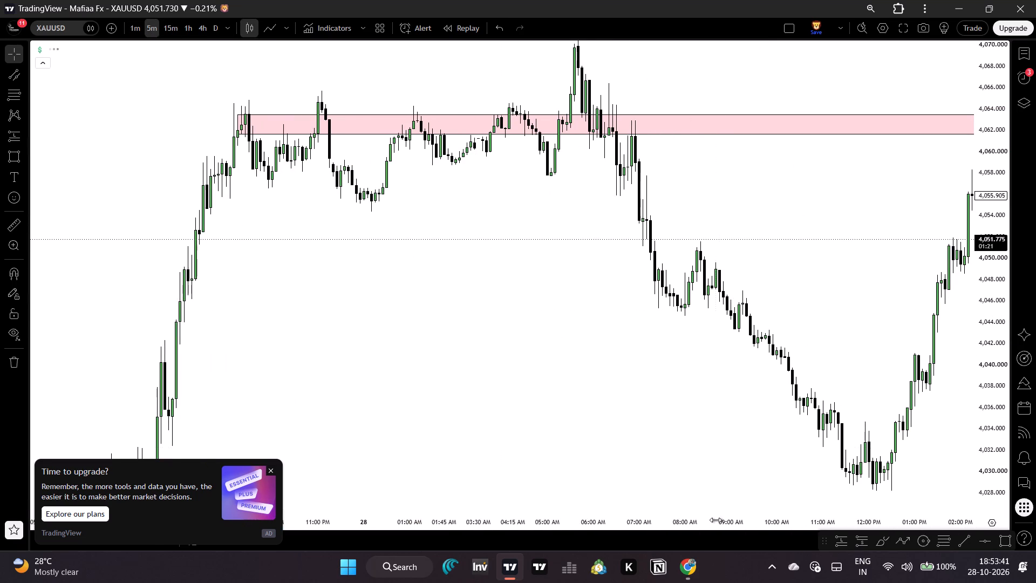
pyautogui.moveTo(714, 523); pyautogui.dragTo(855, 528)
pyautogui.moveTo(867, 441); pyautogui.dragTo(504, 437)
pyautogui.moveTo(740, 384); pyautogui.dragTo(681, 395)
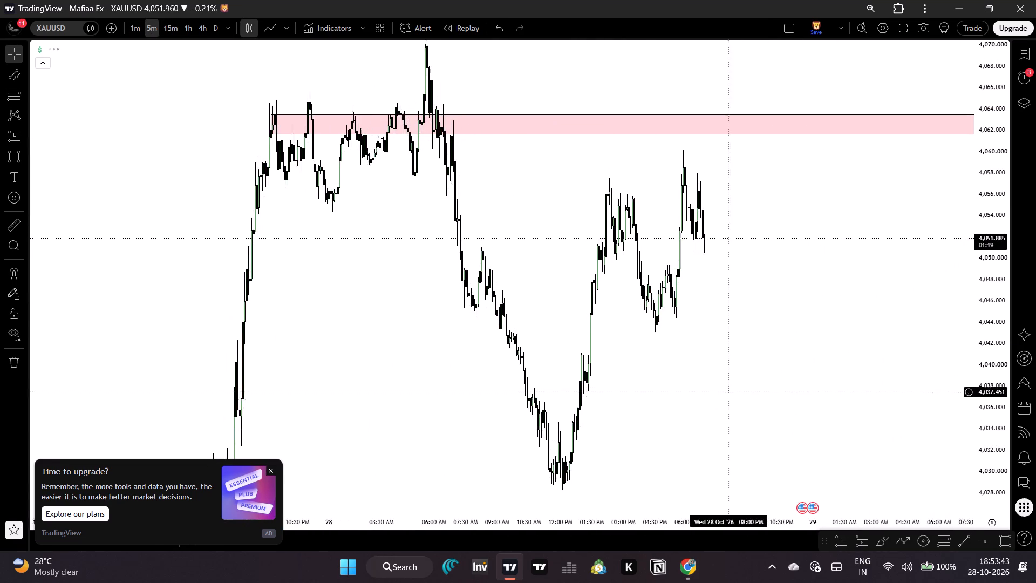
pyautogui.moveTo(681, 395); pyautogui.dragTo(568, 398)
pyautogui.moveTo(994, 167); pyautogui.dragTo(989, 300)
pyautogui.moveTo(765, 302); pyautogui.dragTo(828, 309)
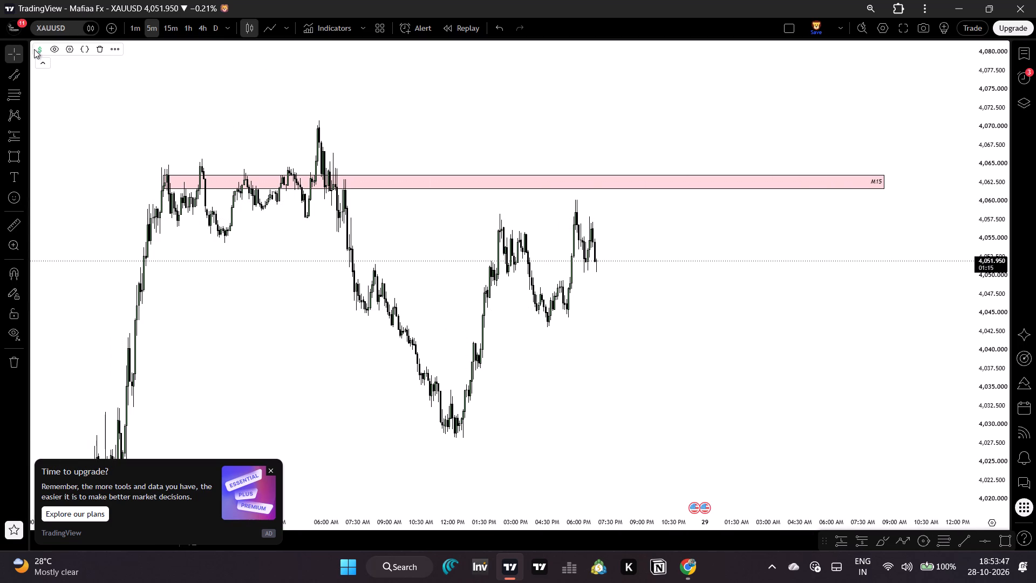
# Turn on Show Dashboard in the structure indicator's settings and apply it.
pyautogui.click(70, 51)
pyautogui.scroll(-3, 508, 265)
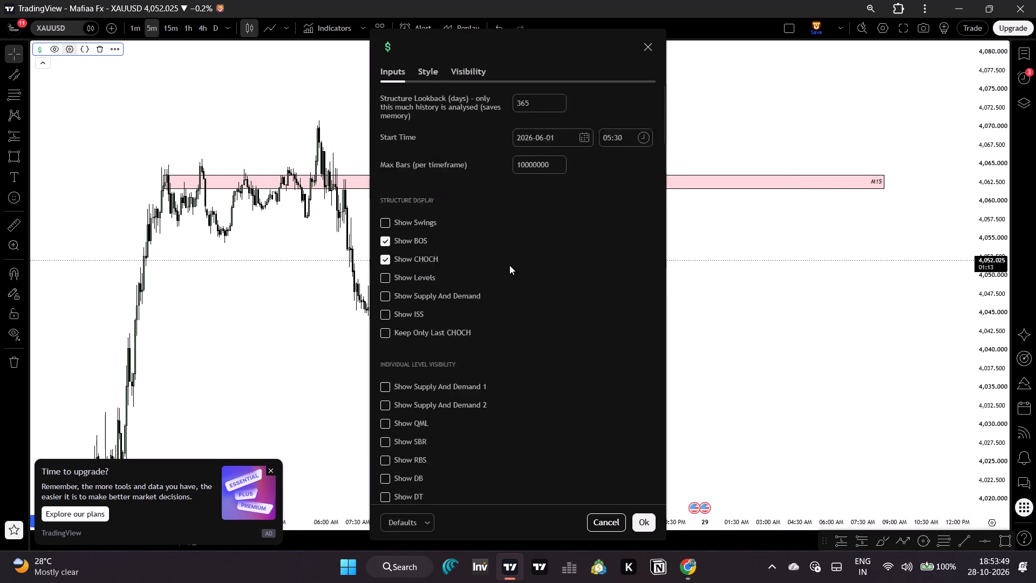
pyautogui.scroll(-19, 509, 265)
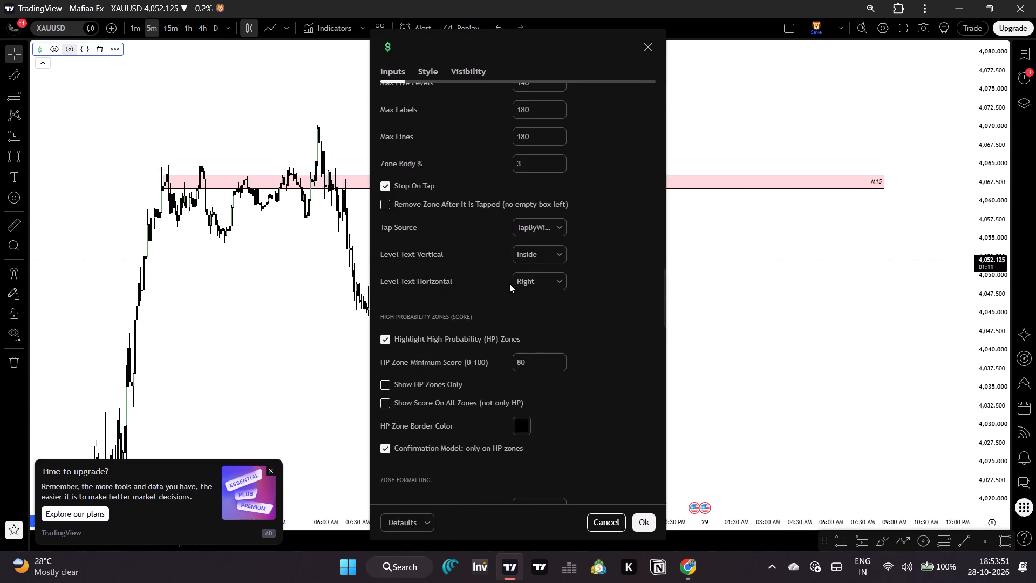
pyautogui.scroll(-10, 509, 283)
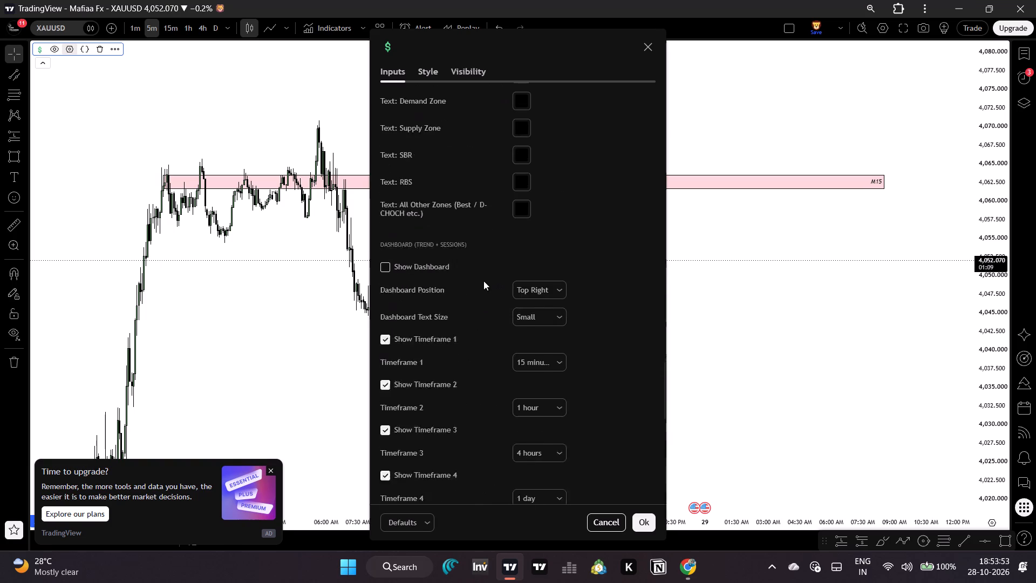
pyautogui.click(420, 154)
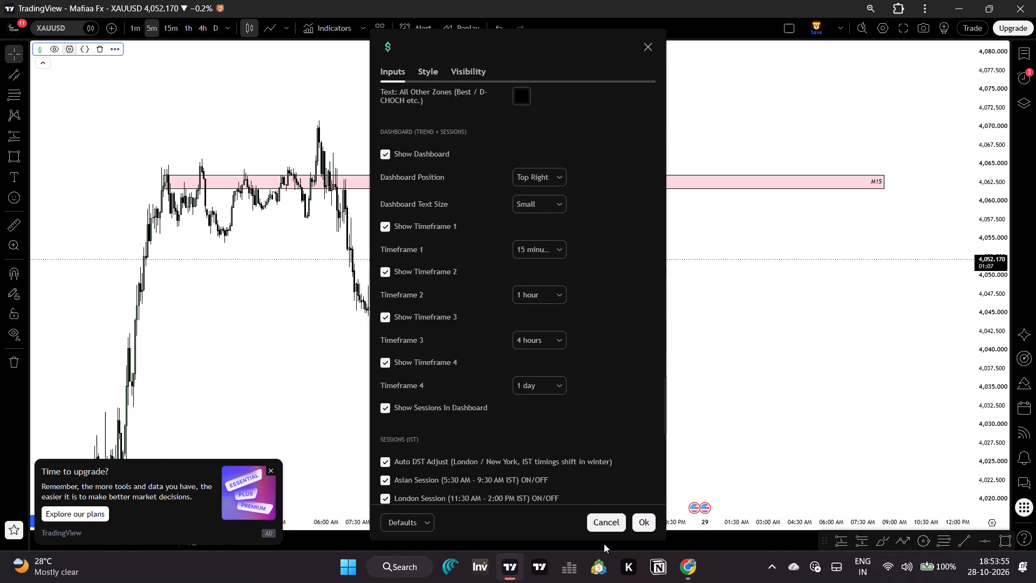
pyautogui.click(646, 534)
pyautogui.click(644, 525)
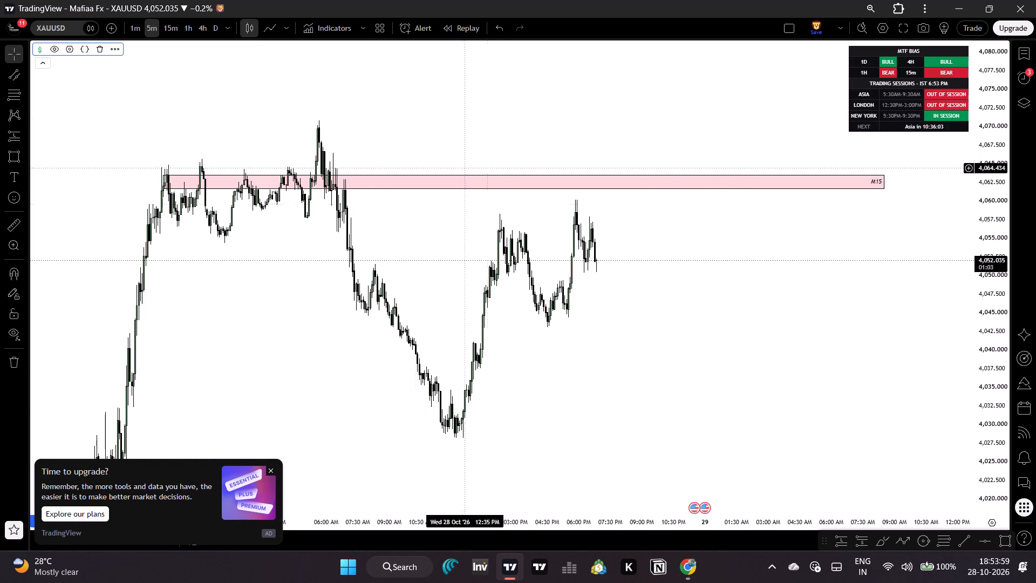
# Switch XAUUSD to the 4-hour timeframe and examine the structure from August to late October.
pyautogui.click(205, 30)
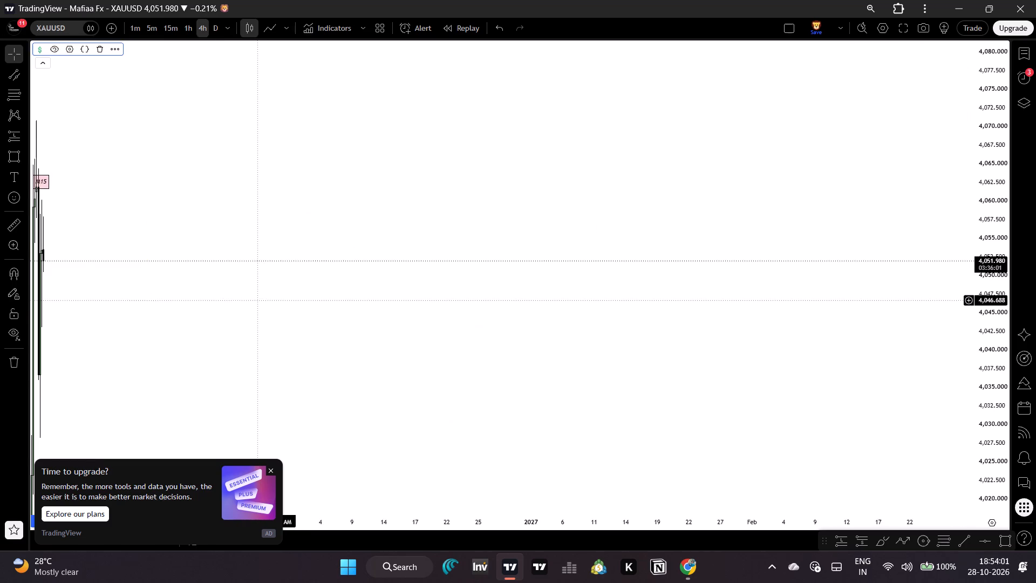
pyautogui.moveTo(243, 310); pyautogui.dragTo(1035, 311)
pyautogui.moveTo(998, 231); pyautogui.dragTo(1006, 582)
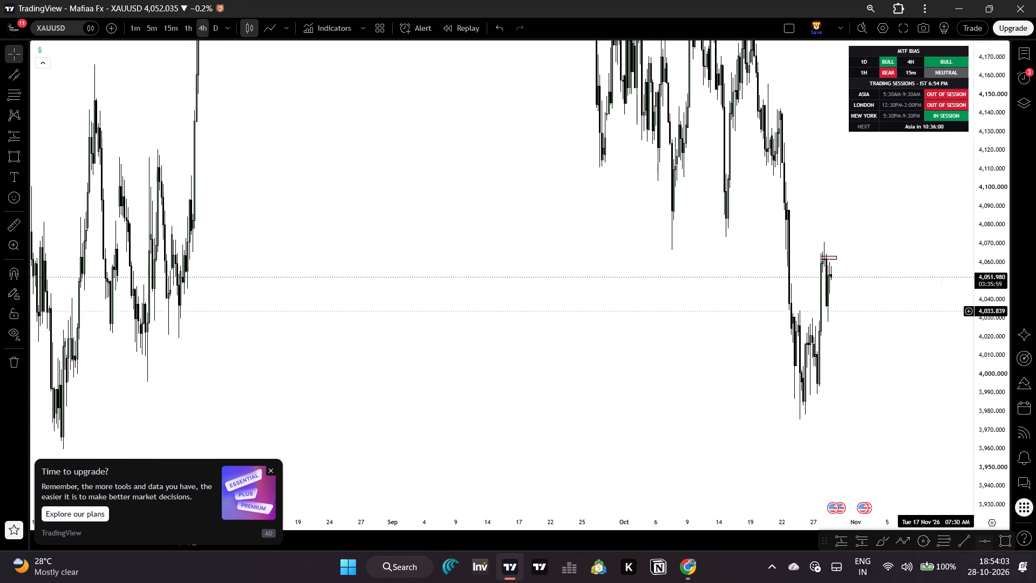
pyautogui.moveTo(940, 377); pyautogui.dragTo(937, 430)
pyautogui.moveTo(1010, 316); pyautogui.dragTo(994, 333)
pyautogui.moveTo(990, 311); pyautogui.dragTo(934, 540)
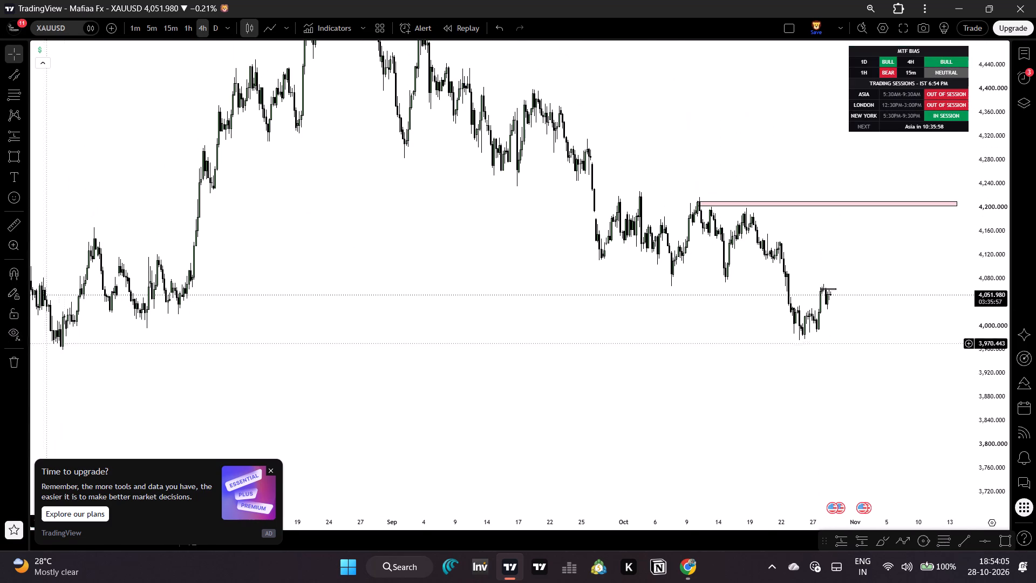
# Remove all drawings from the XAUUSD chart, including the supply zones.
pyautogui.click(8, 337)
pyautogui.click(20, 335)
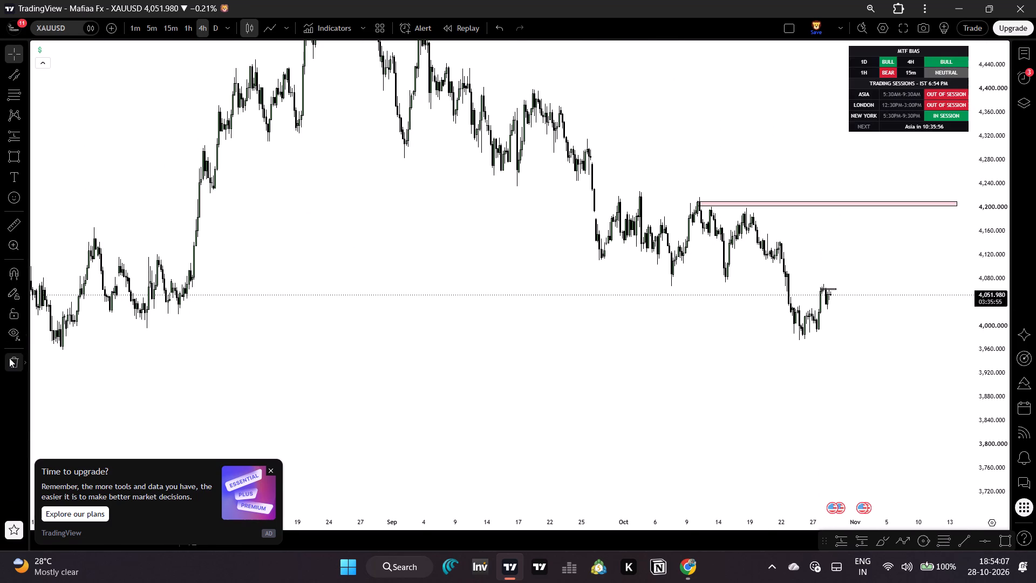
pyautogui.click(10, 360)
pyautogui.click(31, 359)
pyautogui.click(53, 355)
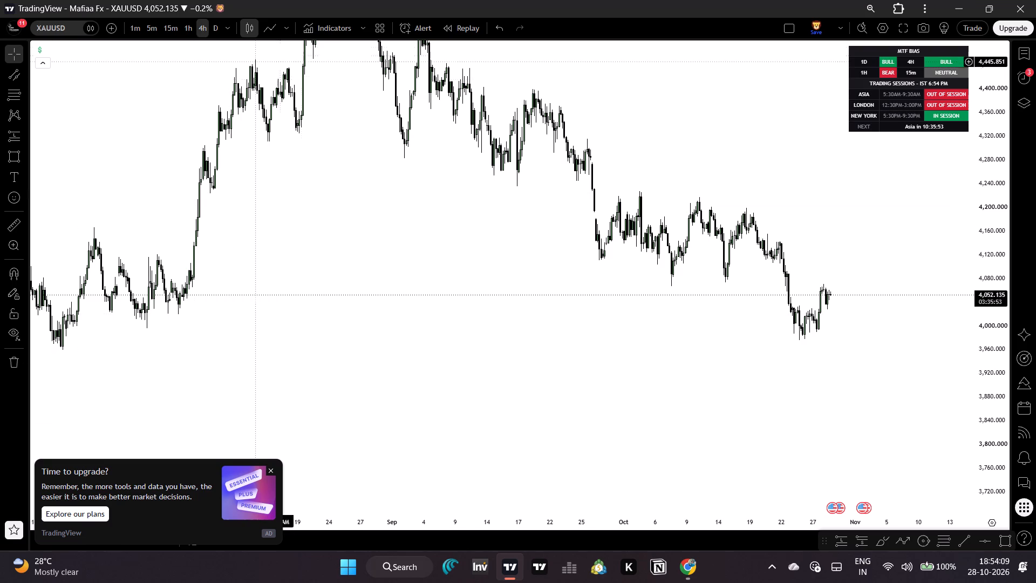
# Enable Show Levels and Show Supply And Demand in the structure indicator's settings and apply them.
pyautogui.doubleClick(938, 107)
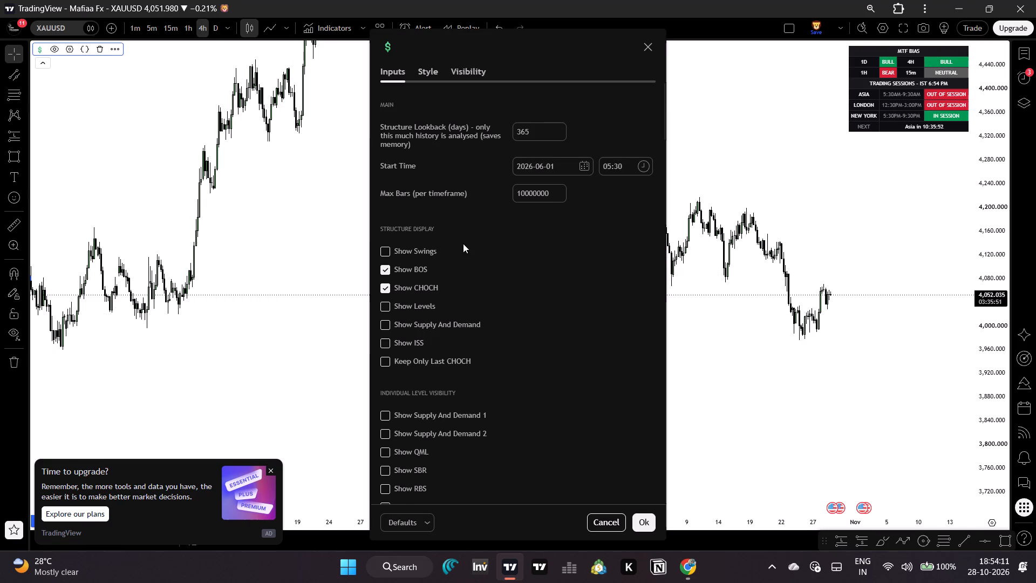
pyautogui.scroll(-1, 463, 243)
pyautogui.click(427, 243)
pyautogui.click(426, 253)
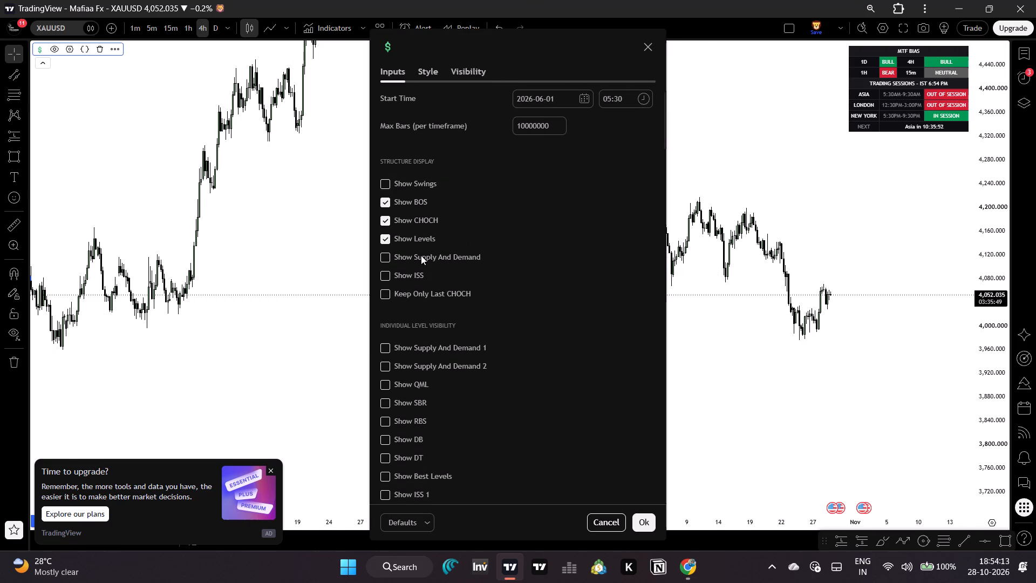
pyautogui.click(643, 532)
pyautogui.click(643, 525)
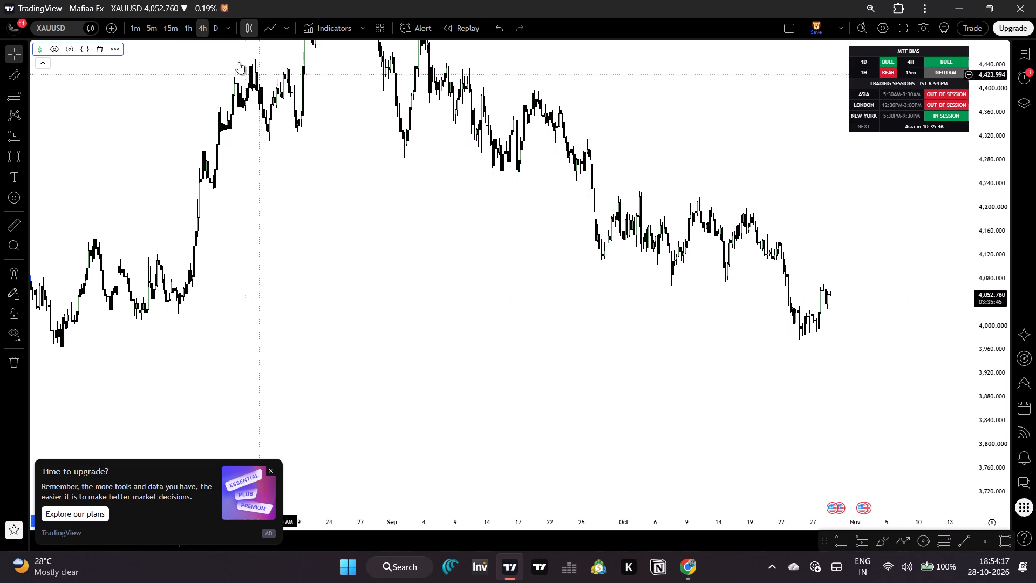
# Examine the indicator's 4-hour structure line near 4,540 and the price swings from April to October.
pyautogui.moveTo(276, 221); pyautogui.dragTo(459, 326)
pyautogui.moveTo(589, 323); pyautogui.dragTo(603, 354)
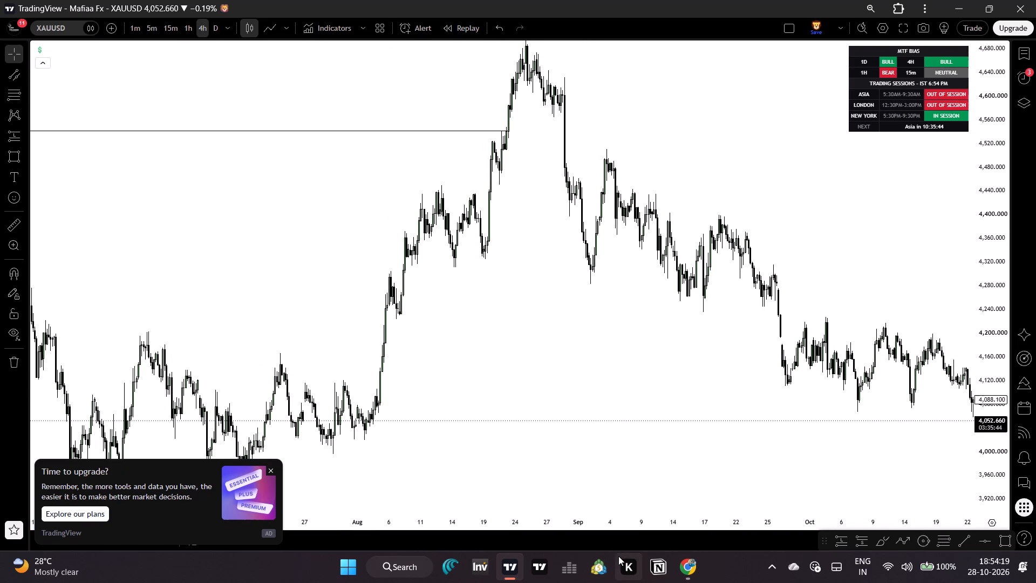
pyautogui.moveTo(653, 522); pyautogui.dragTo(811, 536)
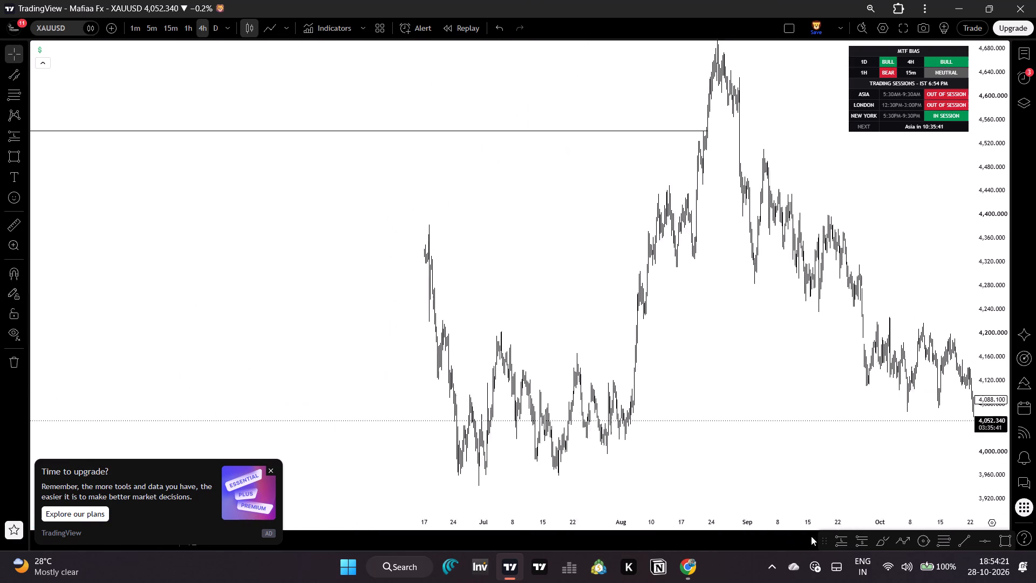
pyautogui.moveTo(811, 536); pyautogui.dragTo(813, 536)
pyautogui.moveTo(995, 337); pyautogui.dragTo(989, 387)
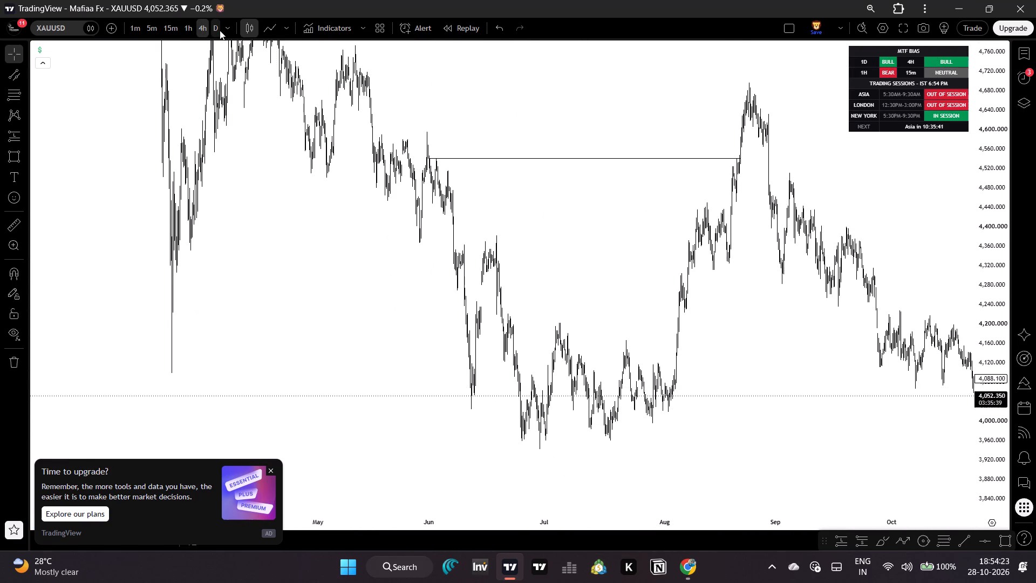
pyautogui.moveTo(803, 293); pyautogui.dragTo(723, 353)
pyautogui.moveTo(999, 237); pyautogui.dragTo(986, 319)
pyautogui.moveTo(914, 325); pyautogui.dragTo(864, 313)
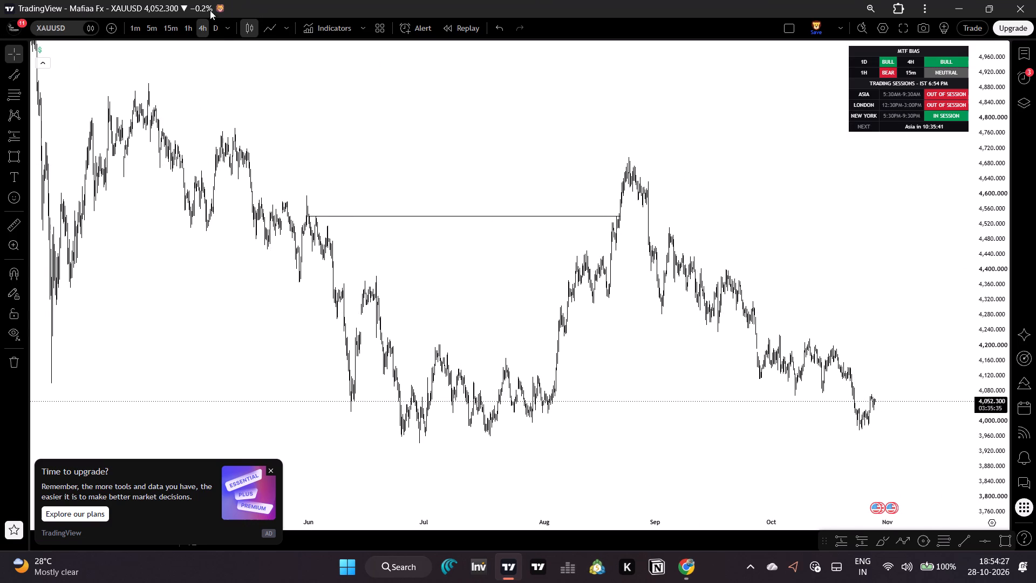
# Switch XAUUSD to the daily timeframe and examine the indicator's structure across 2026.
pyautogui.click(217, 34)
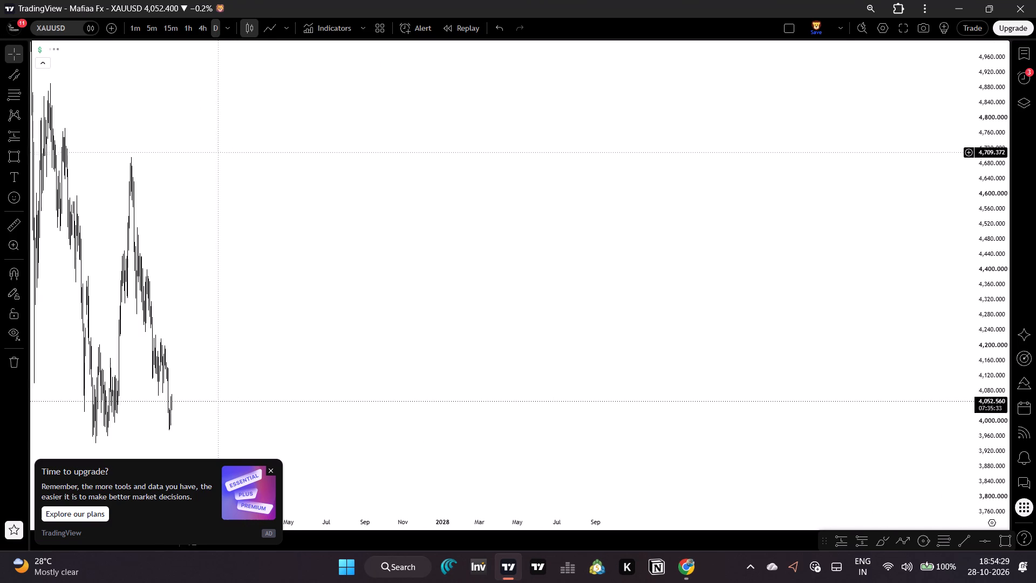
pyautogui.moveTo(217, 154); pyautogui.dragTo(877, 246)
pyautogui.moveTo(980, 184); pyautogui.dragTo(953, 413)
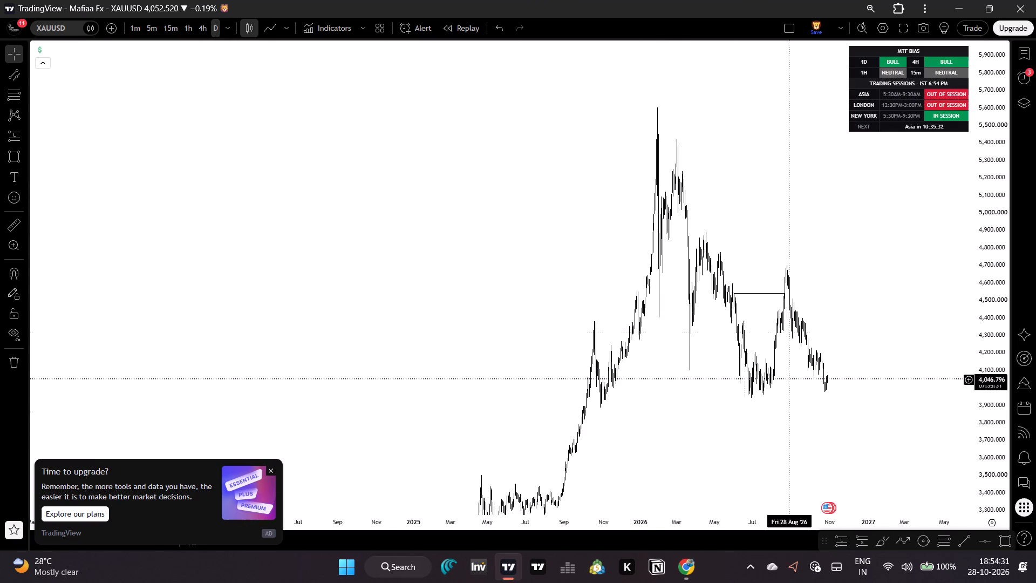
pyautogui.moveTo(717, 525); pyautogui.dragTo(415, 533)
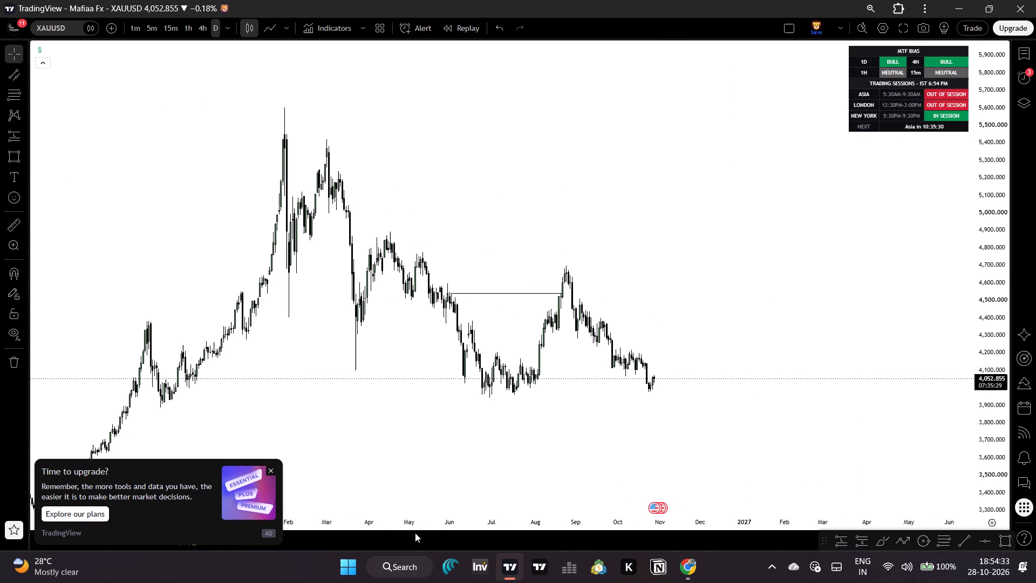
# Return XAUUSD to the 4-hour timeframe and examine the latest candles and the August to October decline.
pyautogui.click(204, 33)
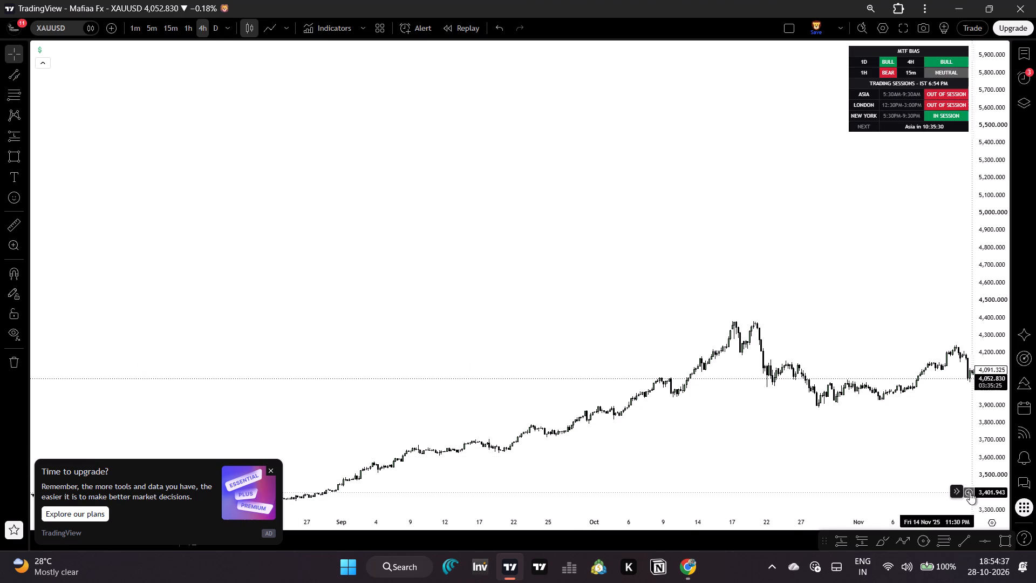
pyautogui.click(954, 492)
pyautogui.moveTo(894, 448); pyautogui.dragTo(830, 450)
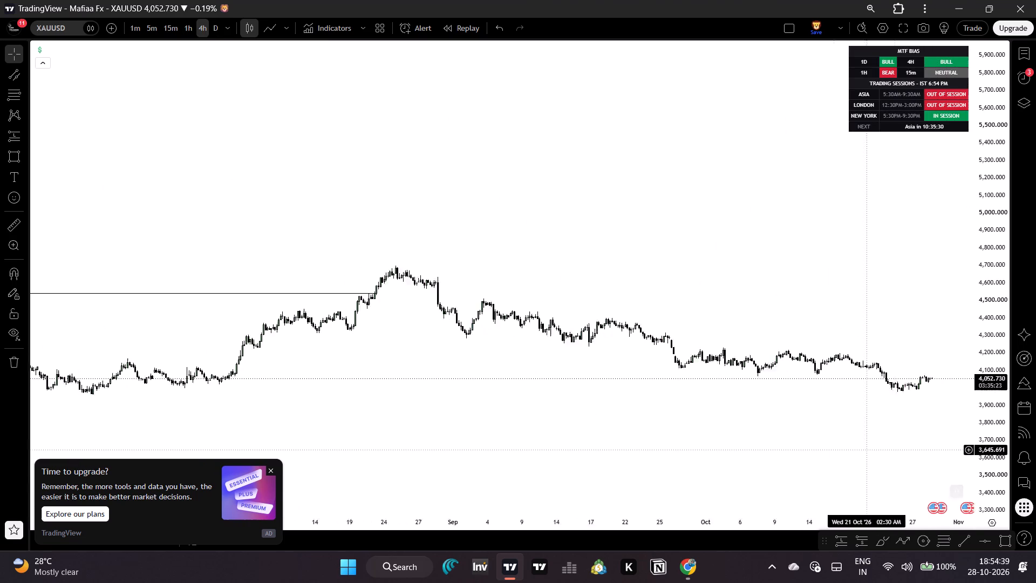
pyautogui.moveTo(830, 450); pyautogui.dragTo(829, 449)
pyautogui.moveTo(1001, 474); pyautogui.dragTo(935, 221)
pyautogui.moveTo(707, 330); pyautogui.dragTo(642, 221)
# Turn on Enable ISS Logic under the structure indicator's ISS controls and apply it.
pyautogui.doubleClick(916, 71)
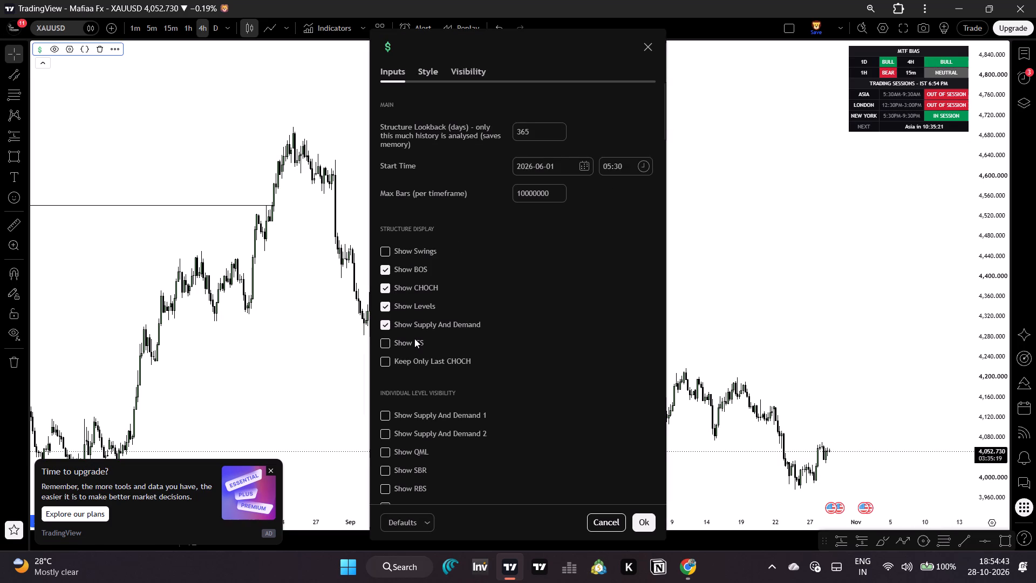
pyautogui.scroll(-7, 412, 330)
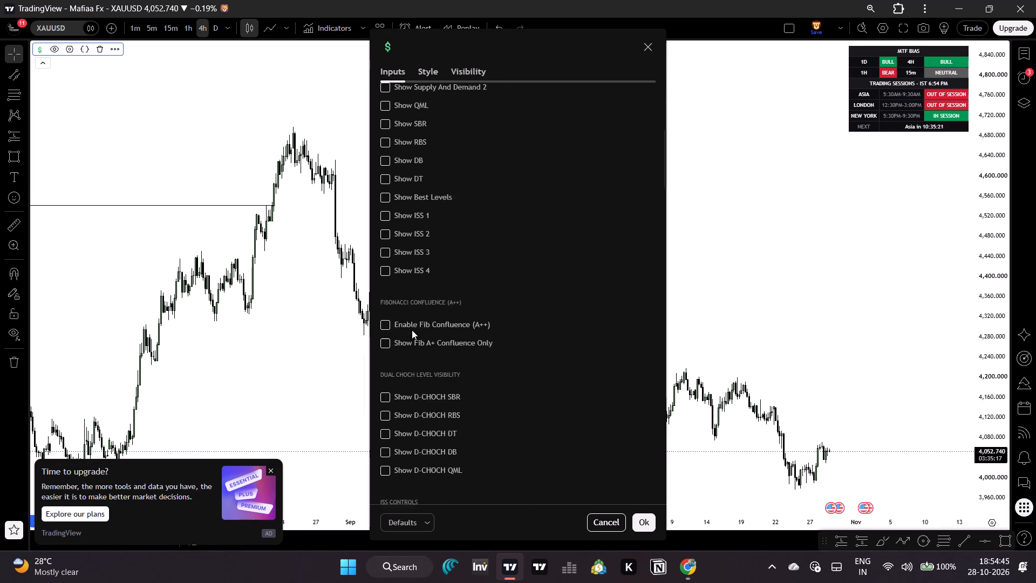
pyautogui.scroll(-2, 412, 330)
pyautogui.click(422, 264)
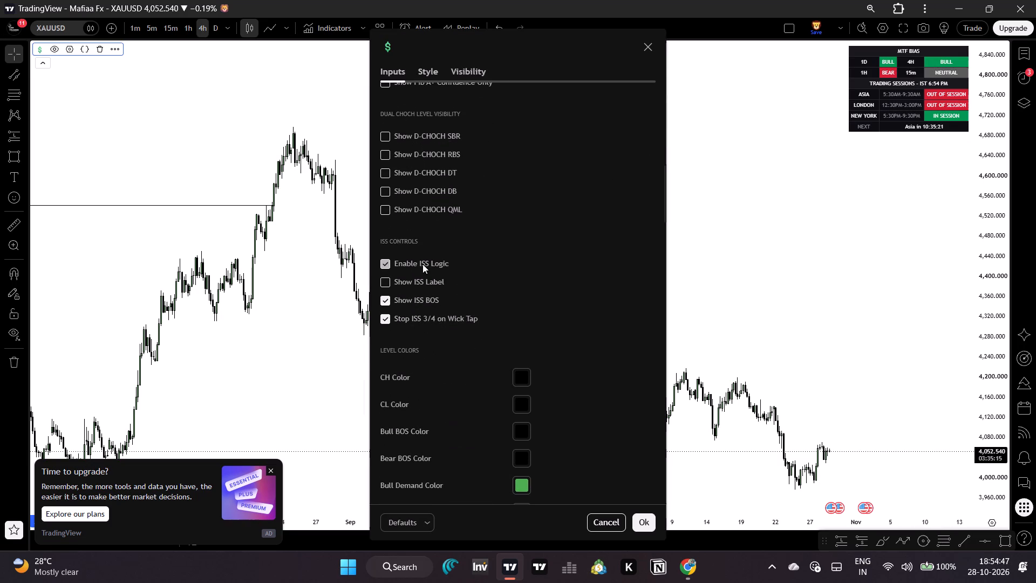
pyautogui.click(647, 517)
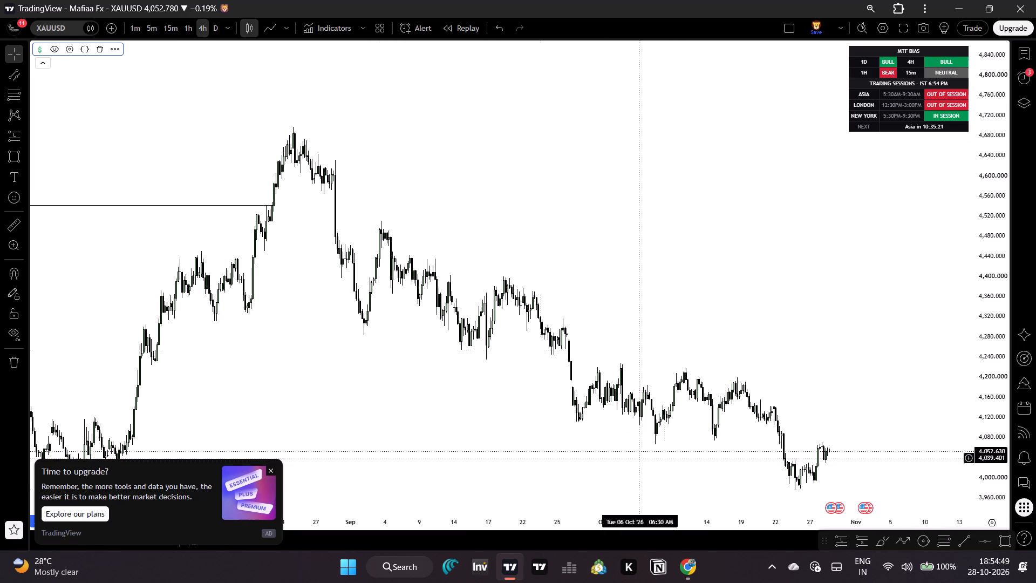
# Check XAUUSD briefly on the 15-minute timeframe and return to the 4-hour timeframe.
pyautogui.click(163, 25)
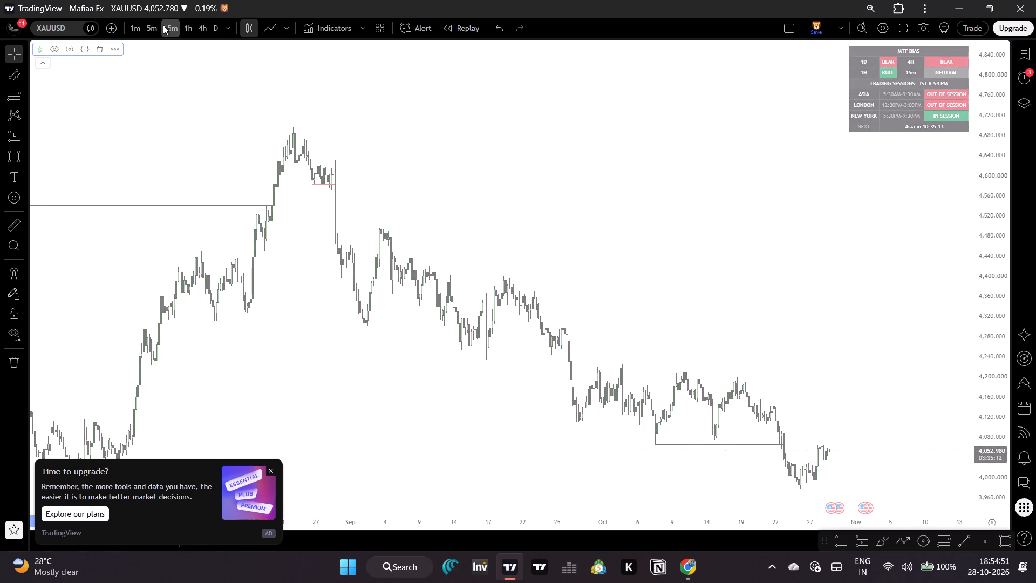
pyautogui.click(206, 26)
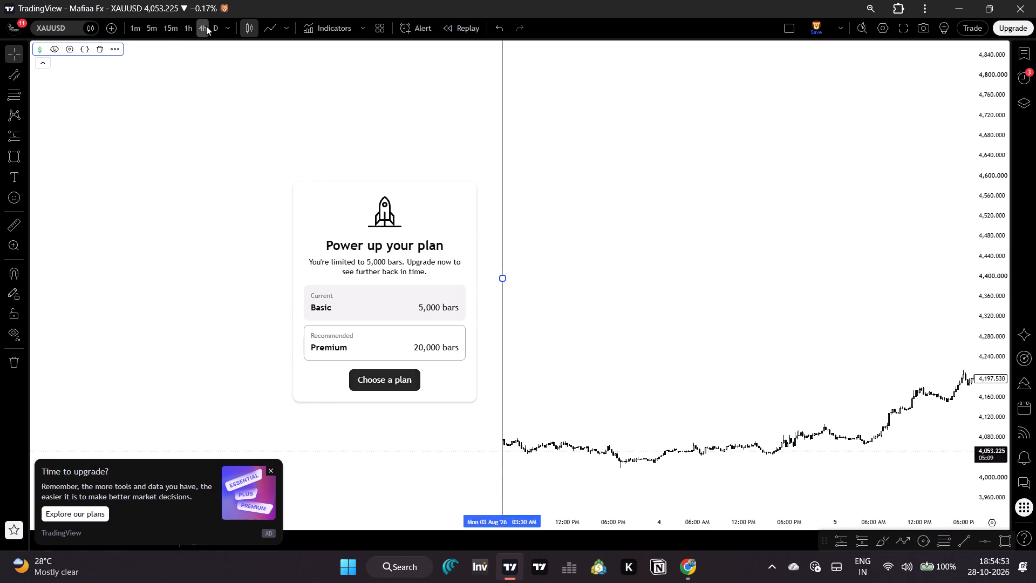
# Turn off Show Supply And Demand and Show Levels in the structure indicator's structure display settings.
pyautogui.doubleClick(943, 94)
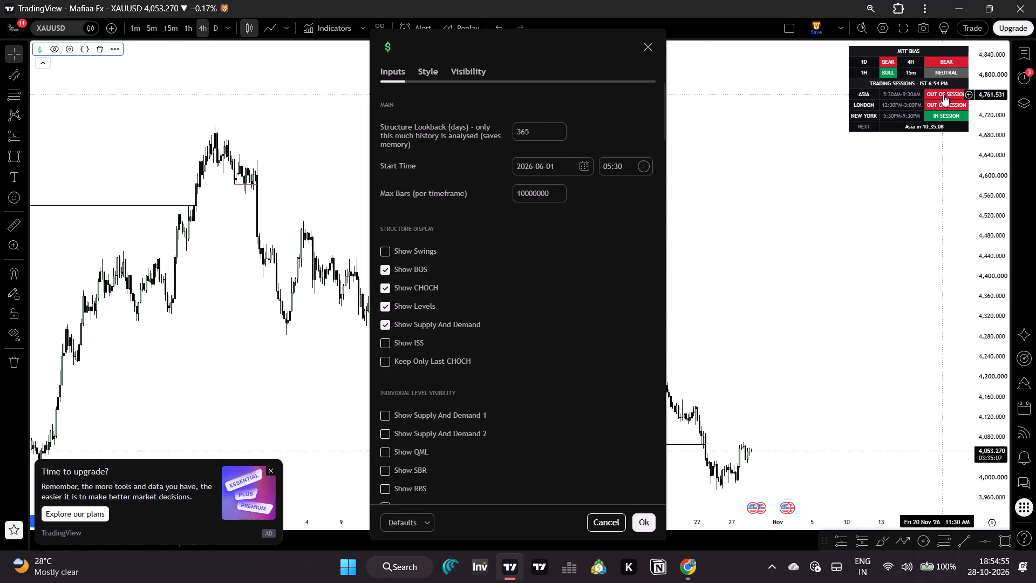
pyautogui.scroll(-1, 477, 306)
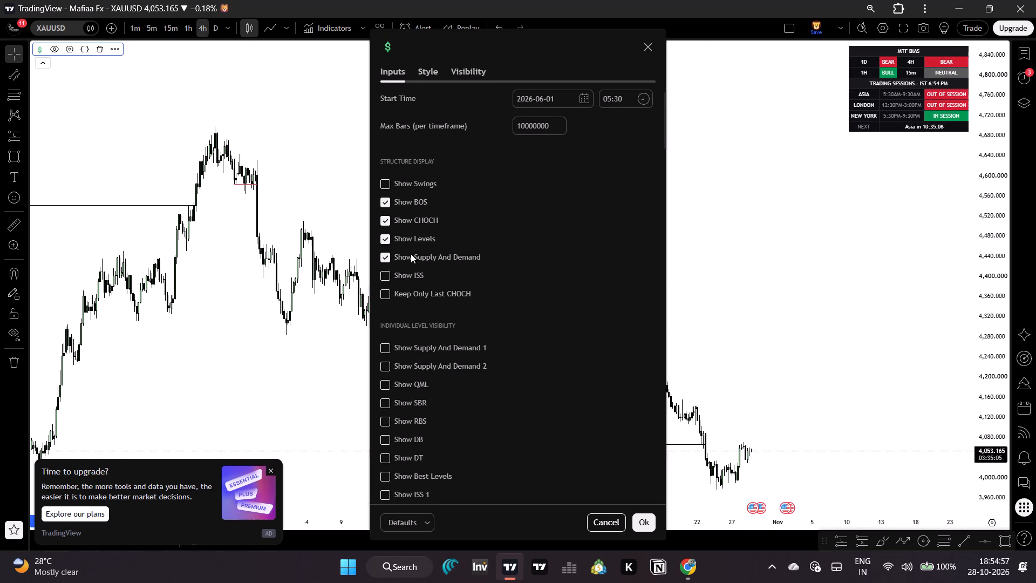
pyautogui.click(411, 254)
pyautogui.click(417, 236)
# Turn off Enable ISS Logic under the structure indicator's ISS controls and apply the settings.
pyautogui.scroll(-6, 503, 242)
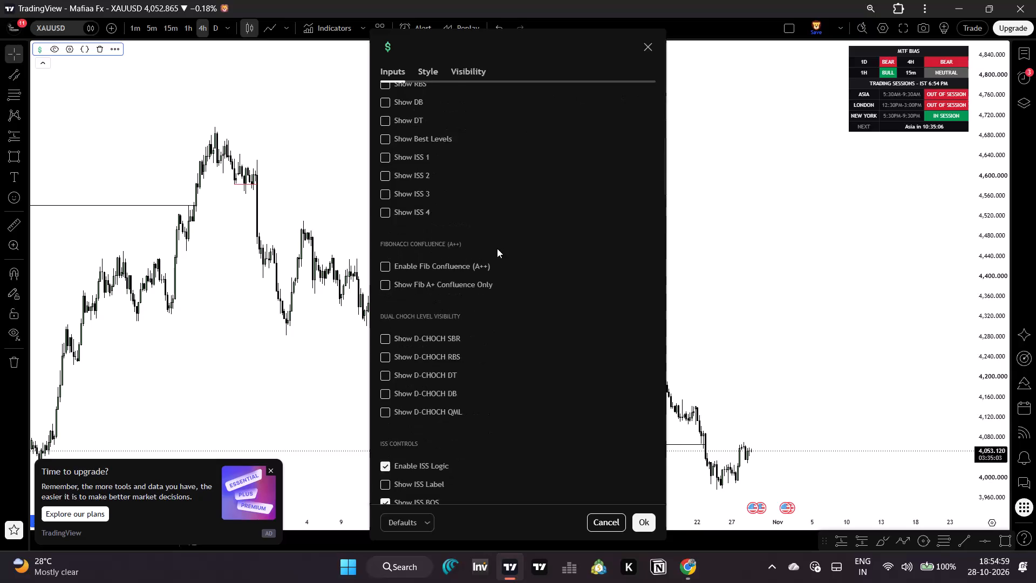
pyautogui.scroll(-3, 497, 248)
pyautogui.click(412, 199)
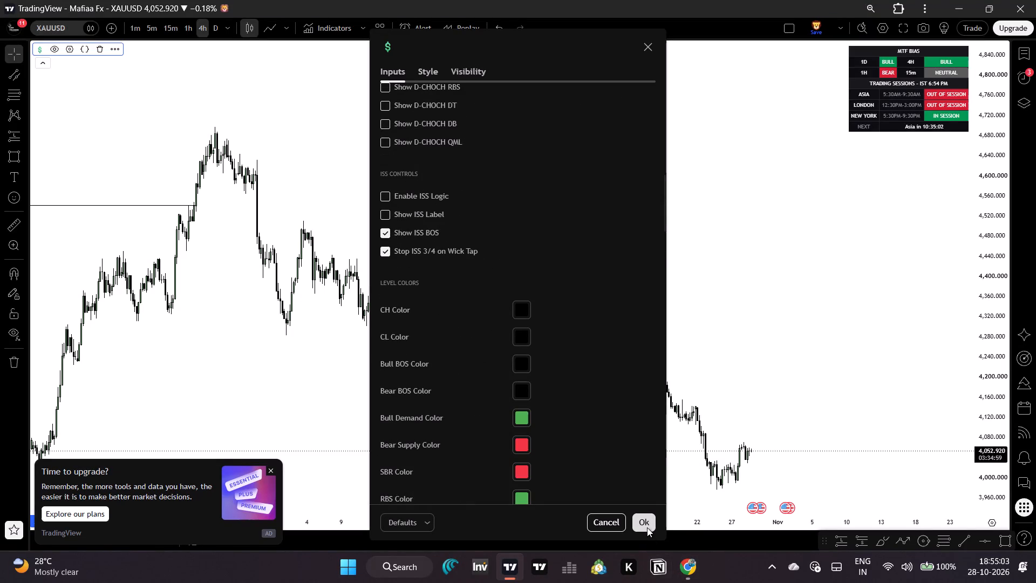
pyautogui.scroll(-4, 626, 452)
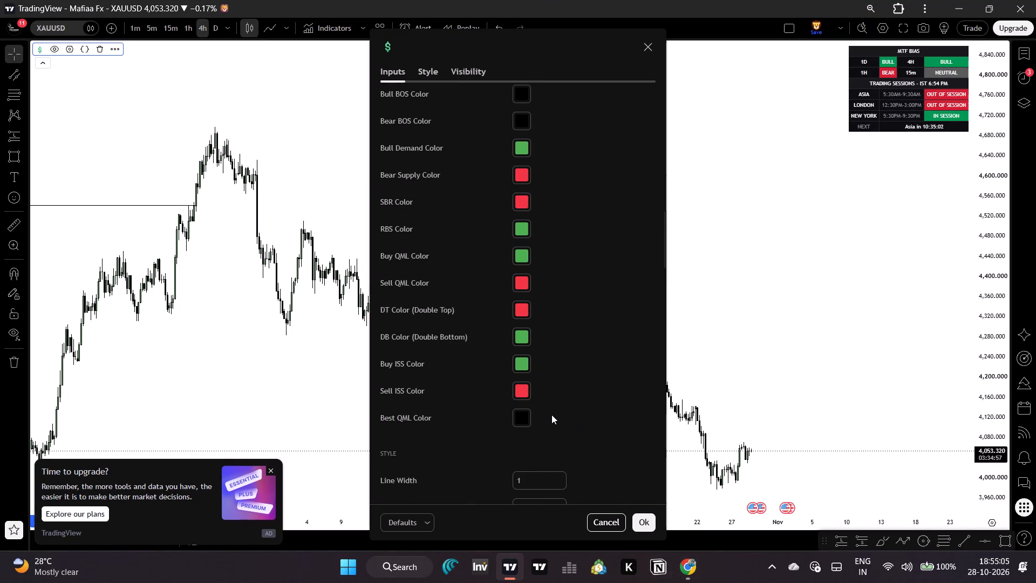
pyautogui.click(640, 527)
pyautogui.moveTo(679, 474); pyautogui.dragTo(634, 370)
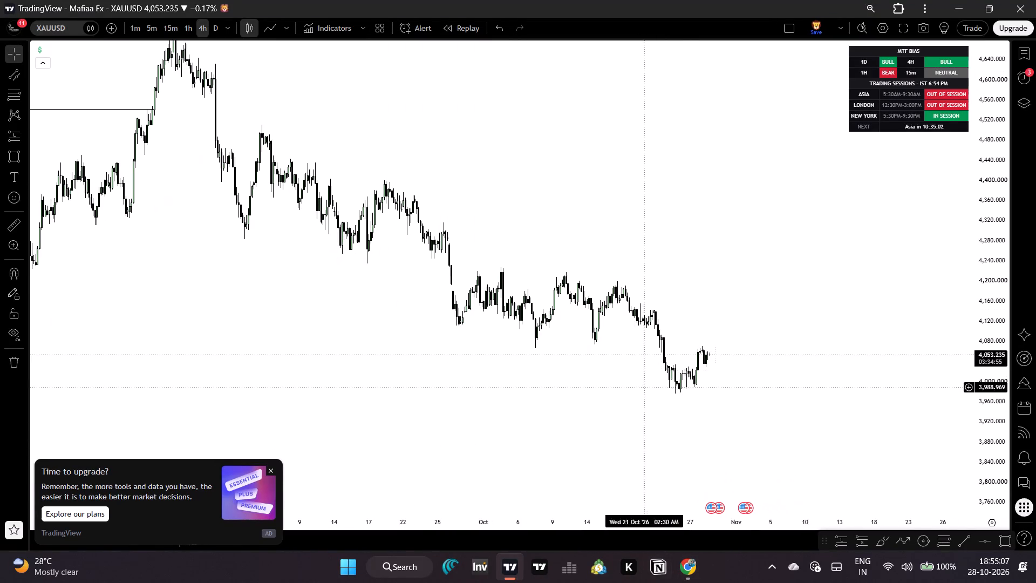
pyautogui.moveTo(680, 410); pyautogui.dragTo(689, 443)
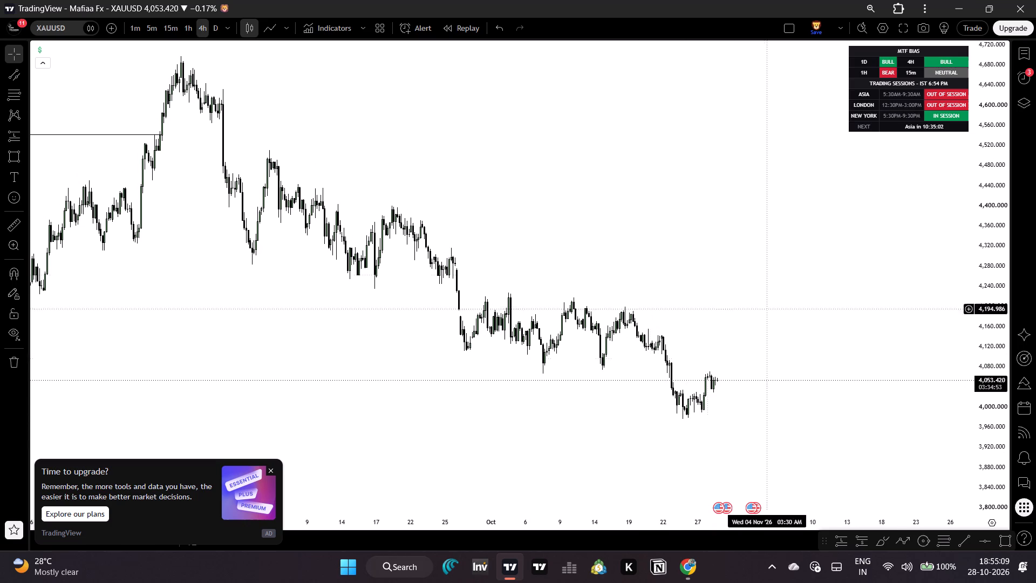
# Reopen the structure indicator's settings and turn Enable ISS Logic on under ISS controls.
pyautogui.doubleClick(866, 106)
pyautogui.scroll(-7, 515, 274)
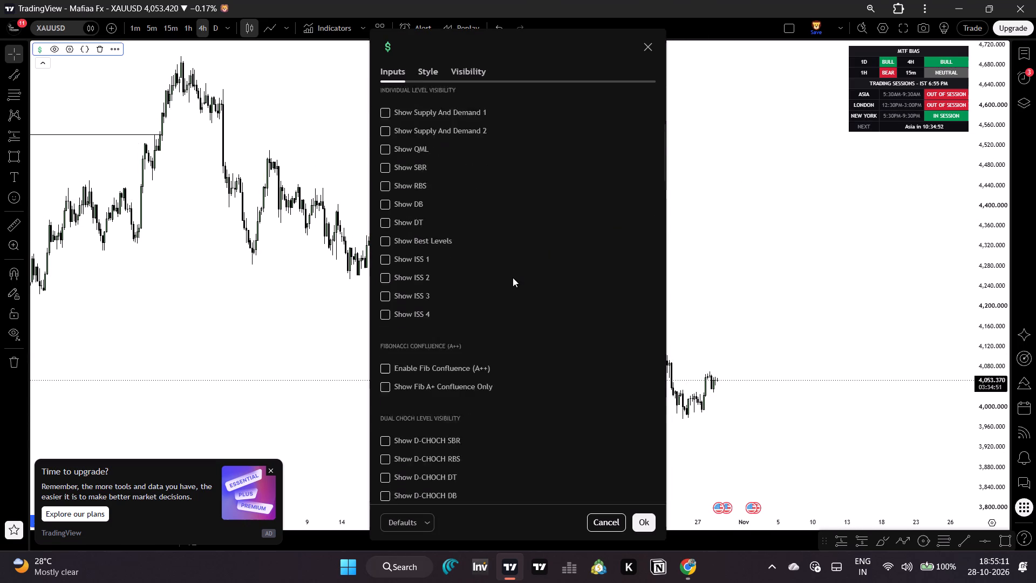
pyautogui.scroll(-3, 513, 277)
pyautogui.scroll(4, 513, 277)
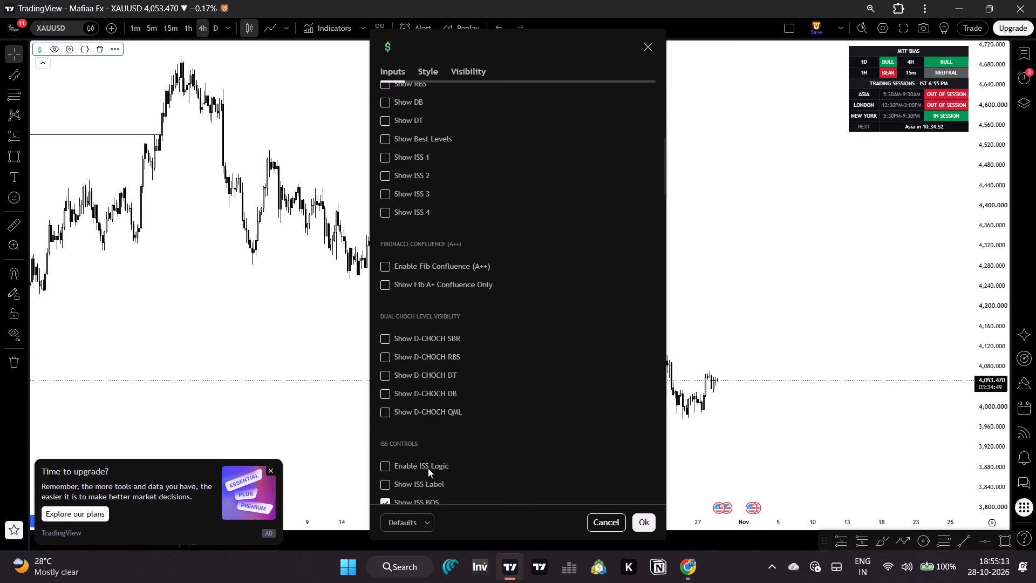
pyautogui.click(428, 468)
# Turn off Show Dashboard in the indicator's trend and sessions dashboard settings and apply the changes.
pyautogui.scroll(-14, 542, 436)
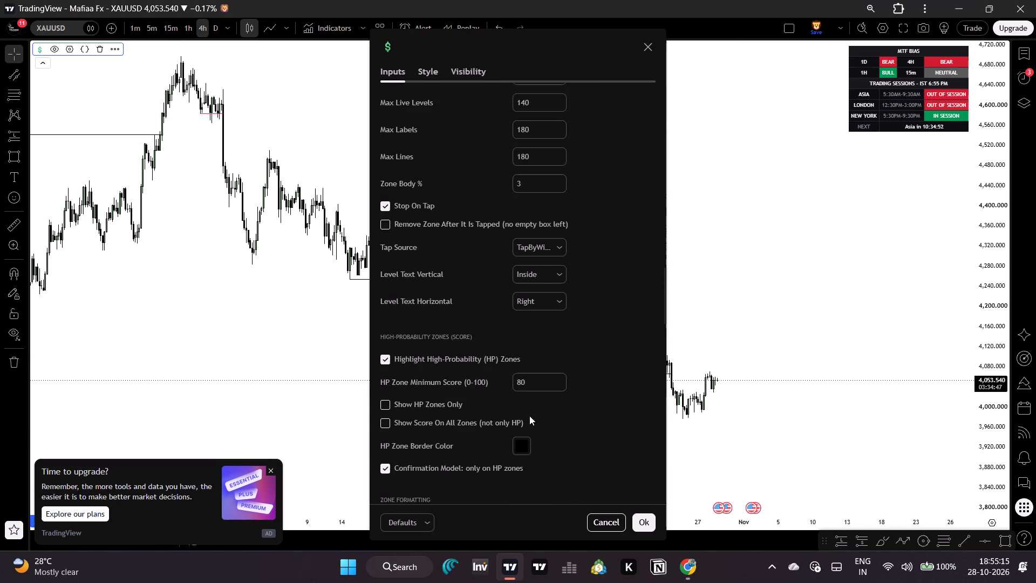
pyautogui.scroll(-2, 406, 368)
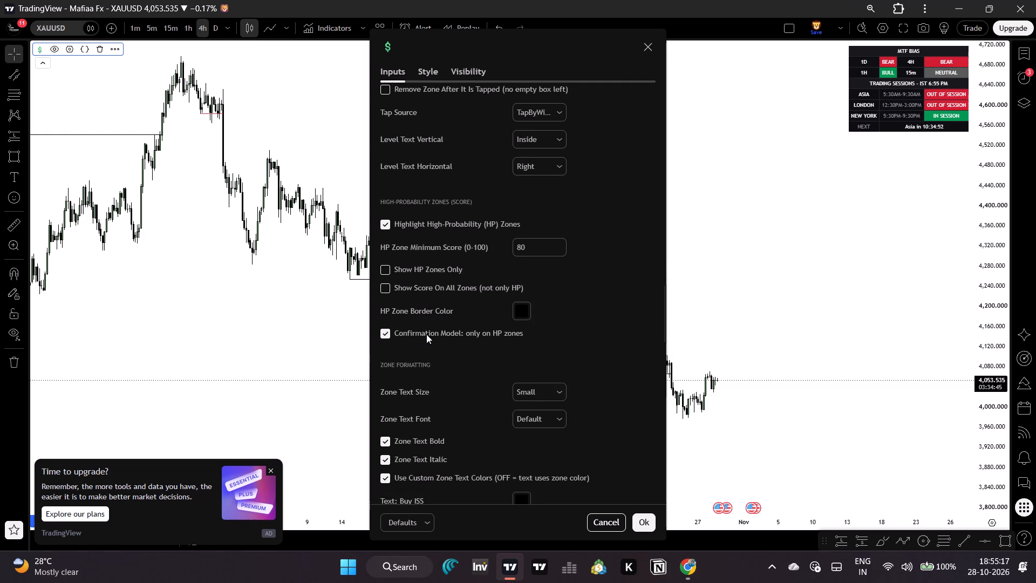
pyautogui.scroll(-8, 424, 355)
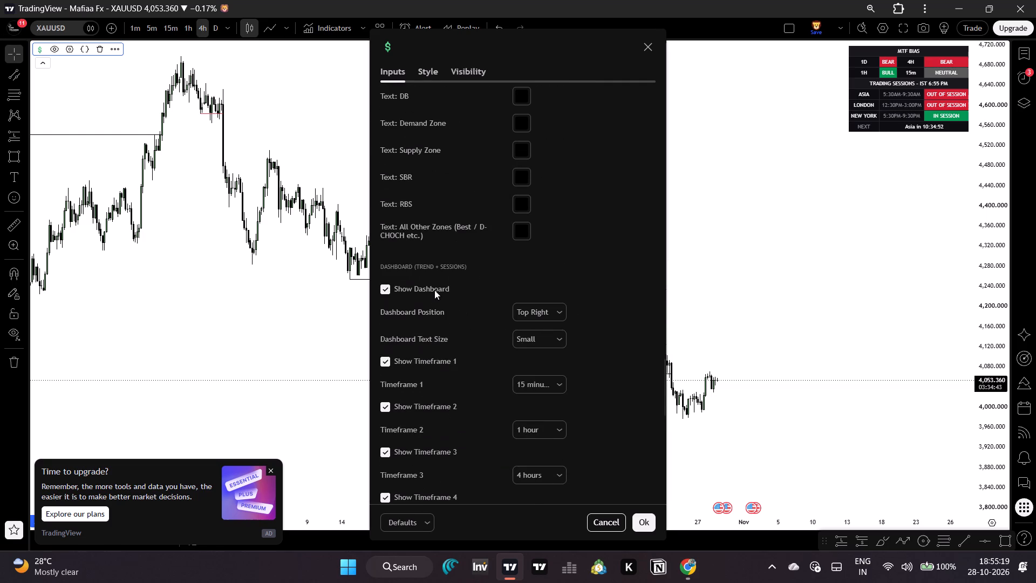
pyautogui.click(434, 290)
pyautogui.click(650, 525)
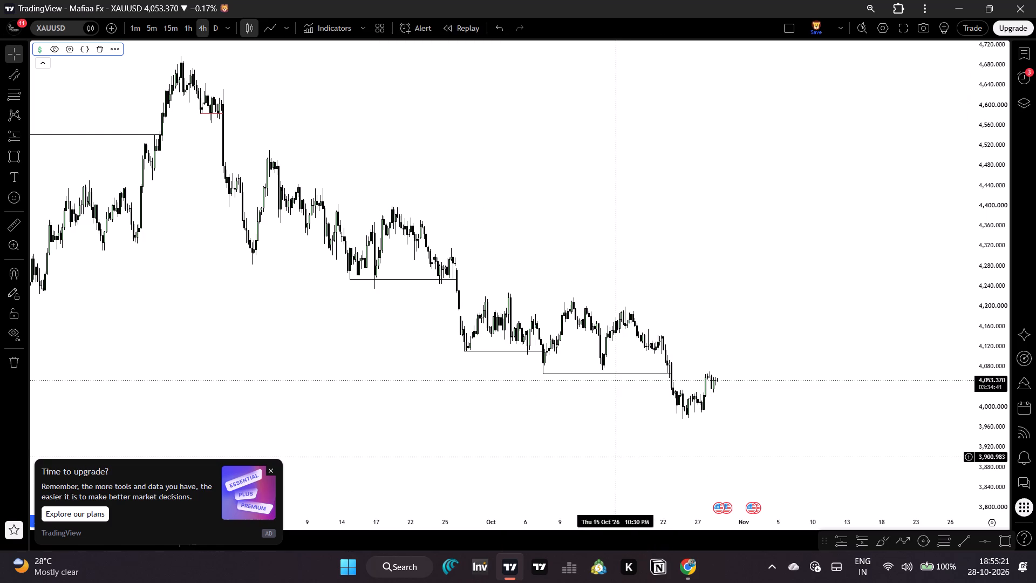
pyautogui.moveTo(567, 371); pyautogui.dragTo(522, 378)
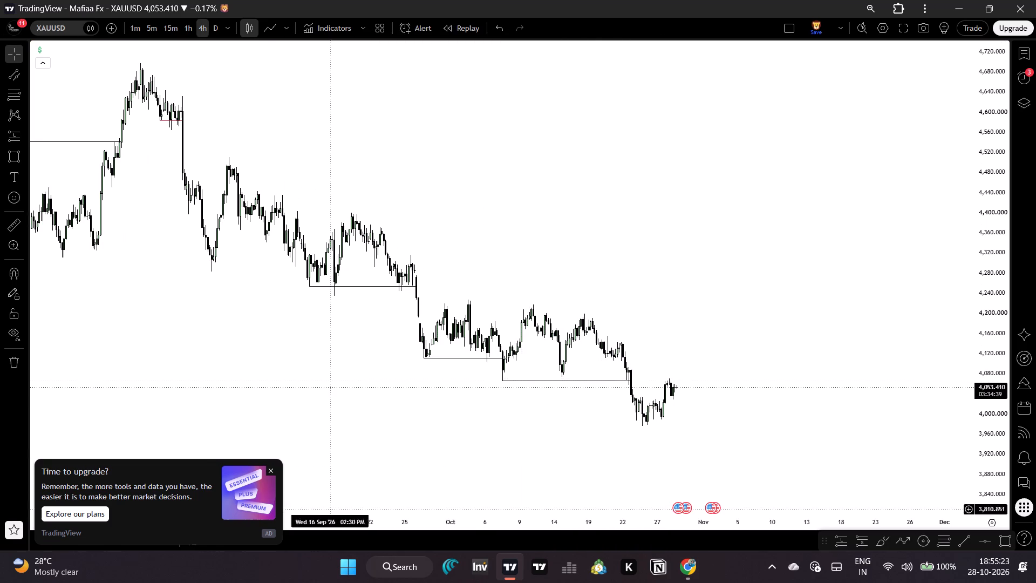
# Dismiss the upgrade advertisement over the chart and the ad-free plan offer.
pyautogui.click(275, 472)
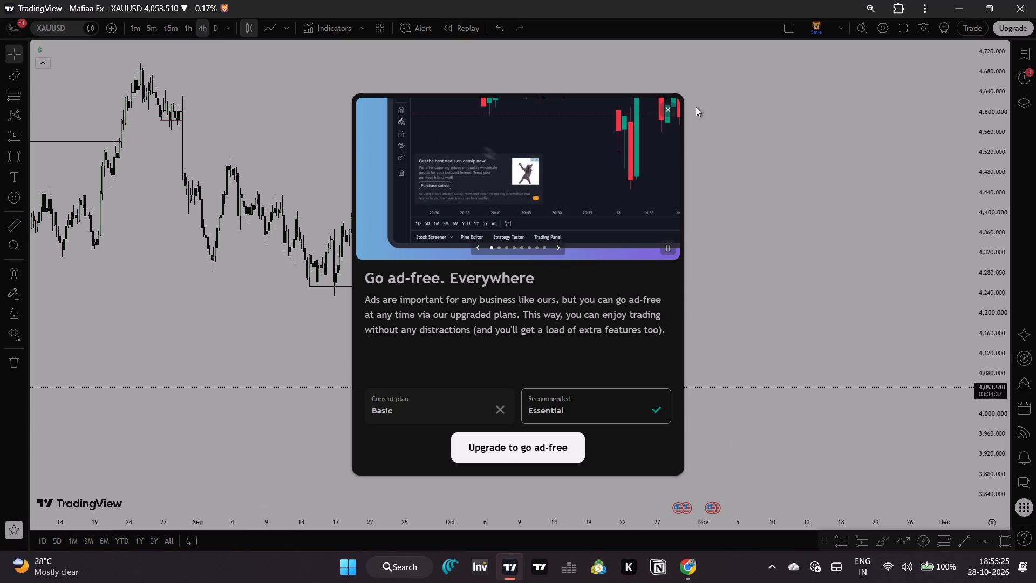
pyautogui.click(670, 109)
# Examine XAUUSD's 4-hour structure breaks from September to the latest October candles.
pyautogui.moveTo(1000, 405); pyautogui.dragTo(994, 378)
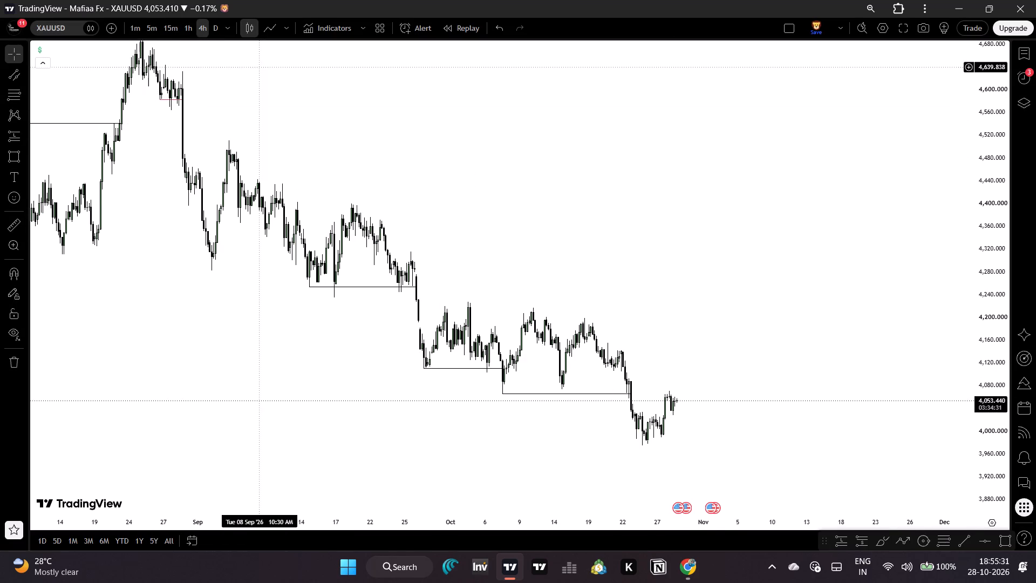
pyautogui.moveTo(500, 328); pyautogui.dragTo(515, 257)
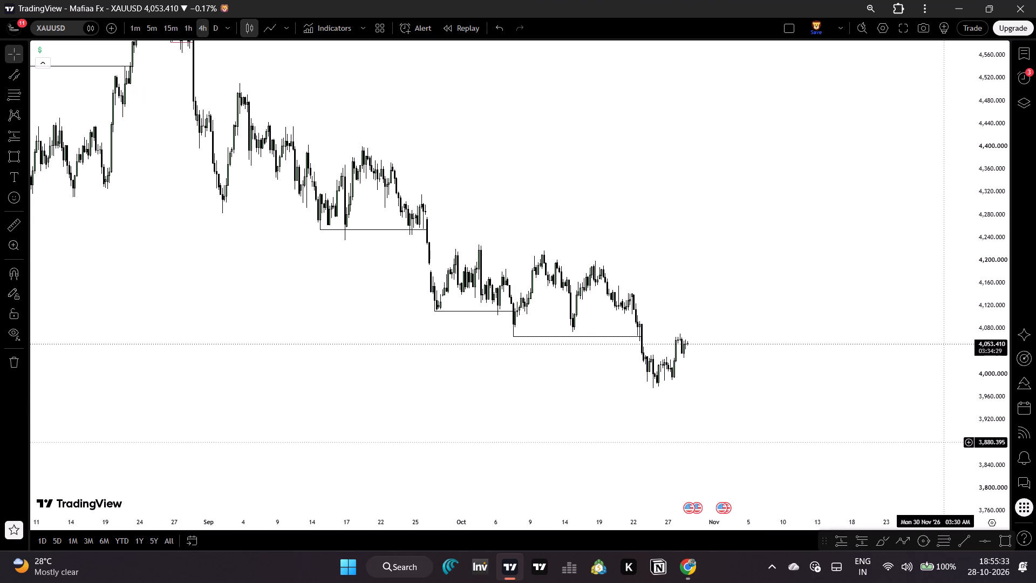
pyautogui.moveTo(1003, 474); pyautogui.dragTo(928, 336)
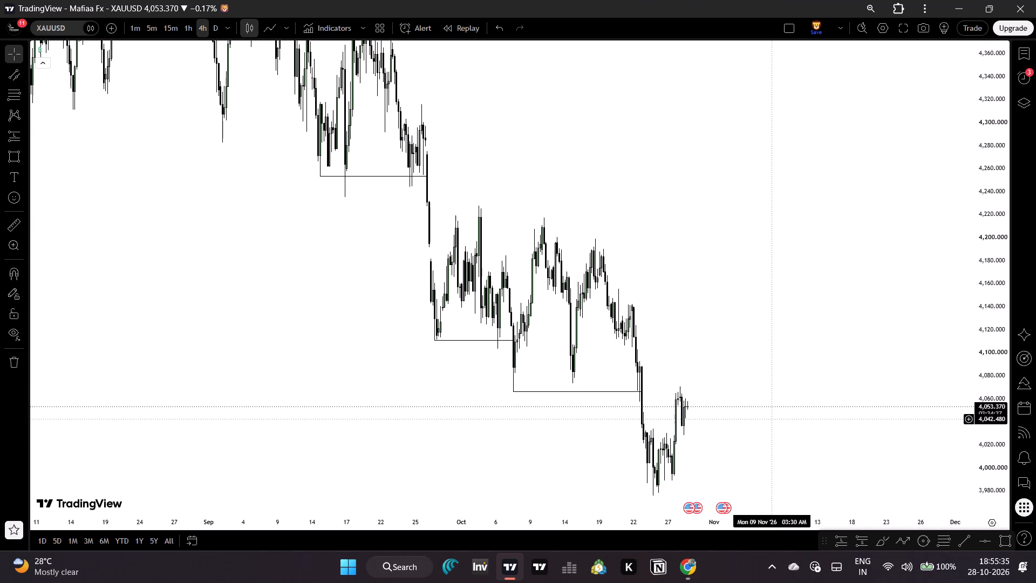
pyautogui.moveTo(769, 419); pyautogui.dragTo(787, 364)
pyautogui.moveTo(760, 526); pyautogui.dragTo(612, 497)
pyautogui.moveTo(544, 410); pyautogui.dragTo(653, 401)
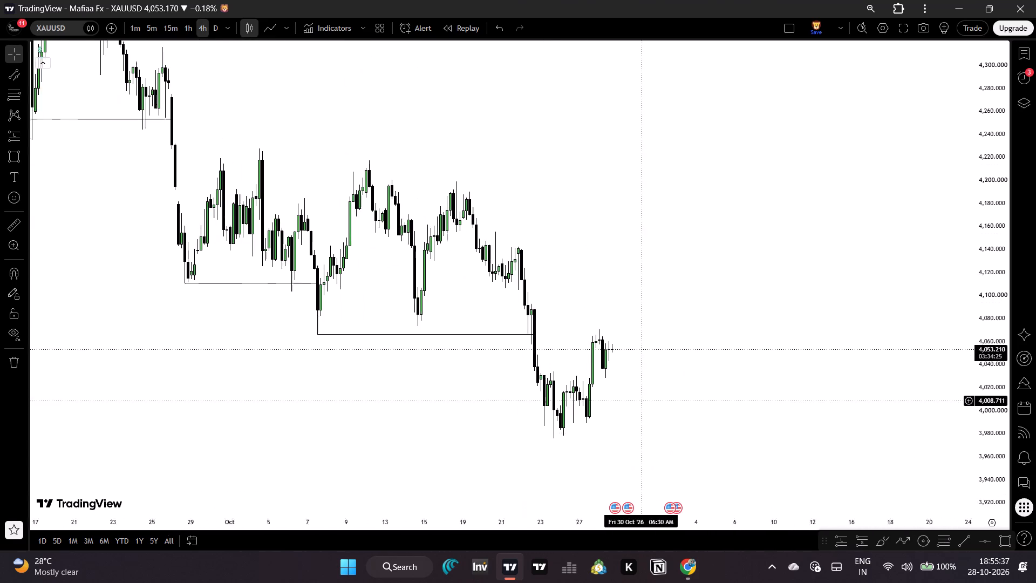
pyautogui.moveTo(653, 401); pyautogui.dragTo(669, 397)
pyautogui.moveTo(981, 485); pyautogui.dragTo(979, 475)
pyautogui.moveTo(849, 452); pyautogui.dragTo(848, 425)
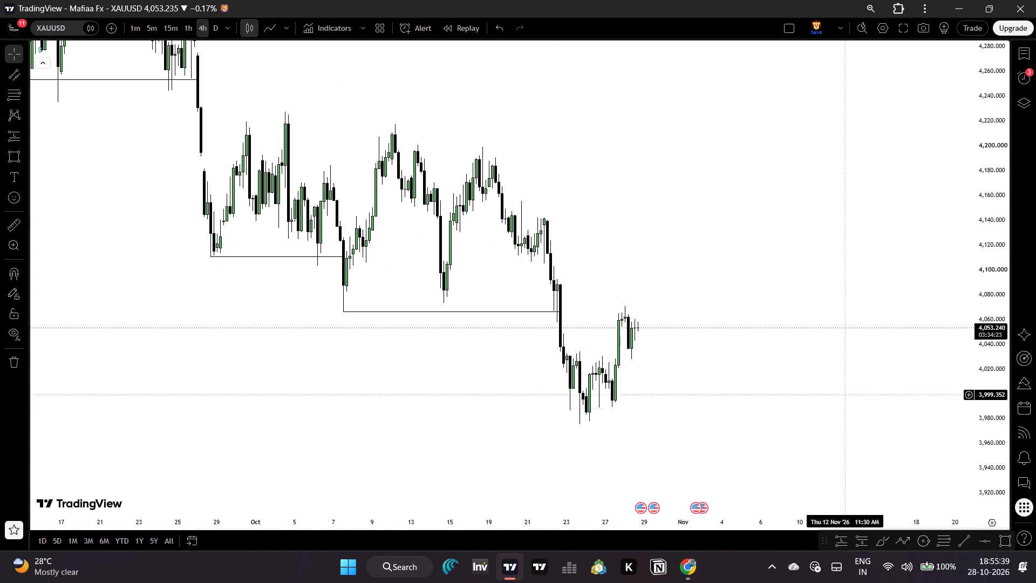
pyautogui.moveTo(842, 391); pyautogui.dragTo(797, 396)
pyautogui.moveTo(755, 370); pyautogui.dragTo(788, 385)
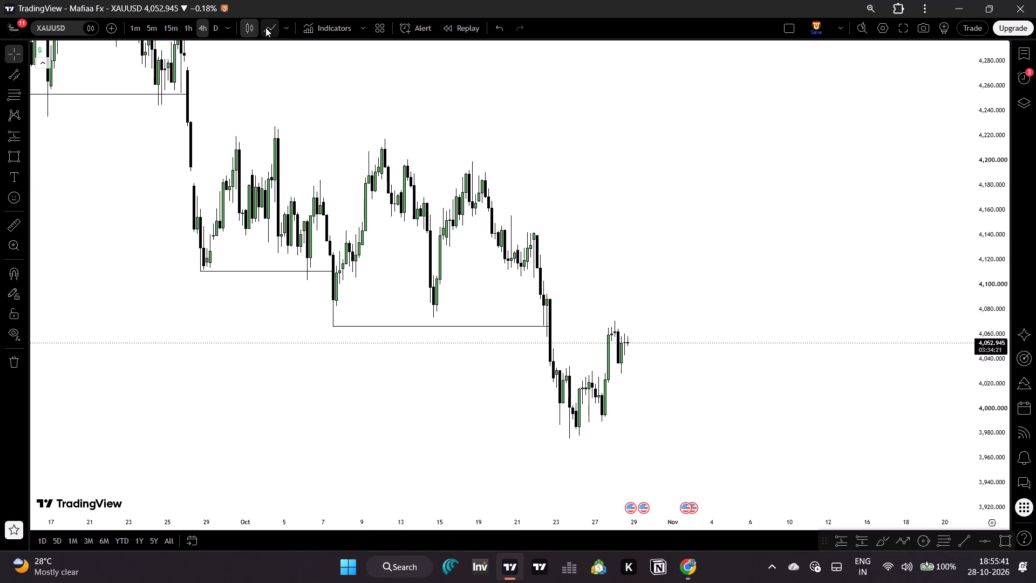
# Show the 4-hour price as a line and draw a rectangle supply zone from the 9 October peak near 4,209, extending it into November.
pyautogui.click(268, 30)
pyautogui.moveTo(404, 159); pyautogui.dragTo(461, 177)
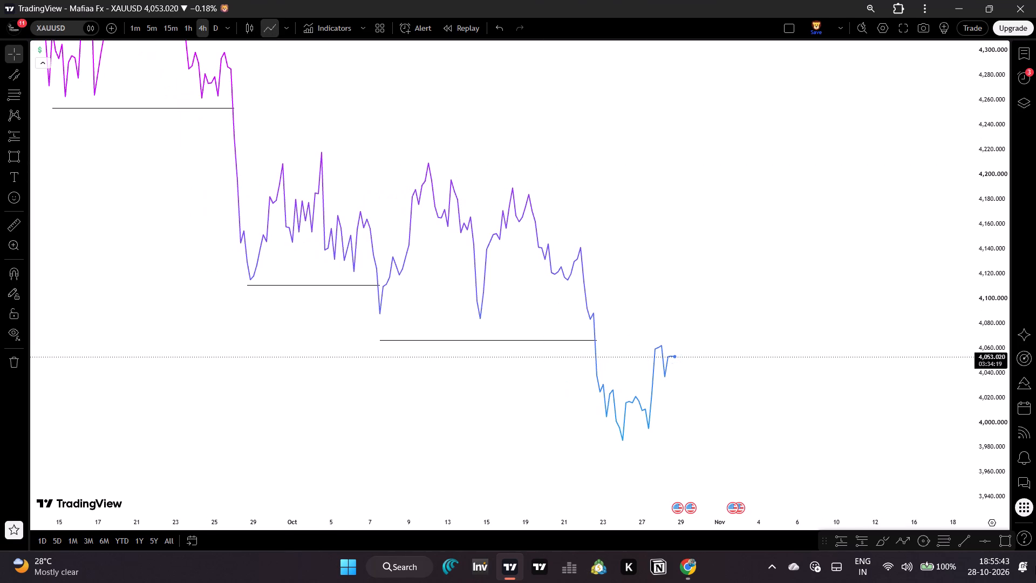
pyautogui.click(1003, 541)
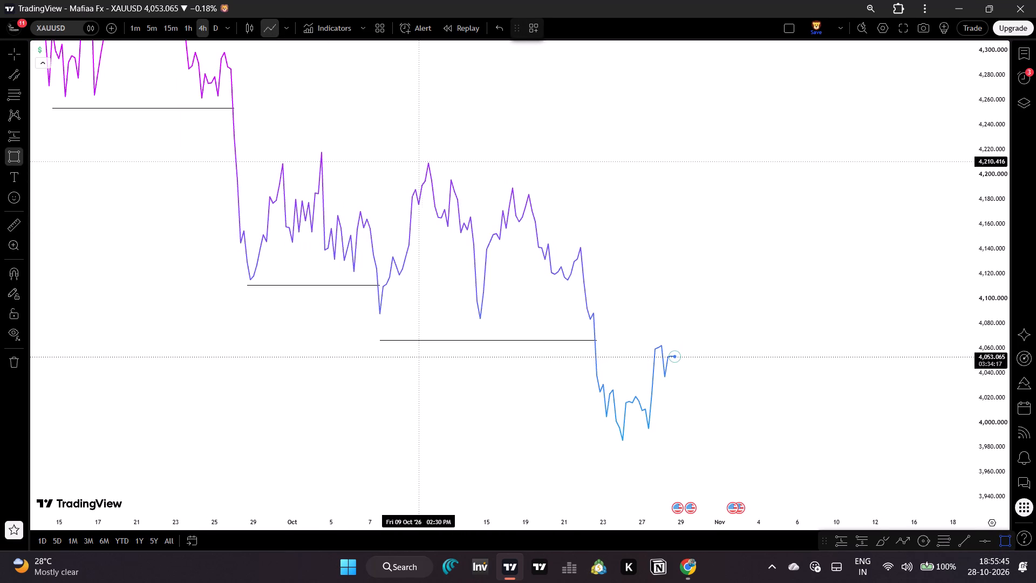
pyautogui.click(426, 162)
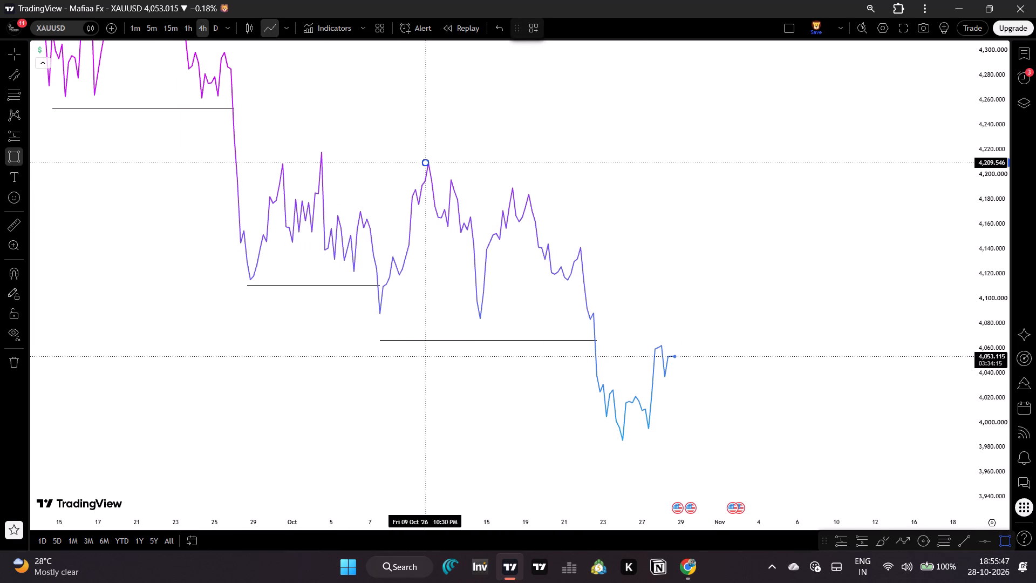
pyautogui.click(451, 171)
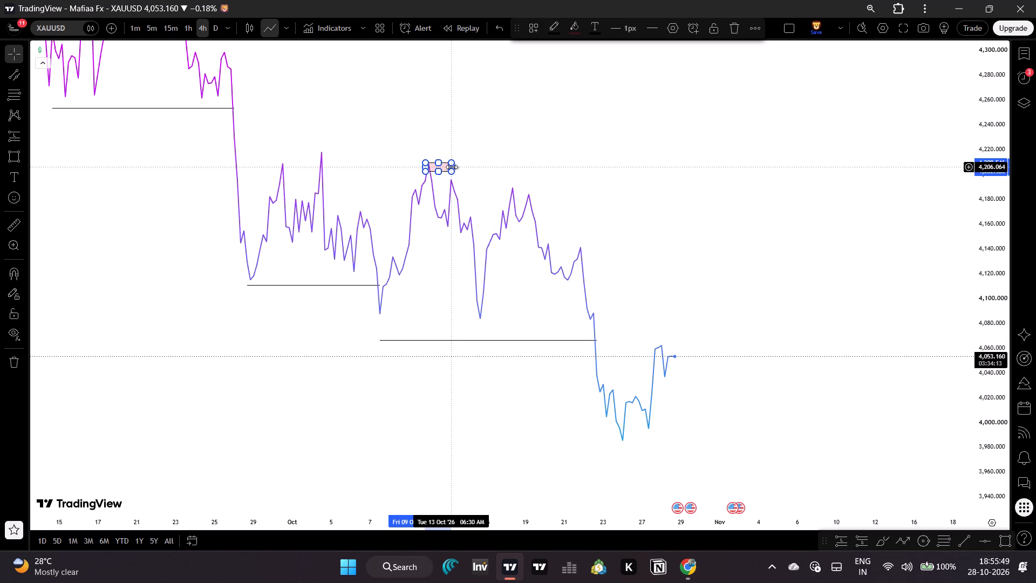
pyautogui.moveTo(452, 167); pyautogui.dragTo(862, 189)
pyautogui.click(858, 256)
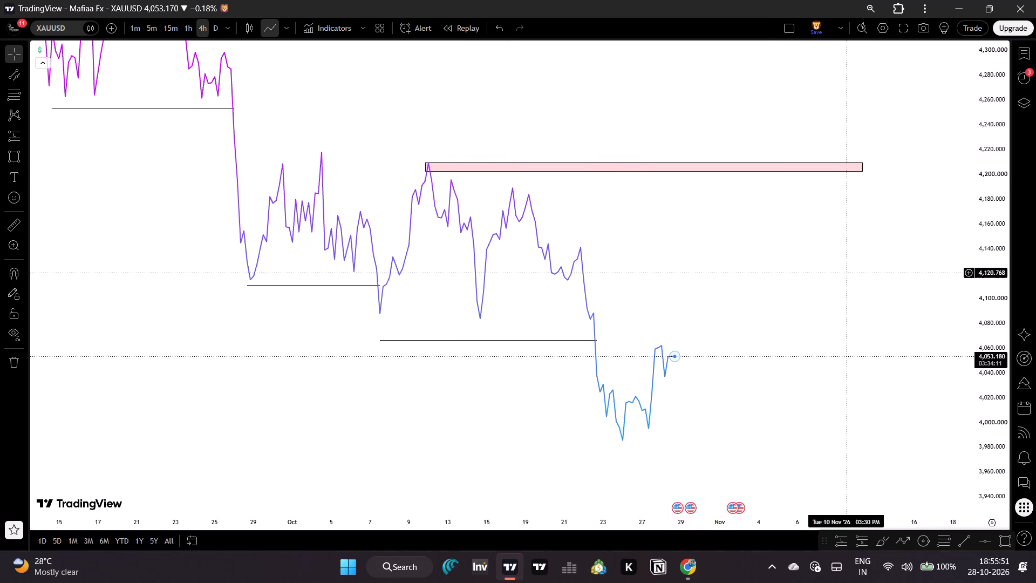
# Return the chart to candles and switch XAUUSD to the 1-hour timeframe.
pyautogui.moveTo(847, 276); pyautogui.dragTo(735, 268)
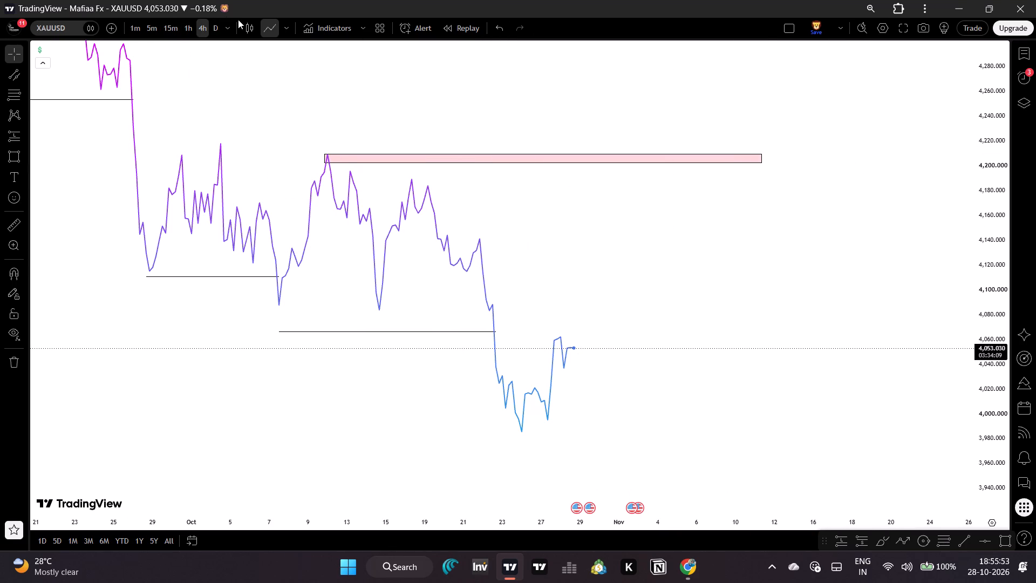
pyautogui.click(245, 24)
pyautogui.click(189, 28)
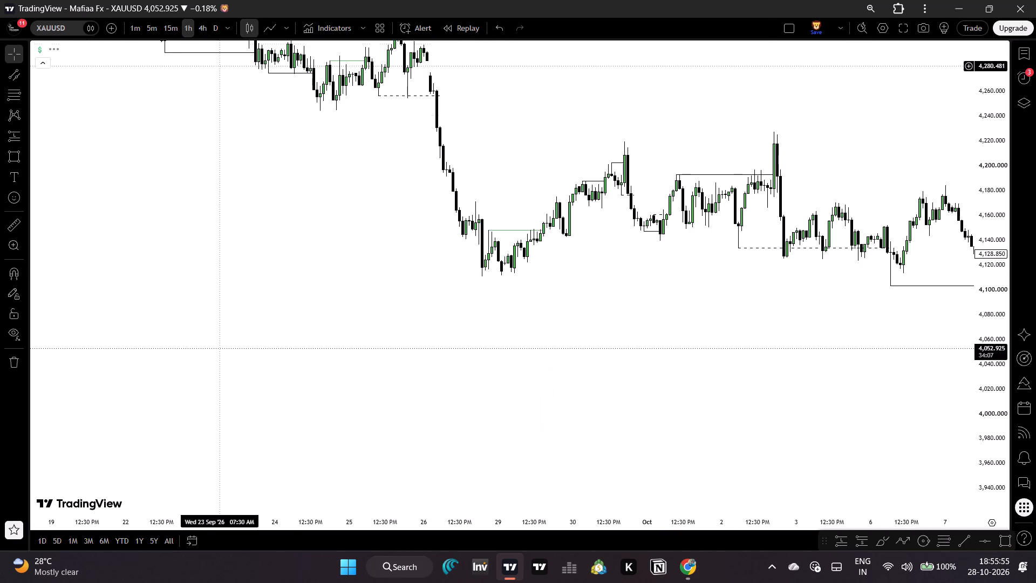
# Examine the 1-hour structure from the supply zone down to the latest candles around 22 to 28 October.
pyautogui.moveTo(891, 428); pyautogui.dragTo(533, 383)
pyautogui.moveTo(841, 383); pyautogui.dragTo(496, 388)
pyautogui.moveTo(853, 384); pyautogui.dragTo(719, 384)
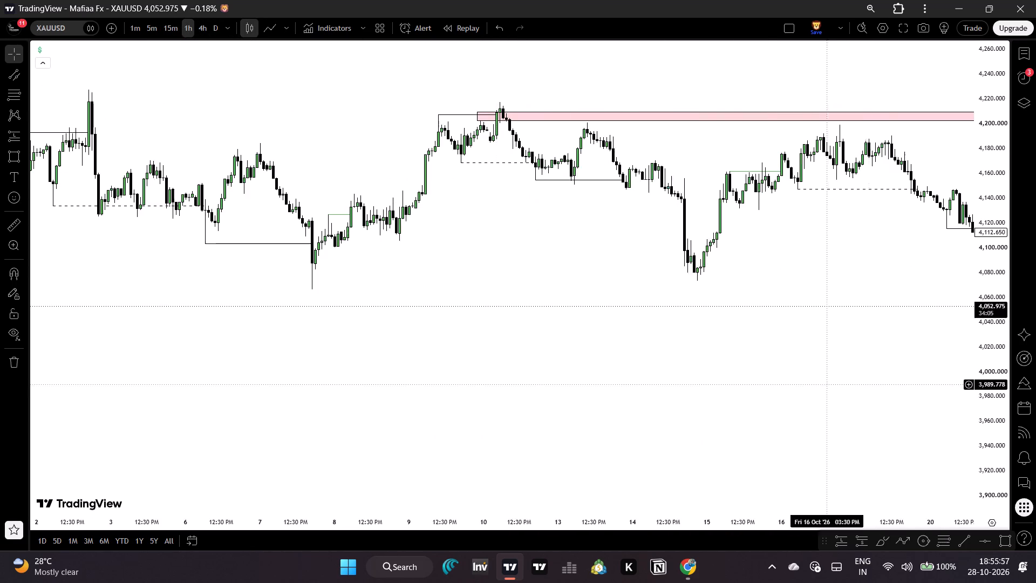
pyautogui.moveTo(719, 384); pyautogui.dragTo(458, 352)
pyautogui.moveTo(721, 520); pyautogui.dragTo(799, 528)
pyautogui.moveTo(849, 485); pyautogui.dragTo(521, 481)
pyautogui.moveTo(697, 460); pyautogui.dragTo(618, 458)
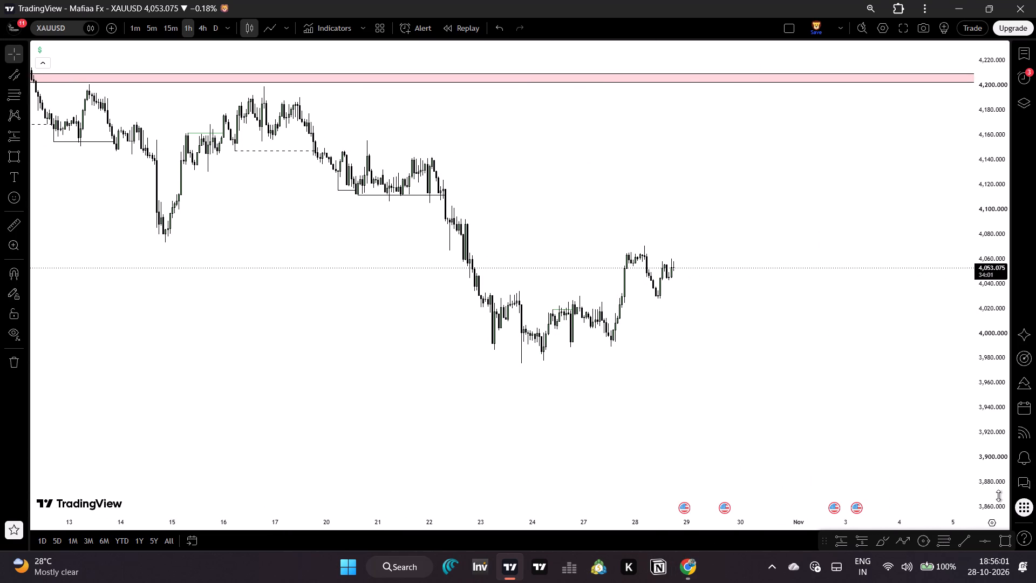
pyautogui.moveTo(1000, 491); pyautogui.dragTo(982, 318)
pyautogui.moveTo(760, 412); pyautogui.dragTo(800, 374)
pyautogui.moveTo(760, 526); pyautogui.dragTo(673, 526)
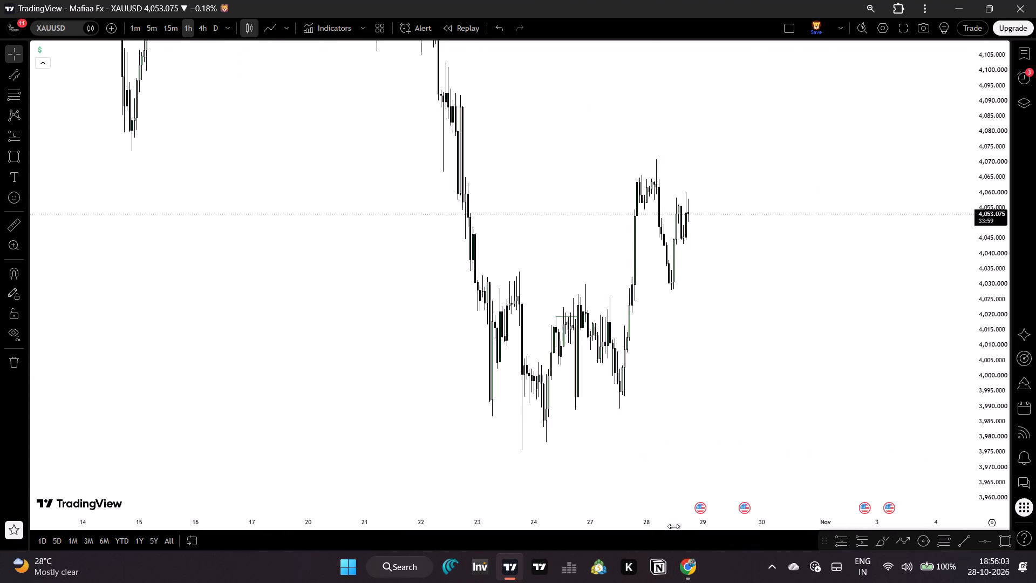
pyautogui.moveTo(673, 526); pyautogui.dragTo(588, 526)
pyautogui.moveTo(587, 423); pyautogui.dragTo(638, 410)
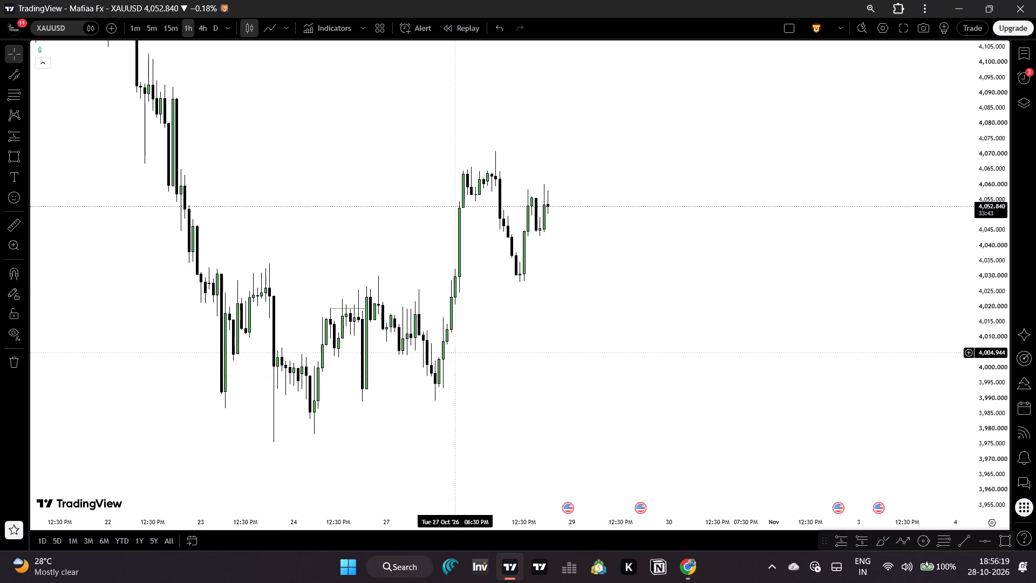
# Show the 1-hour price as a line and draw a rectangle at the 26 October low, about 3,997.3 to 3,993.1, extending into 2 November.
pyautogui.click(271, 25)
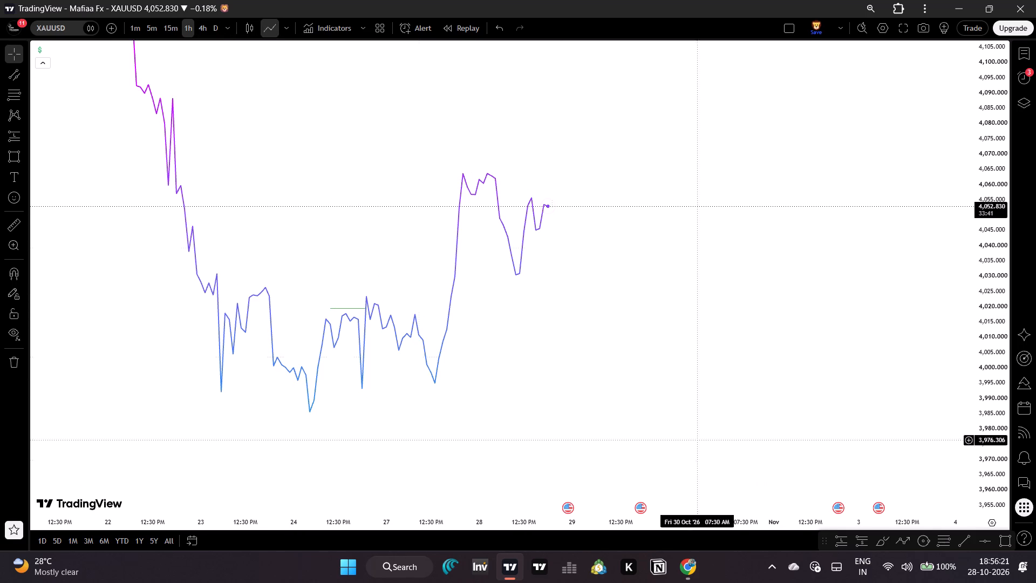
pyautogui.click(1010, 544)
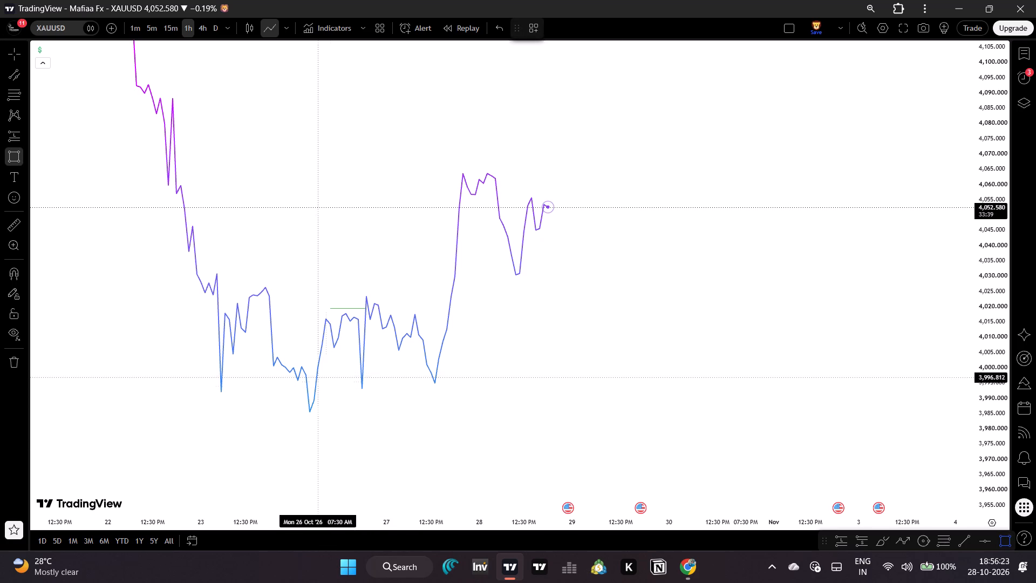
pyautogui.click(356, 376)
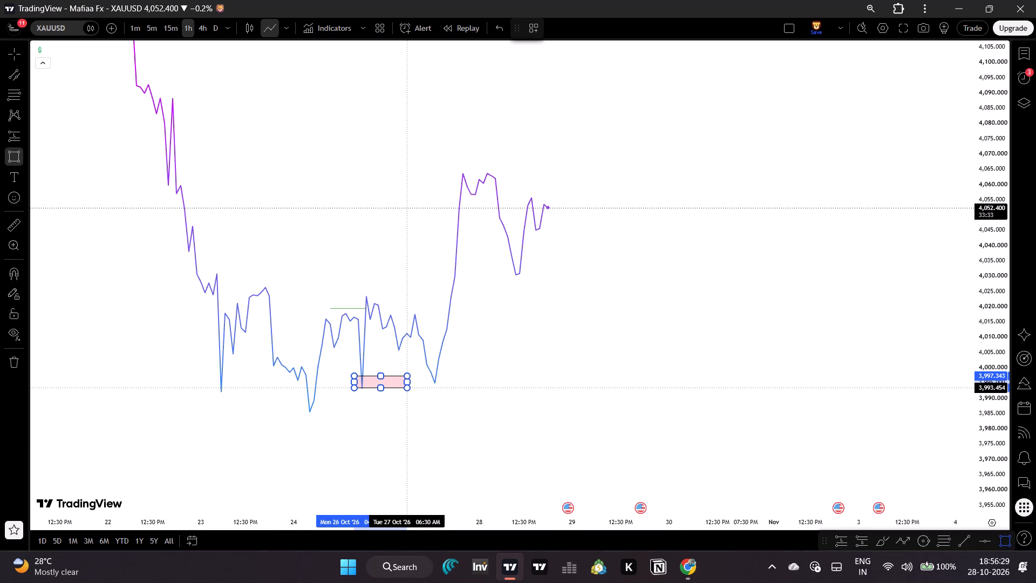
pyautogui.click(413, 389)
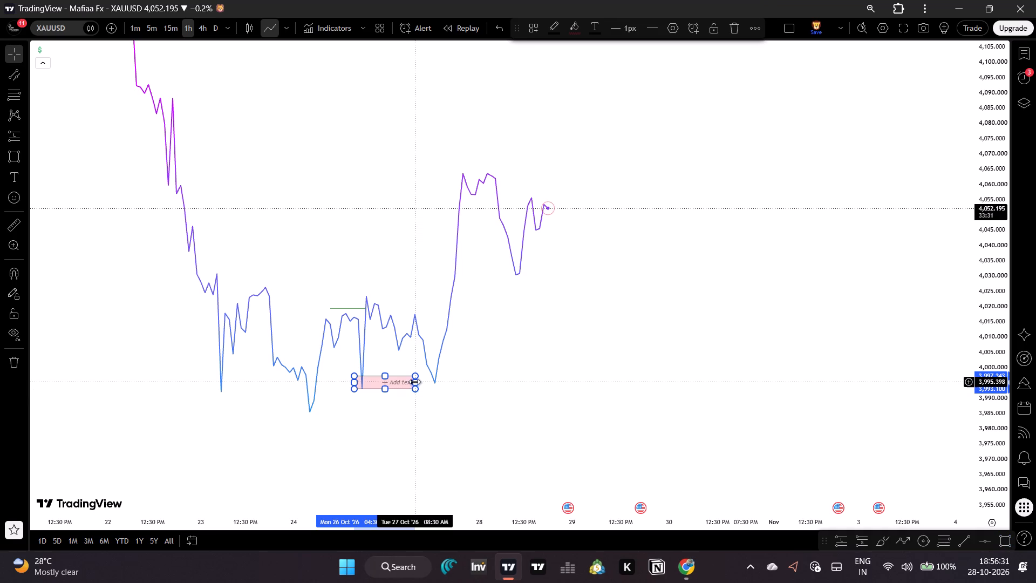
pyautogui.moveTo(414, 382); pyautogui.dragTo(851, 403)
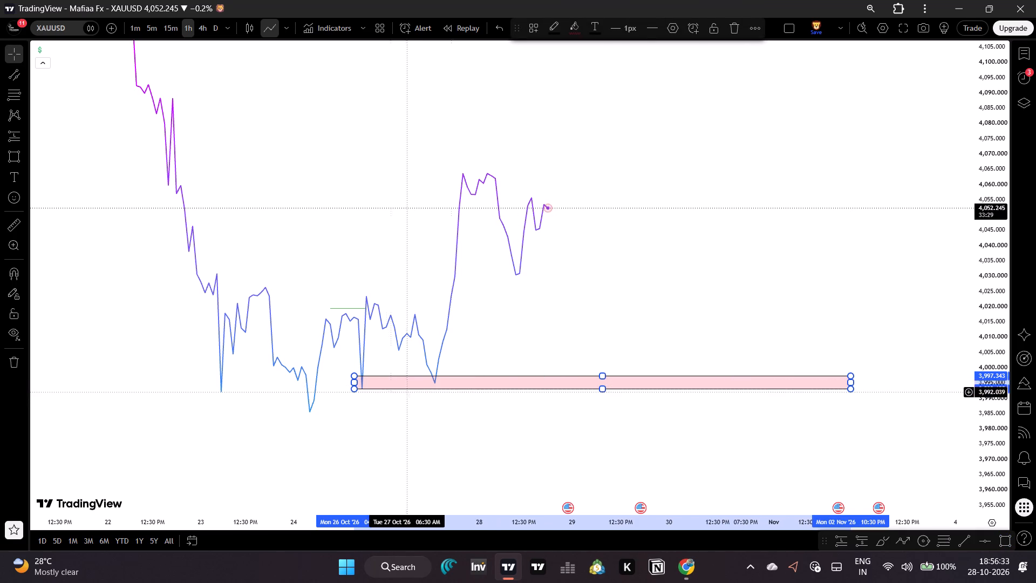
pyautogui.moveTo(353, 382); pyautogui.dragTo(362, 384)
pyautogui.click(362, 384)
# Fill the 26 October demand zone light green, end it around 2 November 10:30 AM and label it H1.
pyautogui.click(572, 29)
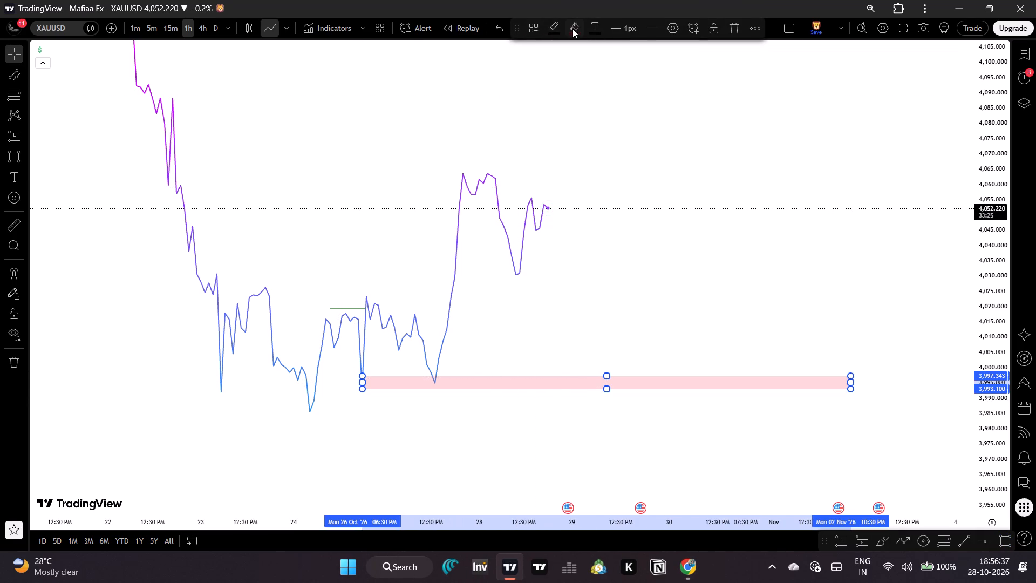
pyautogui.click(610, 62)
pyautogui.moveTo(754, 251); pyautogui.dragTo(718, 257)
pyautogui.moveTo(818, 385); pyautogui.dragTo(768, 382)
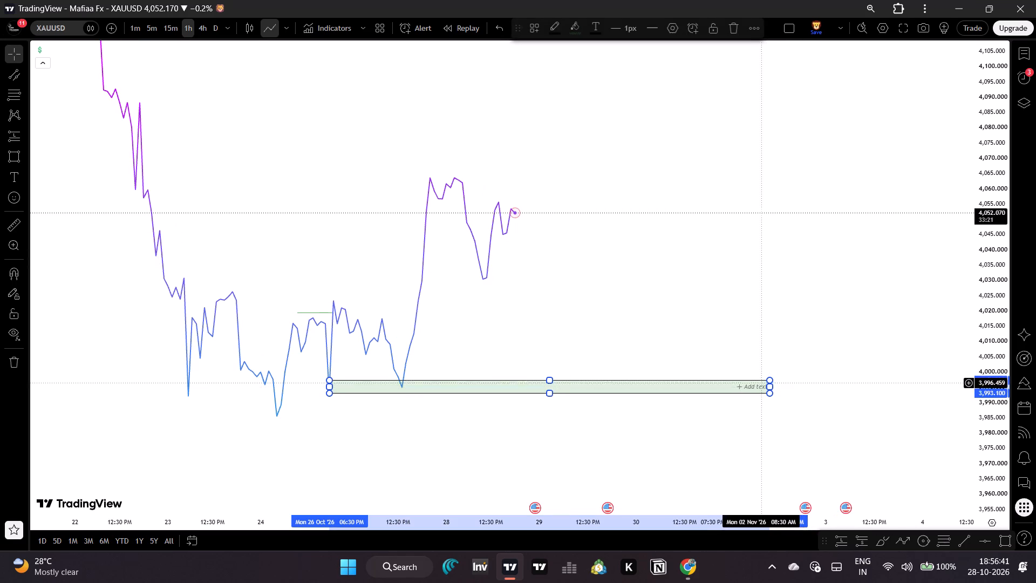
pyautogui.click(753, 386)
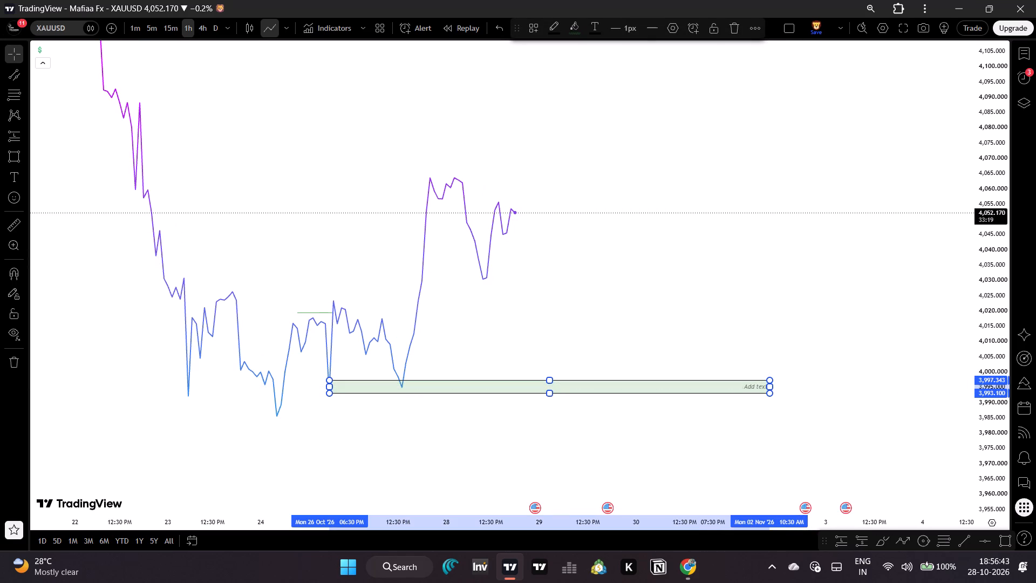
pyautogui.write('H1')
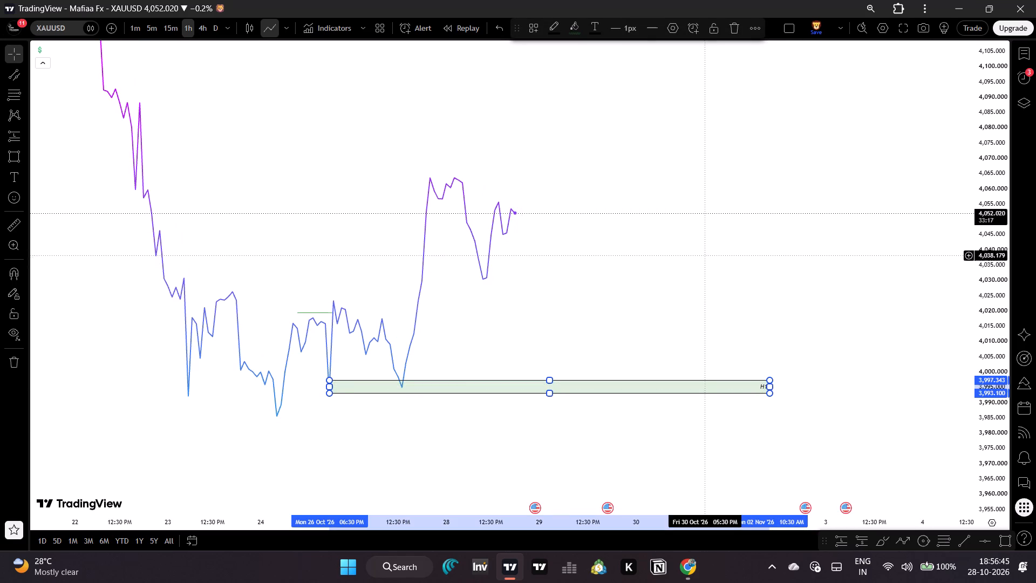
pyautogui.click(693, 245)
# On the 15-minute chart, draw a rectangle from the 27 October peak, about 4,063.6 to 4,062.7, extending to 28 October 11:30 PM.
pyautogui.click(165, 25)
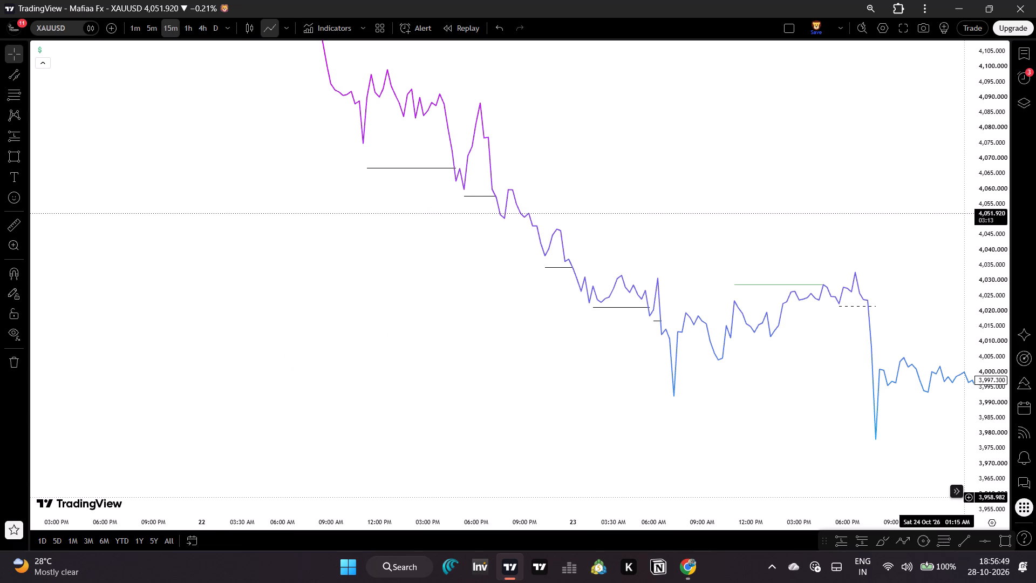
pyautogui.click(952, 487)
pyautogui.moveTo(902, 446); pyautogui.dragTo(814, 465)
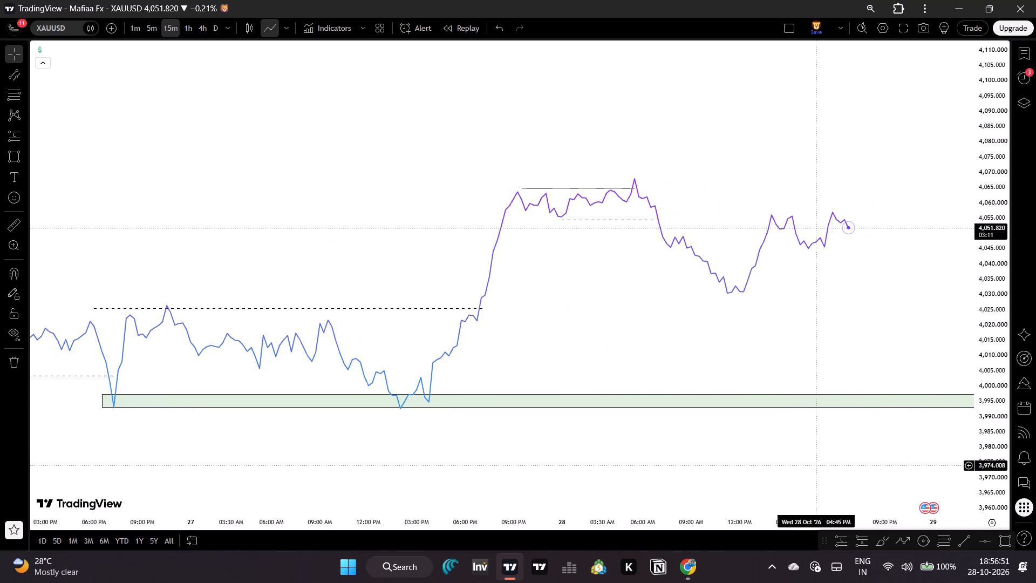
pyautogui.moveTo(998, 459); pyautogui.dragTo(950, 163)
pyautogui.moveTo(837, 184); pyautogui.dragTo(679, 334)
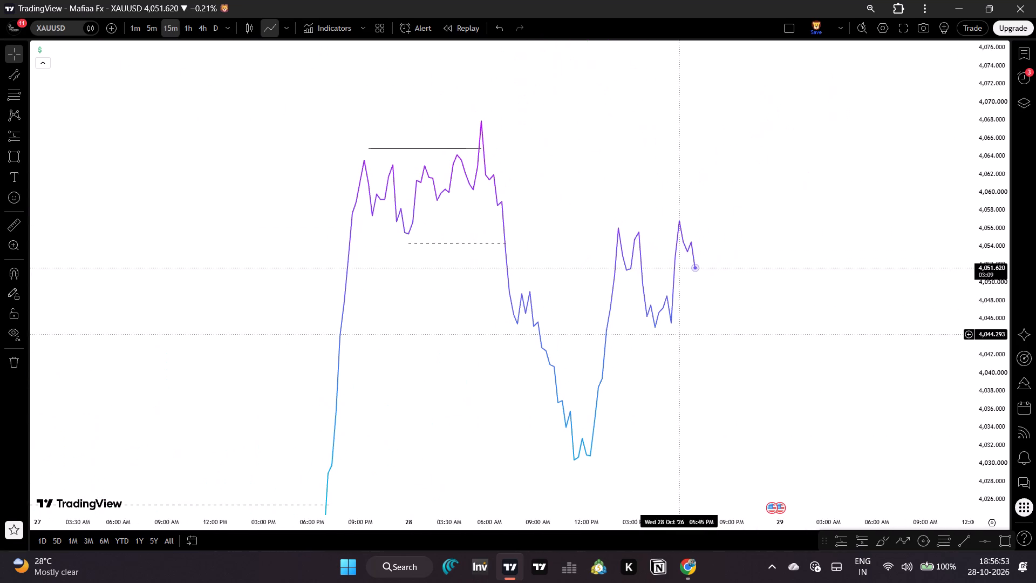
pyautogui.click(1010, 544)
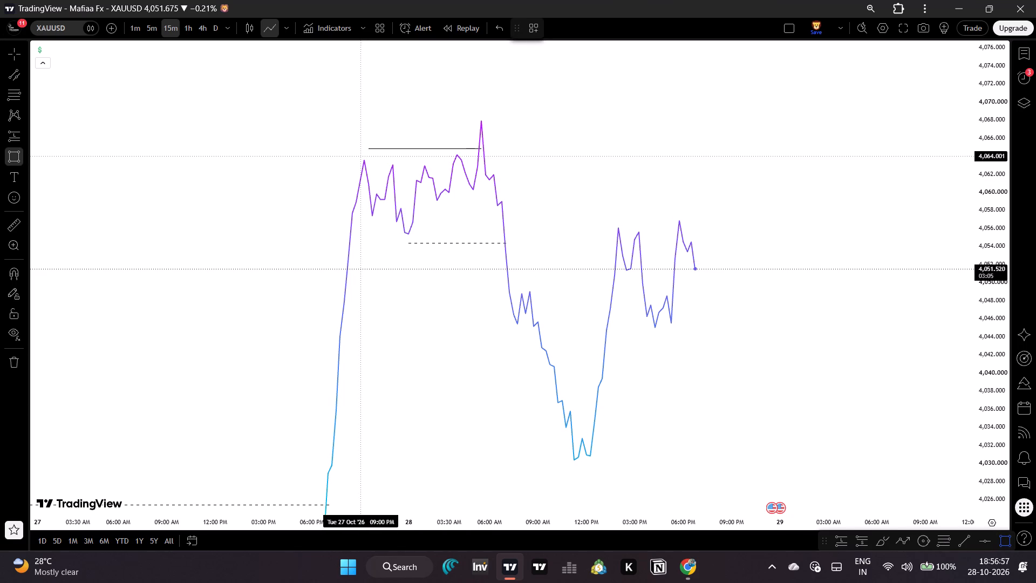
pyautogui.click(364, 159)
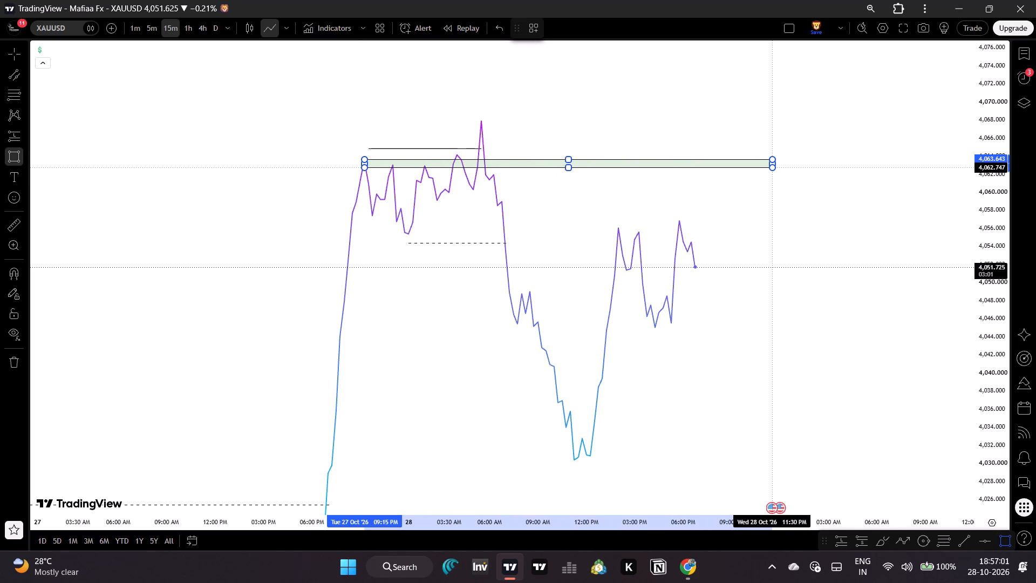
pyautogui.click(773, 167)
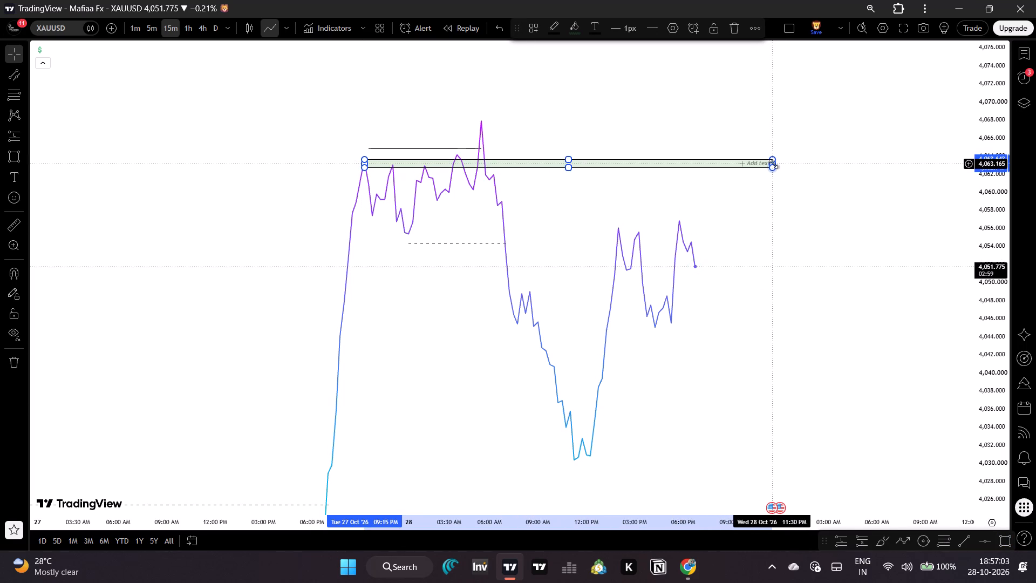
# Label the new 27 October peak zone M15 and change its fill to light red.
pyautogui.click(759, 164)
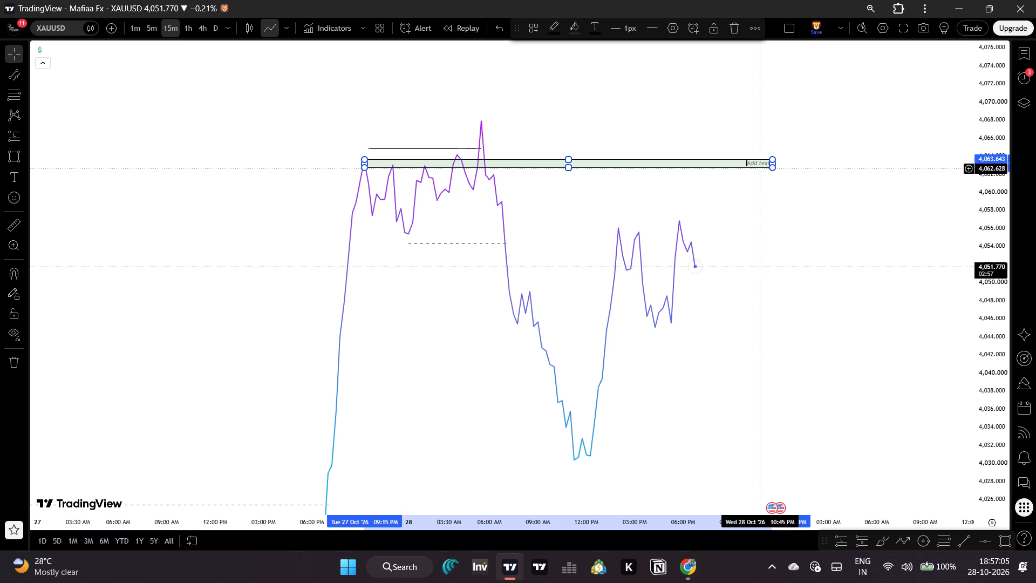
pyautogui.write('M15')
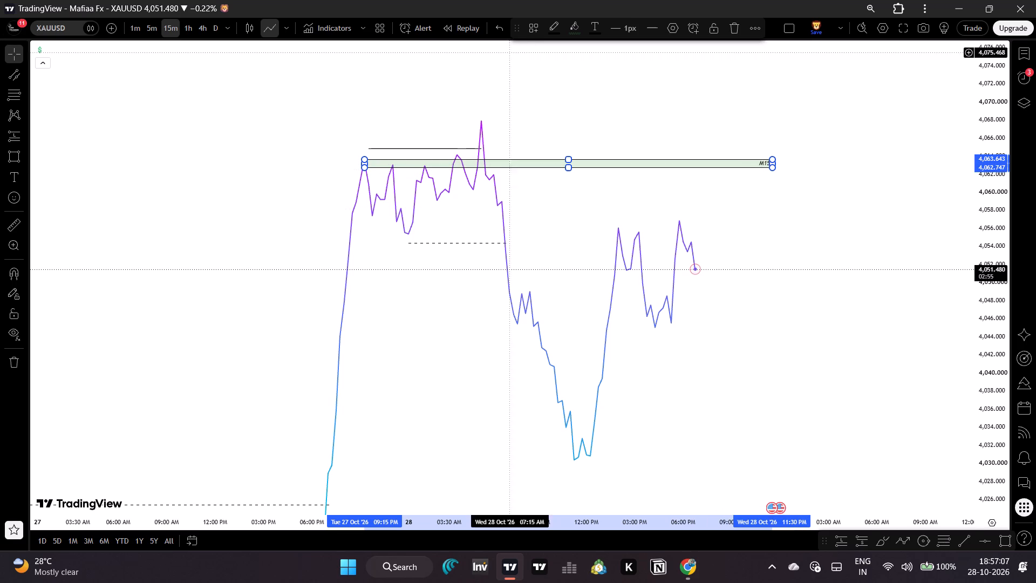
pyautogui.click(582, 25)
pyautogui.click(570, 60)
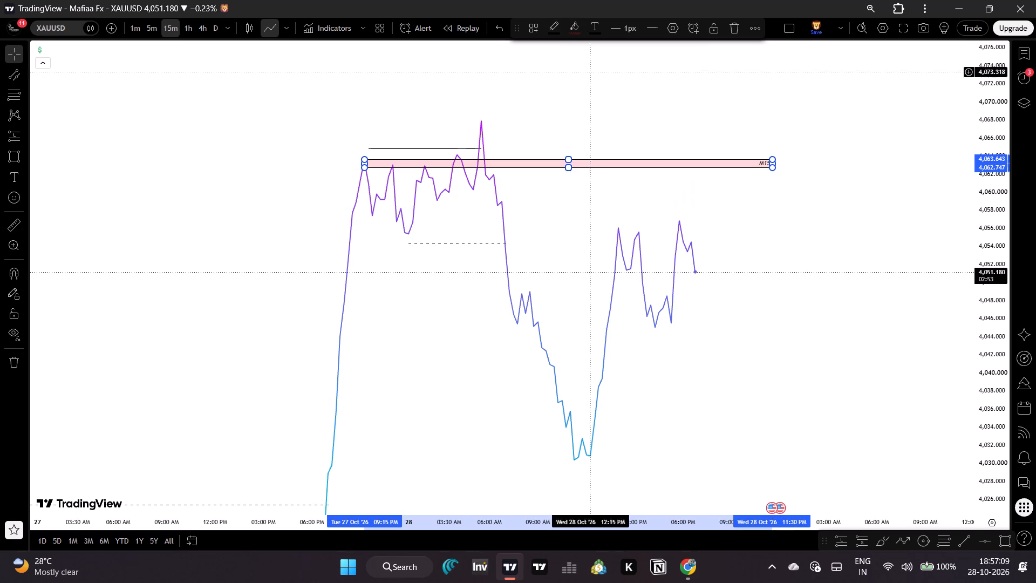
pyautogui.click(824, 250)
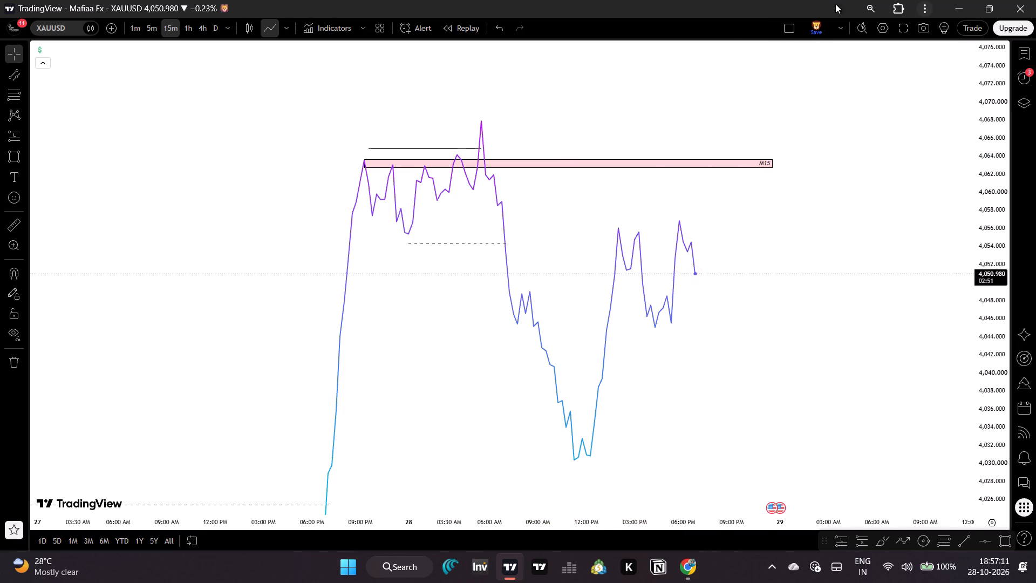
# Return the 15-minute chart to candles and extend the M15 supply zone into early 29 October.
pyautogui.click(250, 25)
pyautogui.moveTo(781, 302); pyautogui.dragTo(720, 284)
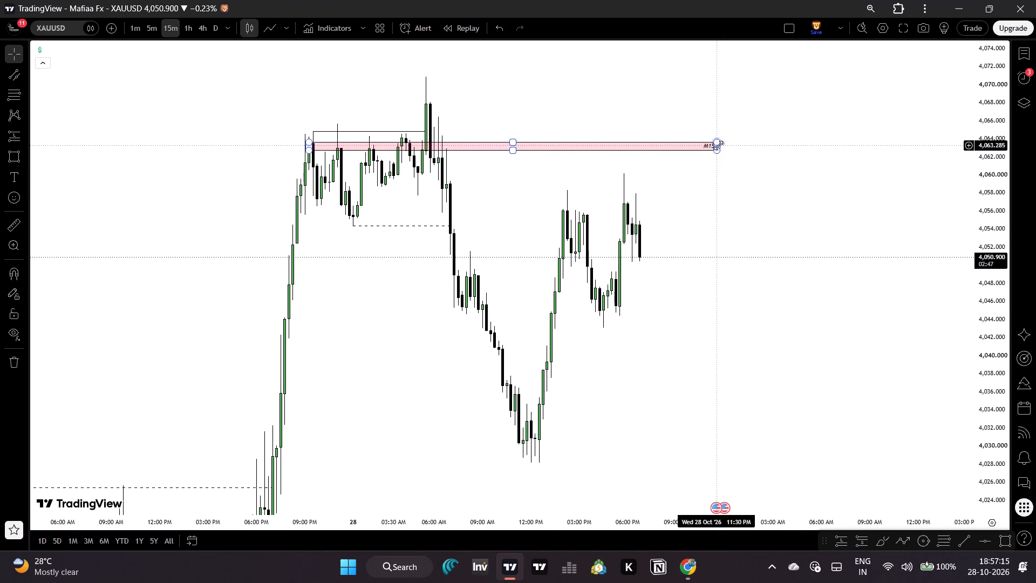
pyautogui.moveTo(720, 147); pyautogui.dragTo(754, 158)
pyautogui.moveTo(783, 232); pyautogui.dragTo(804, 232)
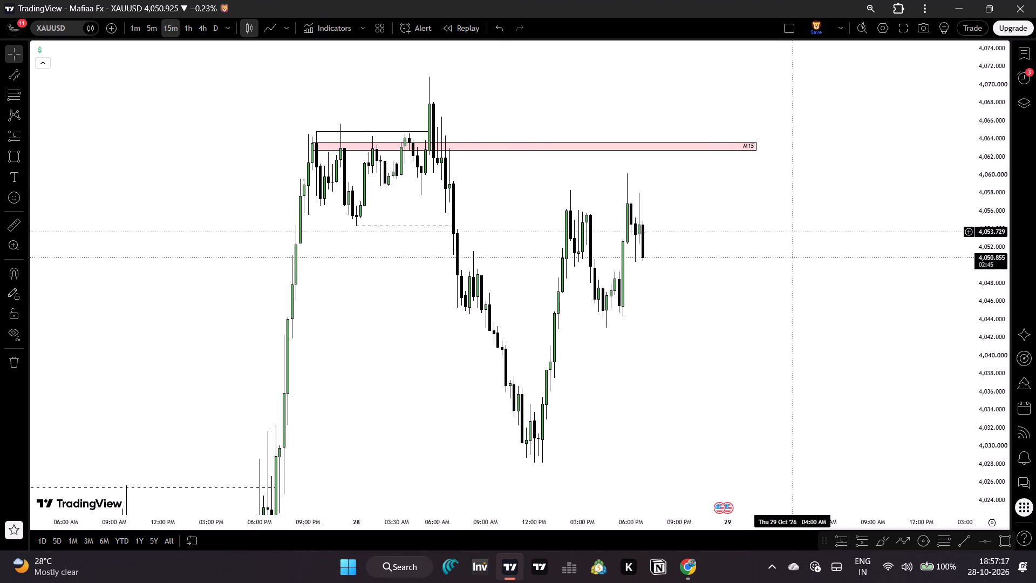
pyautogui.moveTo(804, 232); pyautogui.dragTo(828, 235)
pyautogui.moveTo(968, 238); pyautogui.dragTo(968, 260)
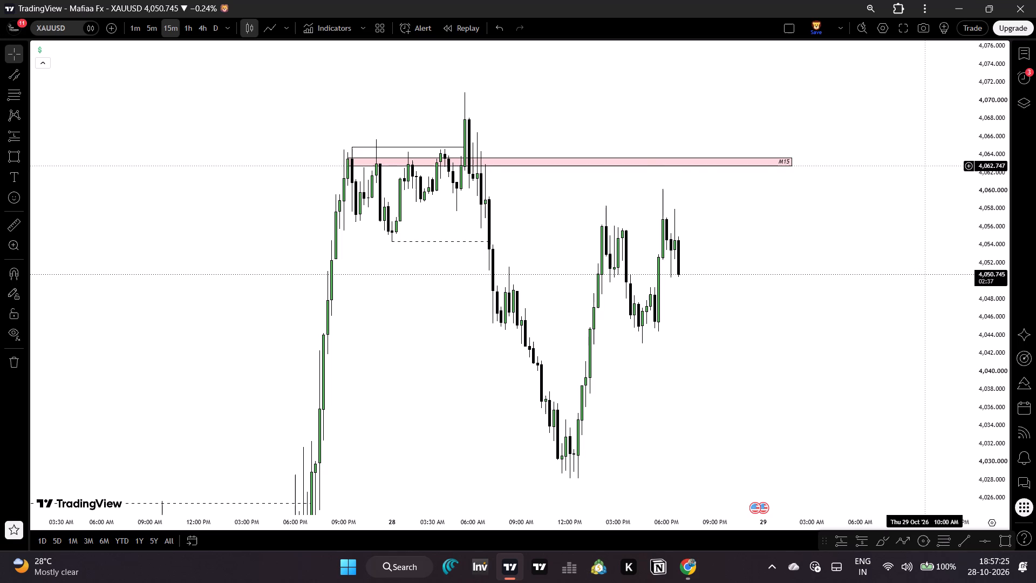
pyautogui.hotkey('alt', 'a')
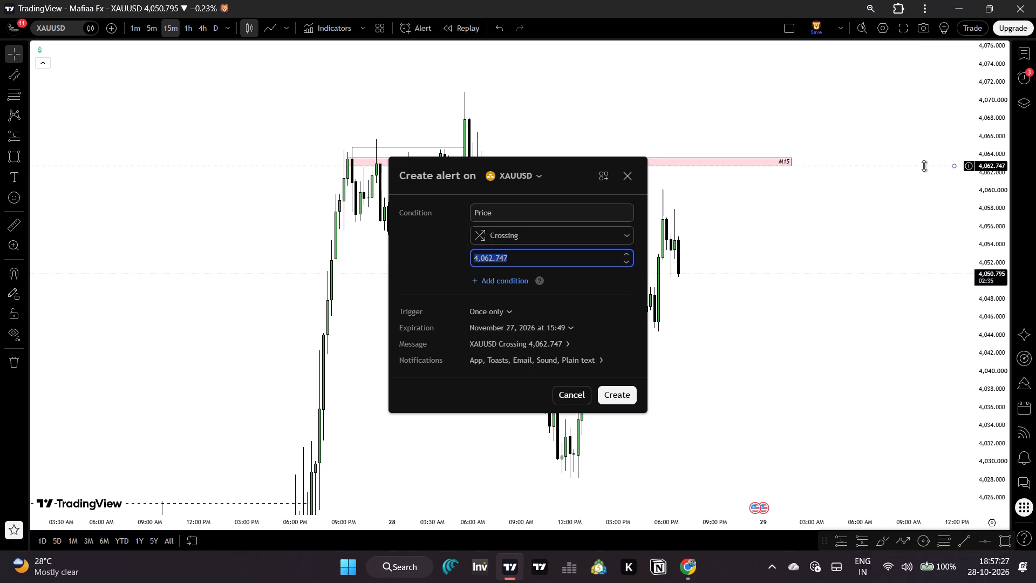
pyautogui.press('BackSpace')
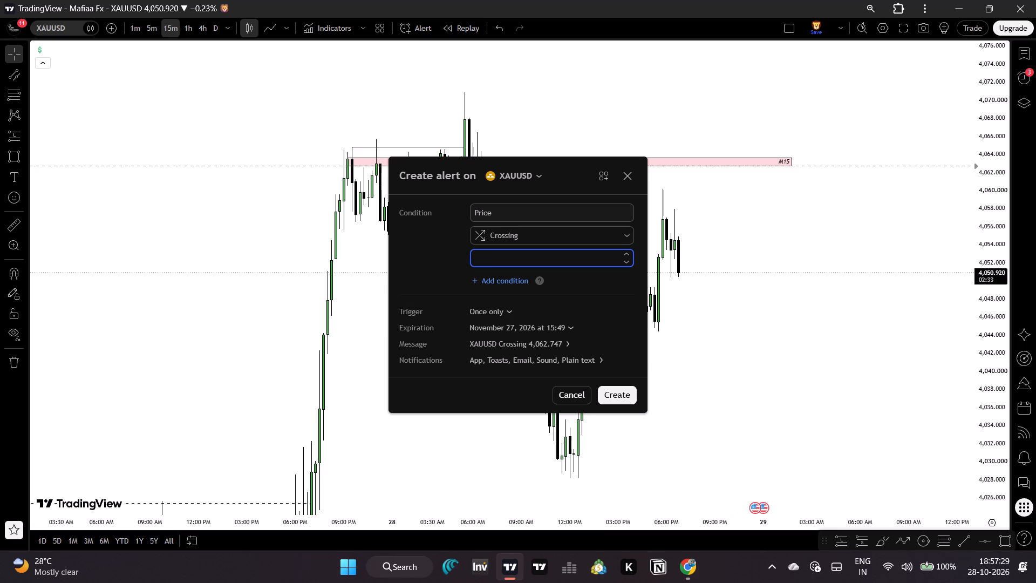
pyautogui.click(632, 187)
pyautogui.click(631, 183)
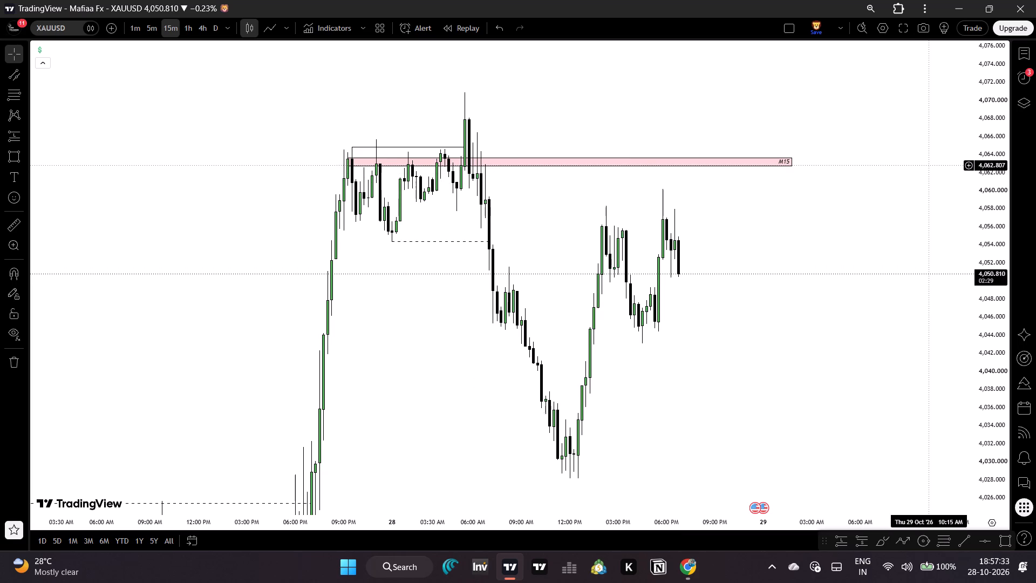
# Place a horizontal line at 4,062.747 along the lower edge of the M15 supply zone.
pyautogui.hotkey('alt', 'h')
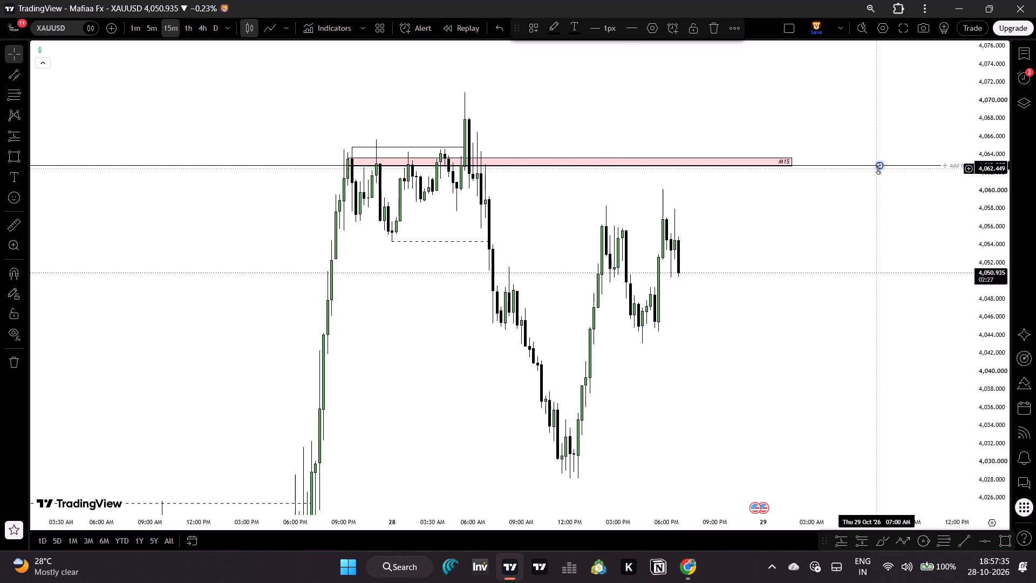
pyautogui.moveTo(878, 167); pyautogui.dragTo(900, 166)
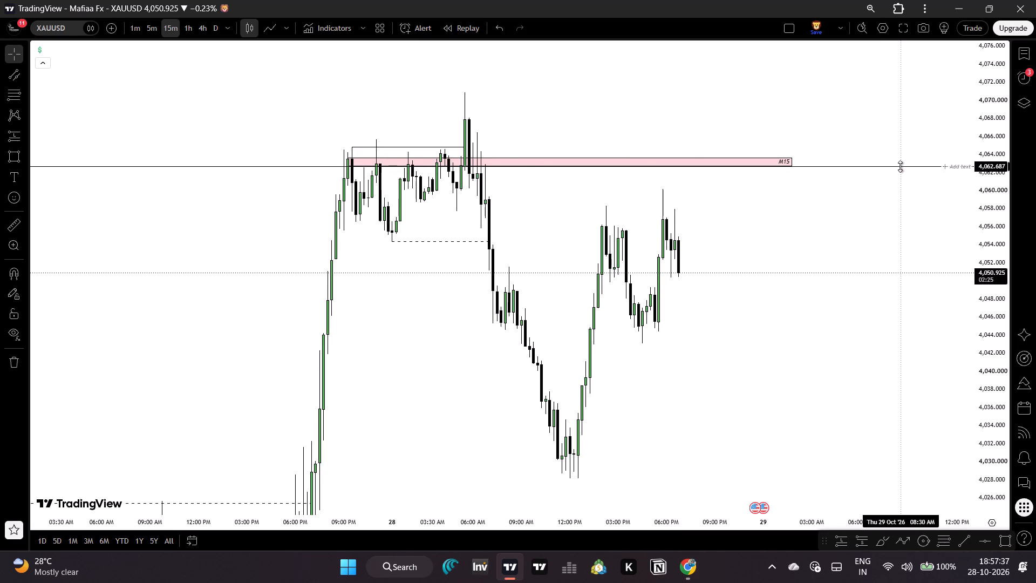
pyautogui.moveTo(900, 166); pyautogui.dragTo(905, 166)
# Place a horizontal line at 3,997.350 along the upper edge of the H1 demand zone.
pyautogui.moveTo(867, 335); pyautogui.dragTo(795, 86)
pyautogui.moveTo(813, 285); pyautogui.dragTo(645, 130)
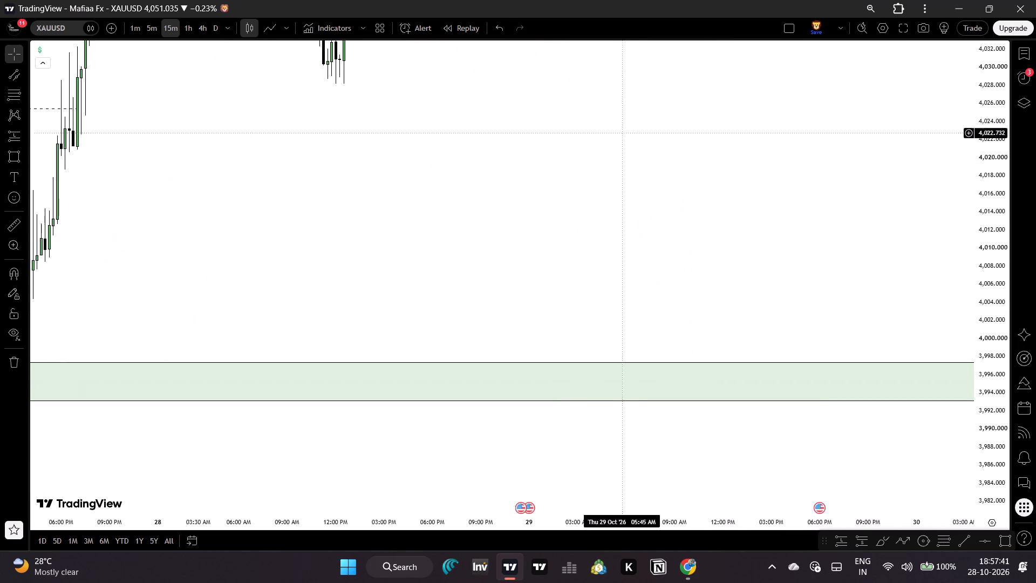
pyautogui.moveTo(827, 196); pyautogui.dragTo(466, 191)
pyautogui.moveTo(851, 243); pyautogui.dragTo(471, 199)
pyautogui.moveTo(812, 204); pyautogui.dragTo(479, 206)
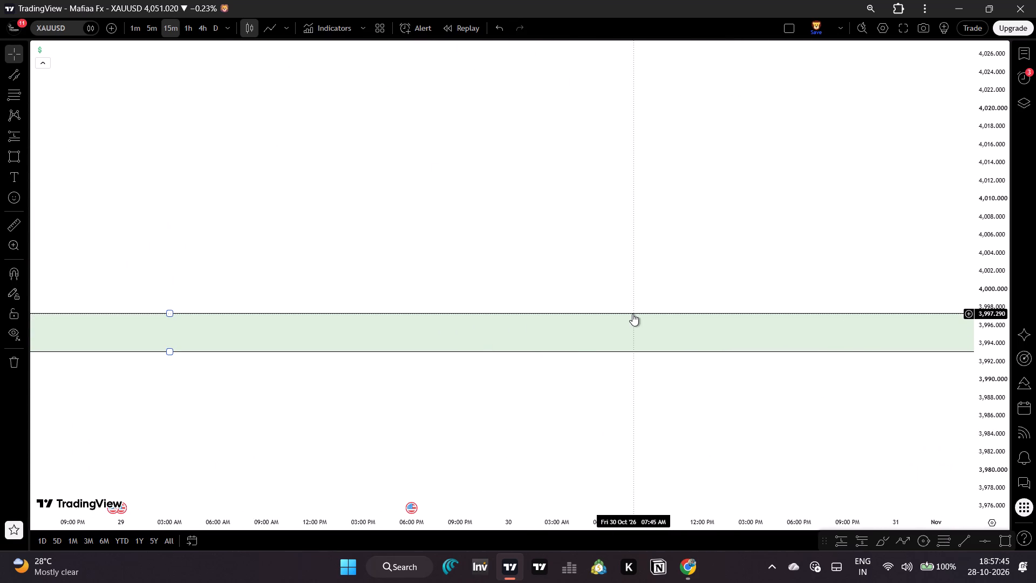
pyautogui.hotkey('alt', 'h')
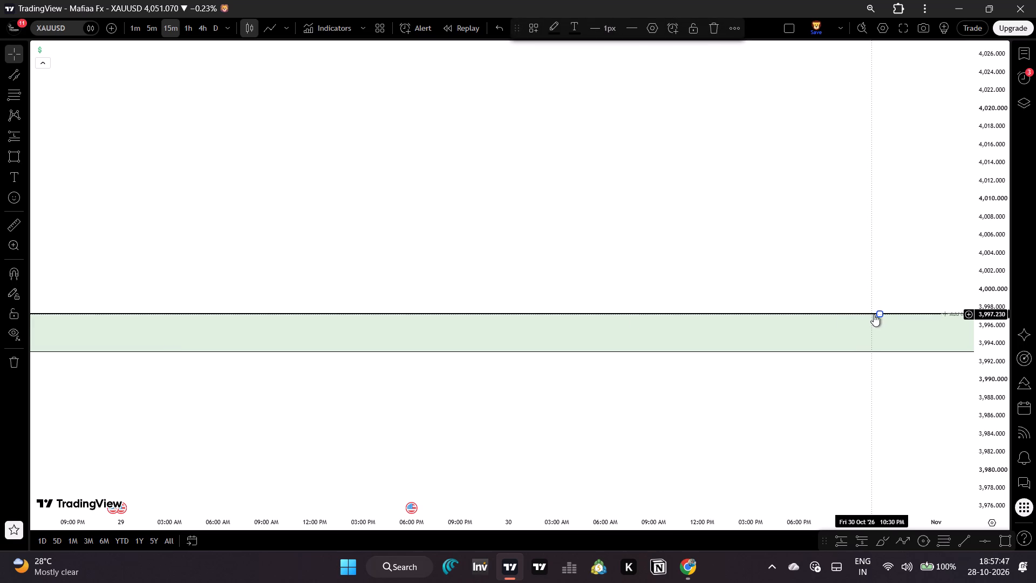
pyautogui.moveTo(877, 314); pyautogui.dragTo(895, 313)
# Switch to the 4-hour timeframe and place a horizontal line at 4,202.517 along the lower edge of the October supply zone.
pyautogui.click(207, 28)
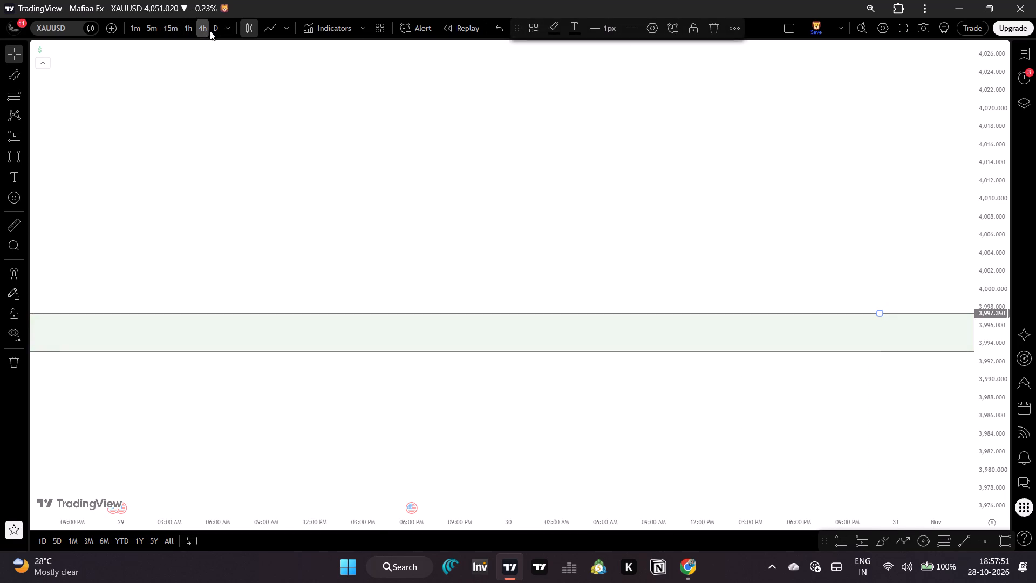
pyautogui.moveTo(328, 171); pyautogui.dragTo(812, 255)
pyautogui.moveTo(700, 227); pyautogui.dragTo(861, 253)
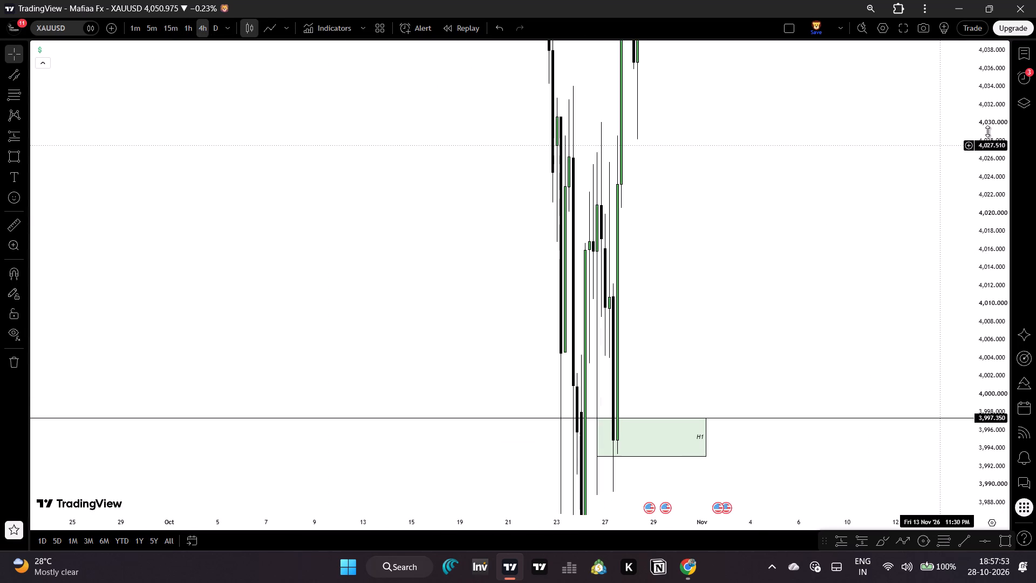
pyautogui.moveTo(1004, 114); pyautogui.dragTo(975, 505)
pyautogui.moveTo(858, 243); pyautogui.dragTo(853, 395)
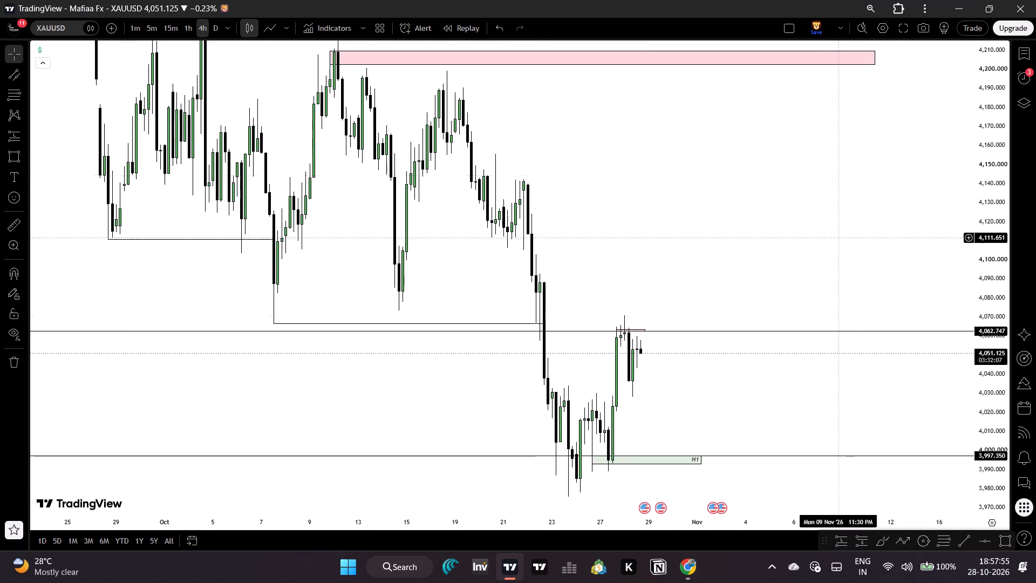
pyautogui.moveTo(834, 159); pyautogui.dragTo(834, 214)
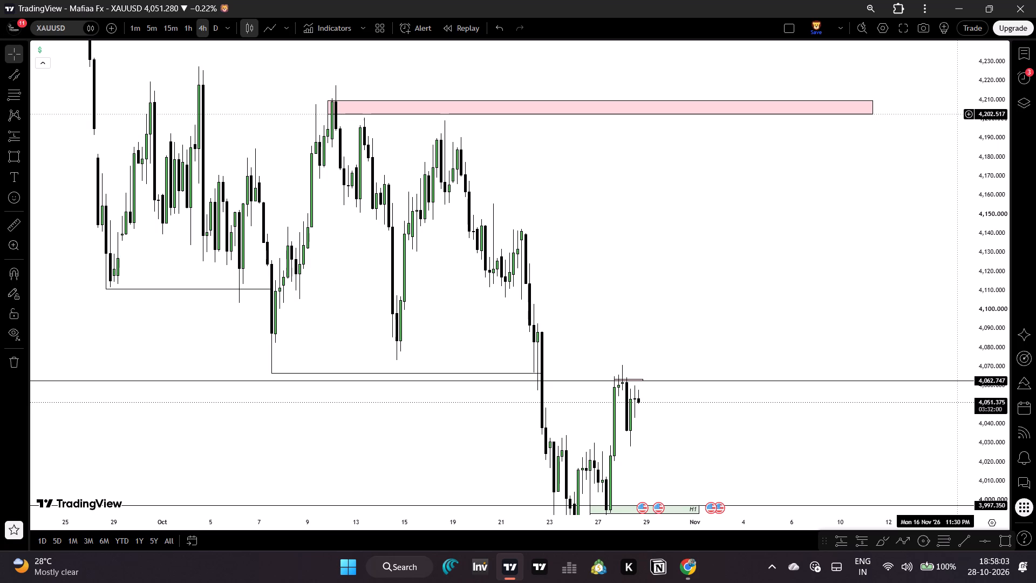
pyautogui.hotkey('alt', 'h')
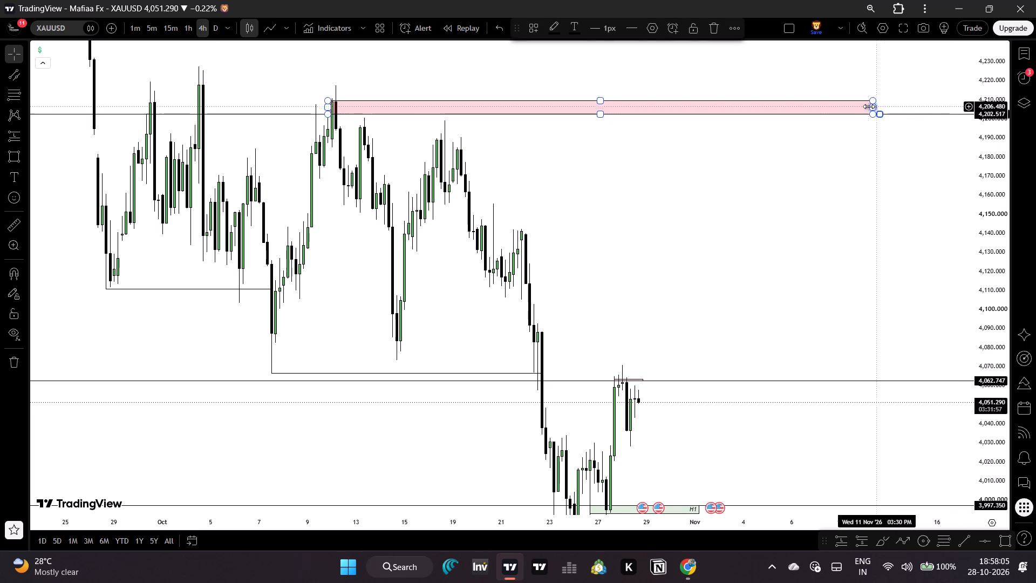
# Label the October supply zone on the 4-hour chart "H4".
pyautogui.click(869, 106)
pyautogui.click(860, 106)
pyautogui.write('h4')
pyautogui.click(871, 179)
pyautogui.press('BackSpace')
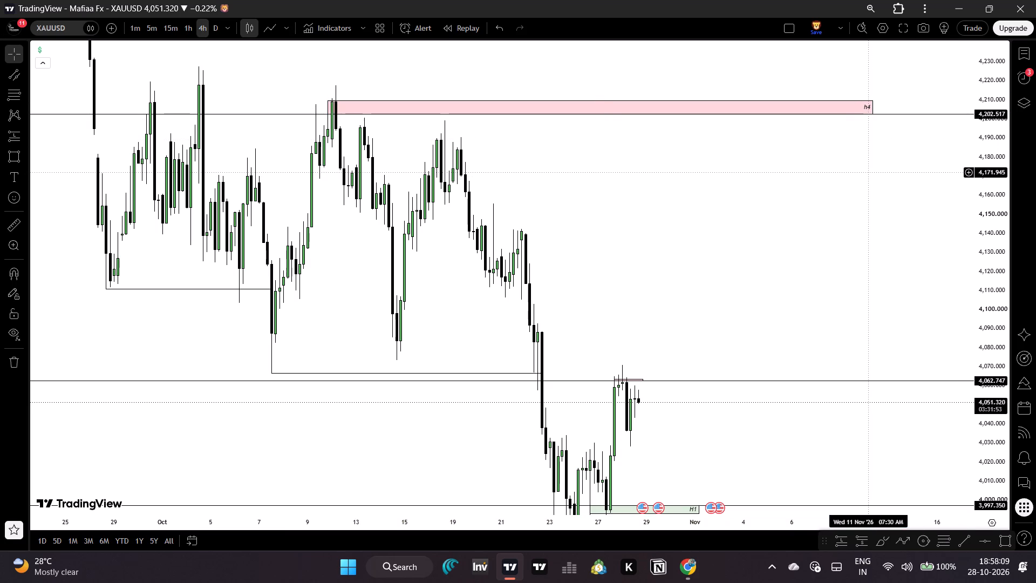
pyautogui.click(869, 110)
pyautogui.click(869, 109)
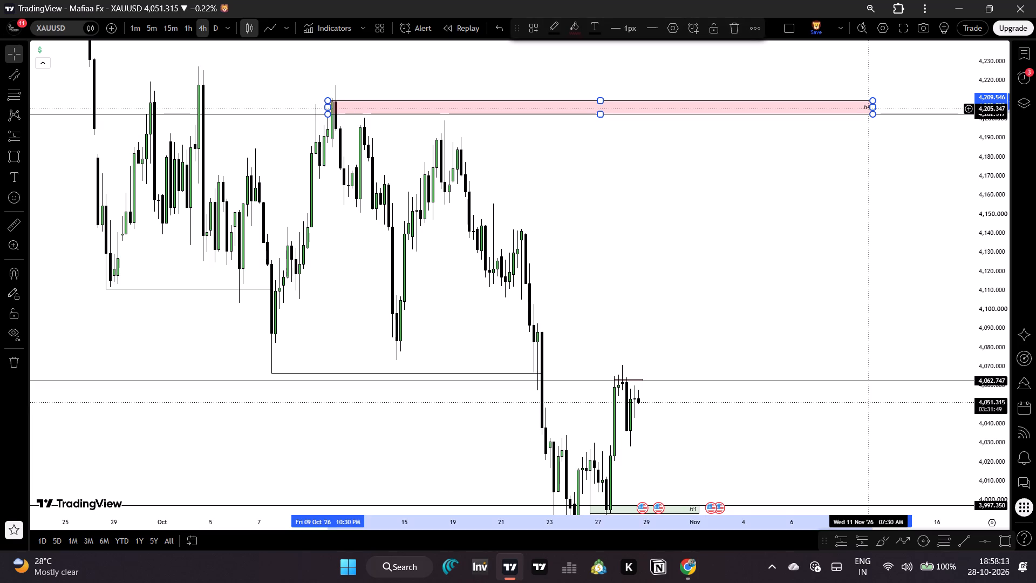
pyautogui.click(868, 108)
pyautogui.press('BackSpace')
pyautogui.press('BackSpace')
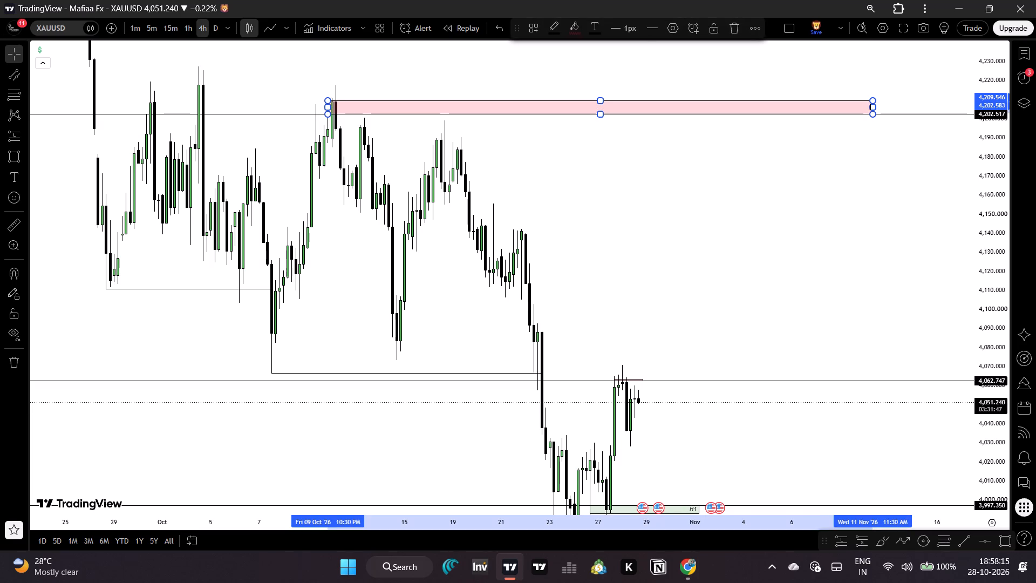
pyautogui.write('H4')
pyautogui.click(859, 265)
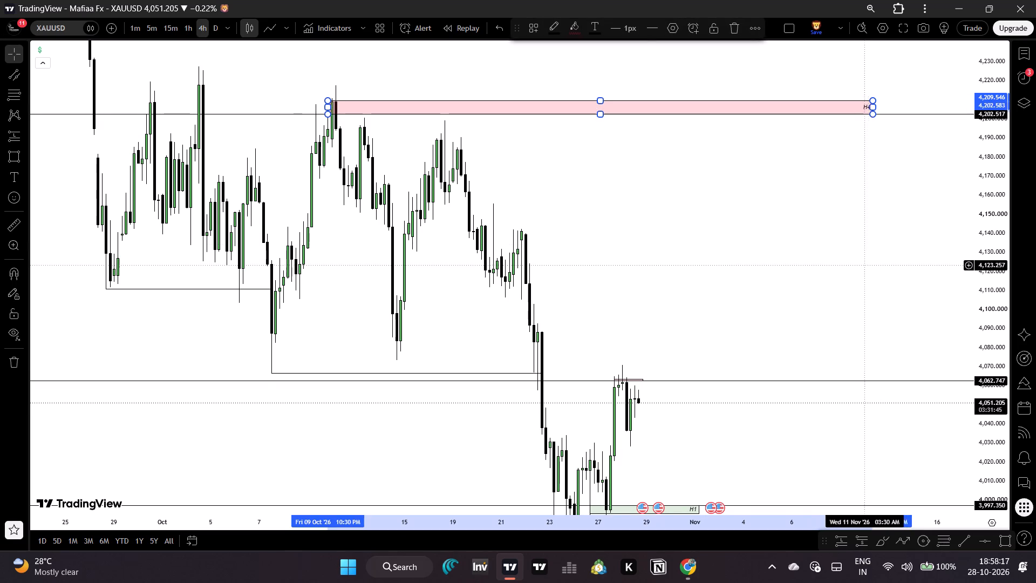
# Switch to the 15-minute timeframe and examine the latest price action below the M15 supply zone.
pyautogui.moveTo(839, 262); pyautogui.dragTo(772, 176)
pyautogui.click(173, 28)
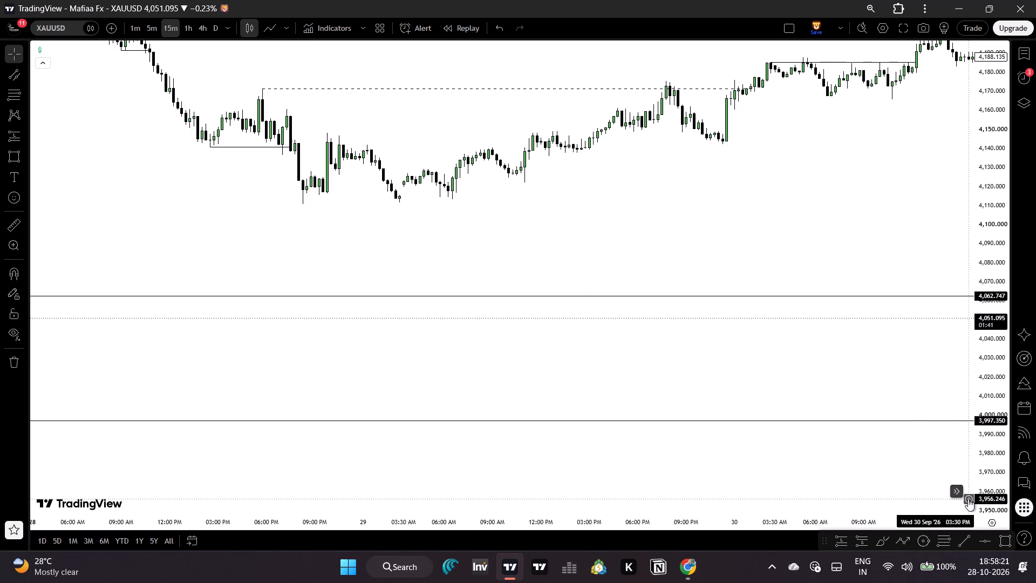
pyautogui.click(958, 492)
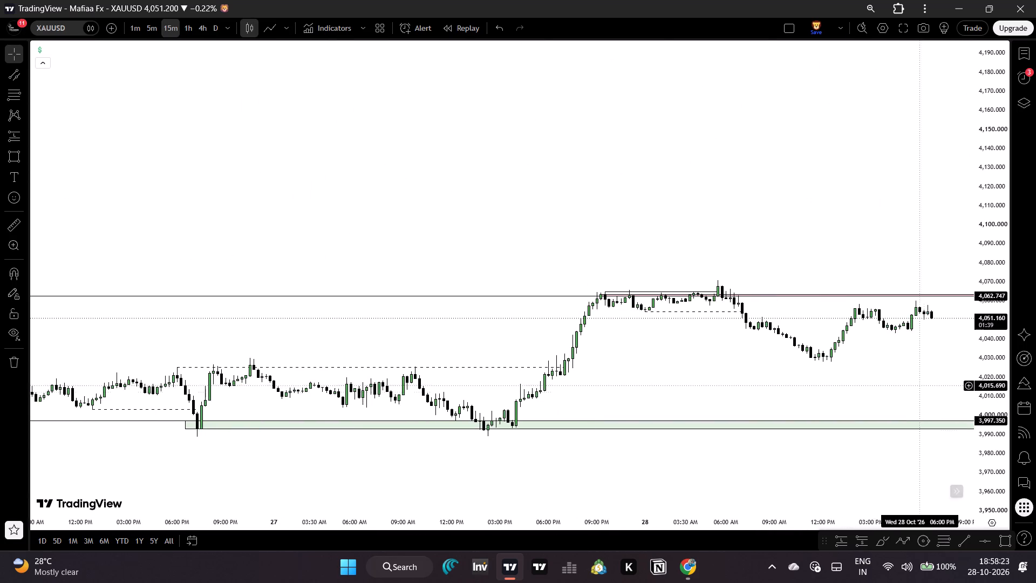
pyautogui.moveTo(917, 381); pyautogui.dragTo(744, 343)
pyautogui.moveTo(993, 479); pyautogui.dragTo(977, 172)
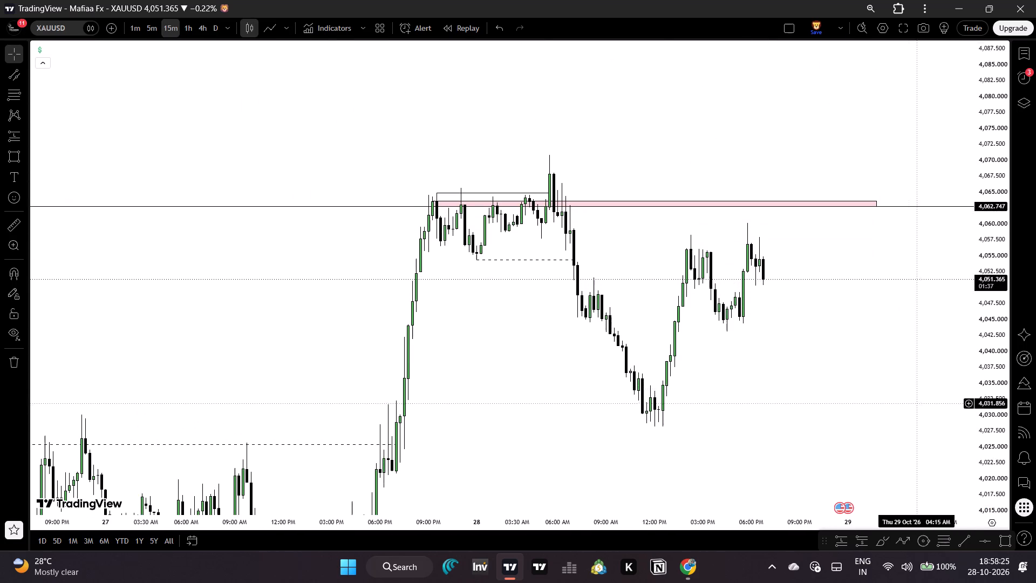
pyautogui.moveTo(916, 403); pyautogui.dragTo(841, 297)
pyautogui.moveTo(853, 293); pyautogui.dragTo(795, 323)
pyautogui.moveTo(986, 394); pyautogui.dragTo(987, 370)
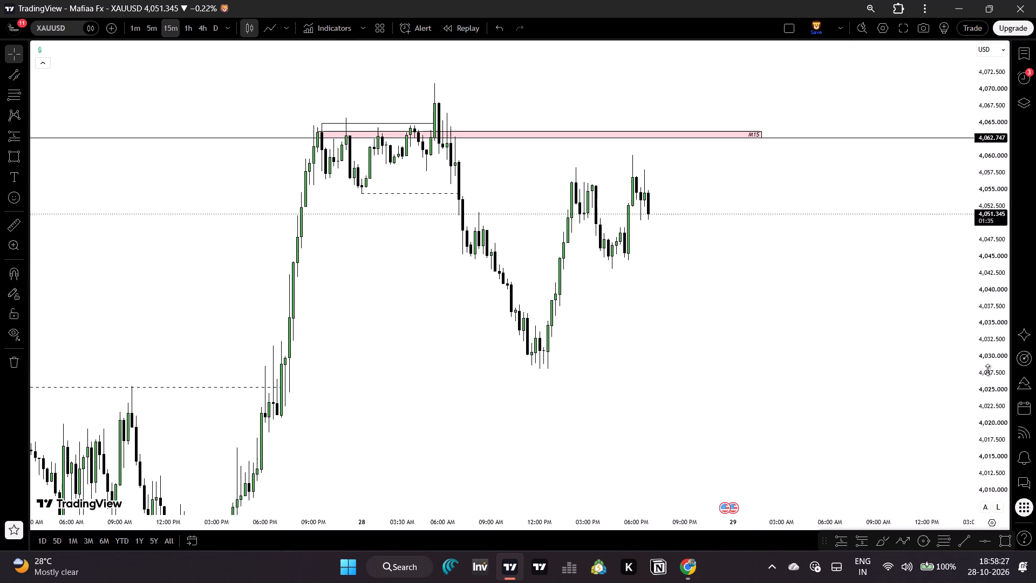
pyautogui.moveTo(987, 370); pyautogui.dragTo(987, 363)
pyautogui.moveTo(813, 274); pyautogui.dragTo(843, 275)
pyautogui.moveTo(957, 493); pyautogui.dragTo(937, 493)
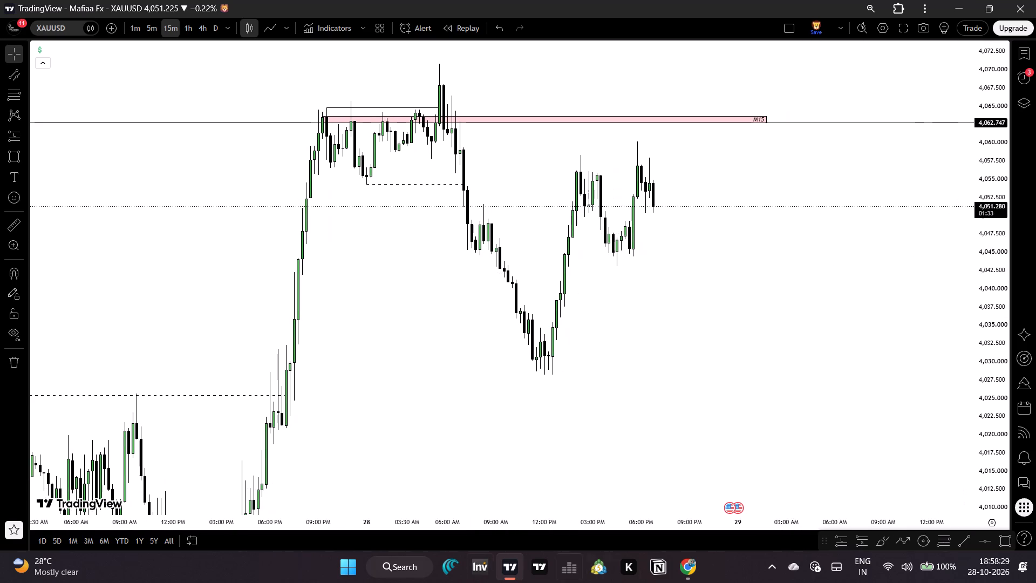
# Remove all six drawings from the chart, keeping the indicator.
pyautogui.click(13, 361)
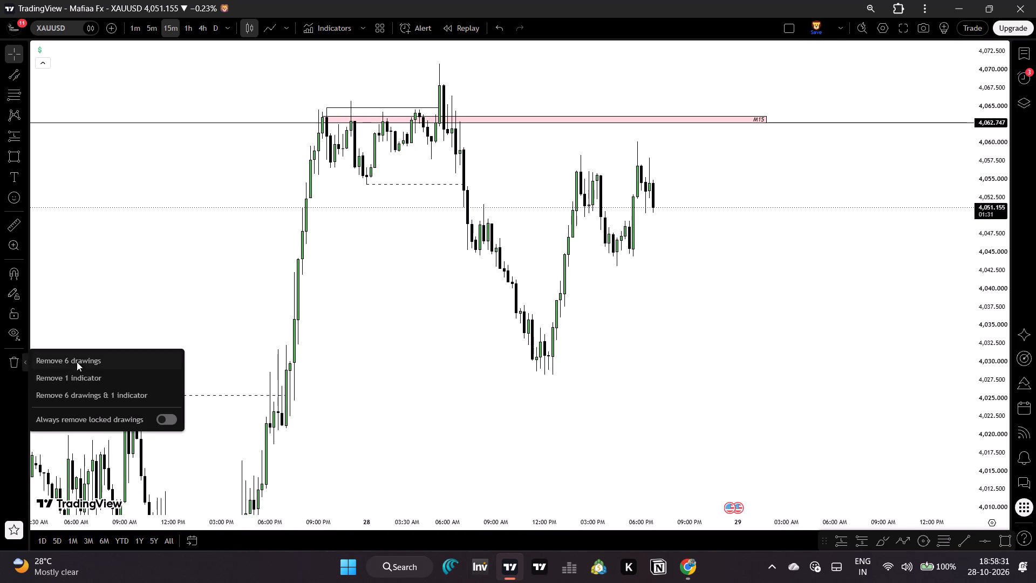
pyautogui.click(77, 362)
# Enable Show Levels, Show Supply And Demand and Show ISS in the $ indicator's structure display settings.
pyautogui.moveTo(387, 289); pyautogui.dragTo(471, 355)
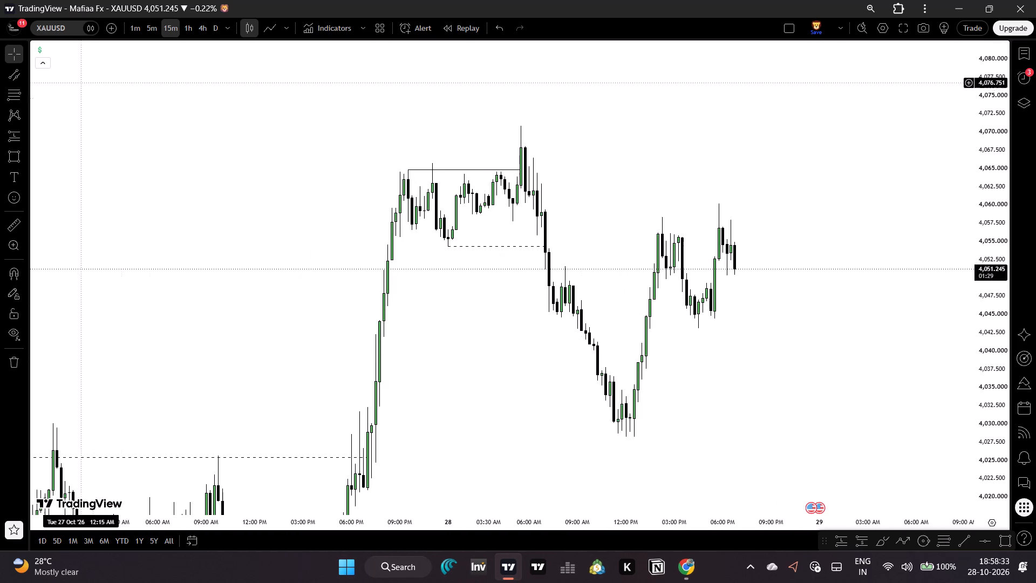
pyautogui.click(76, 50)
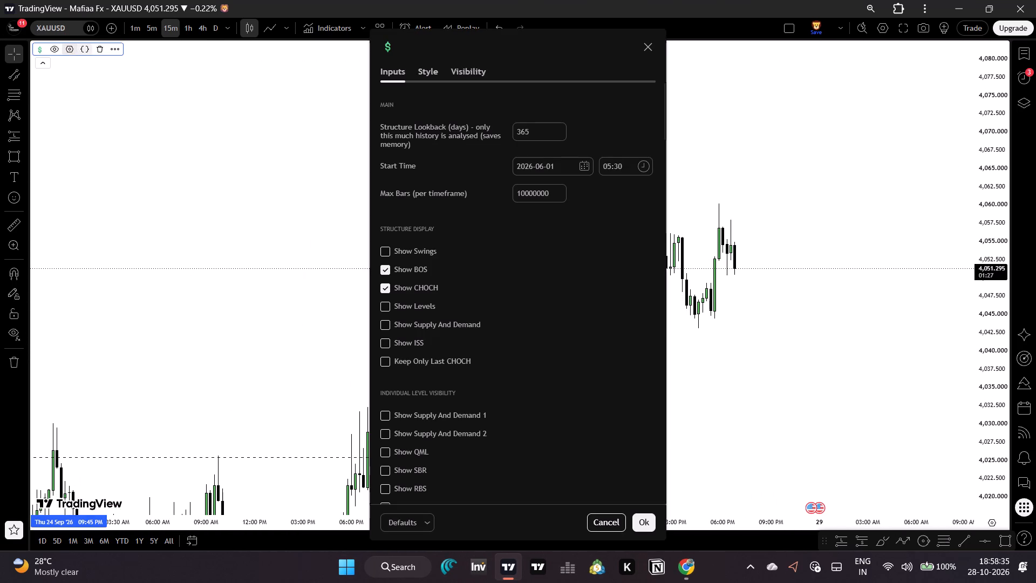
pyautogui.click(421, 303)
pyautogui.click(417, 326)
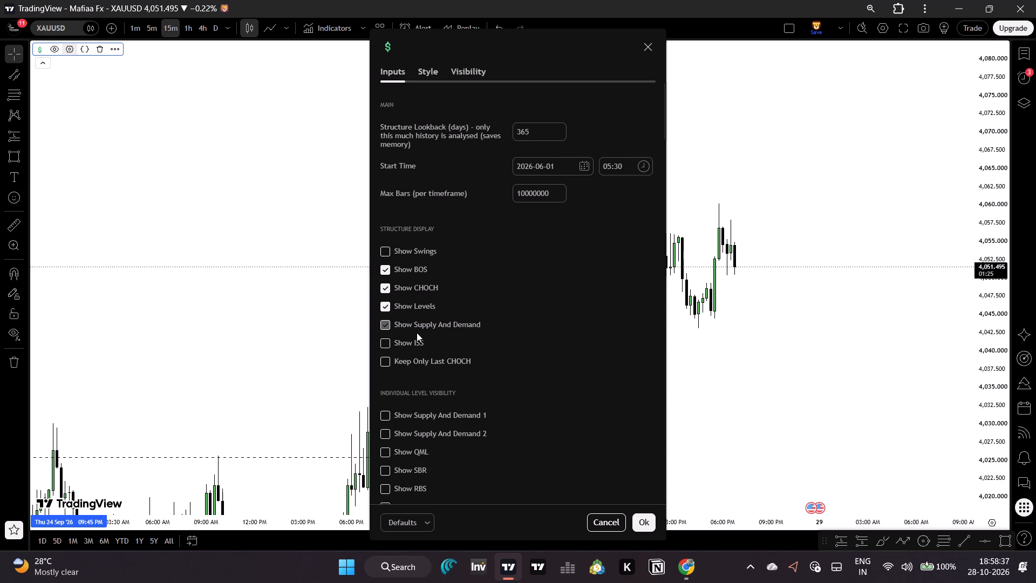
pyautogui.click(412, 348)
pyautogui.click(412, 342)
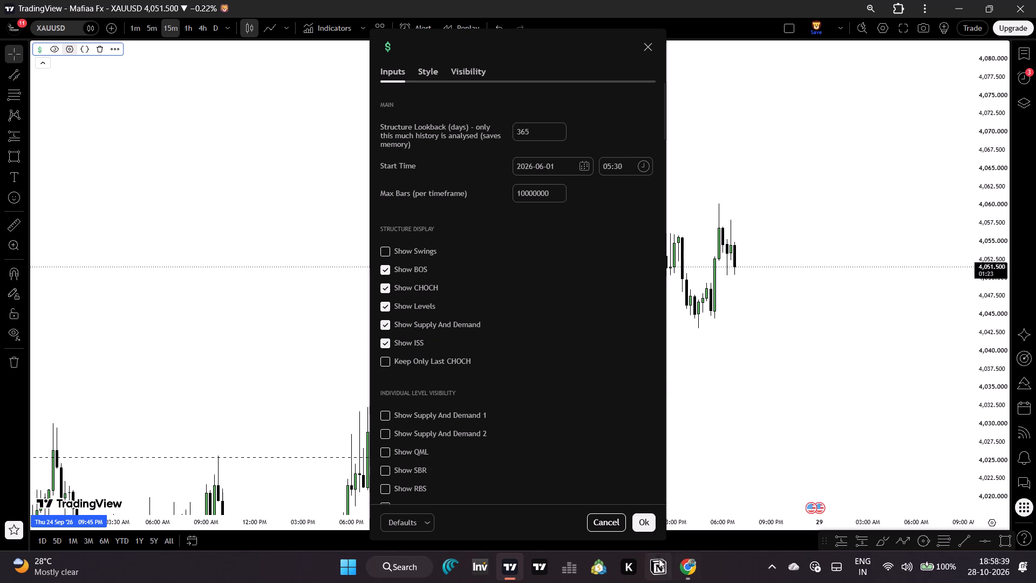
pyautogui.click(643, 519)
# Examine the 15-minute price structure from 23 to 28 October for levels and zones drawn by the indicator.
pyautogui.moveTo(664, 494); pyautogui.dragTo(640, 432)
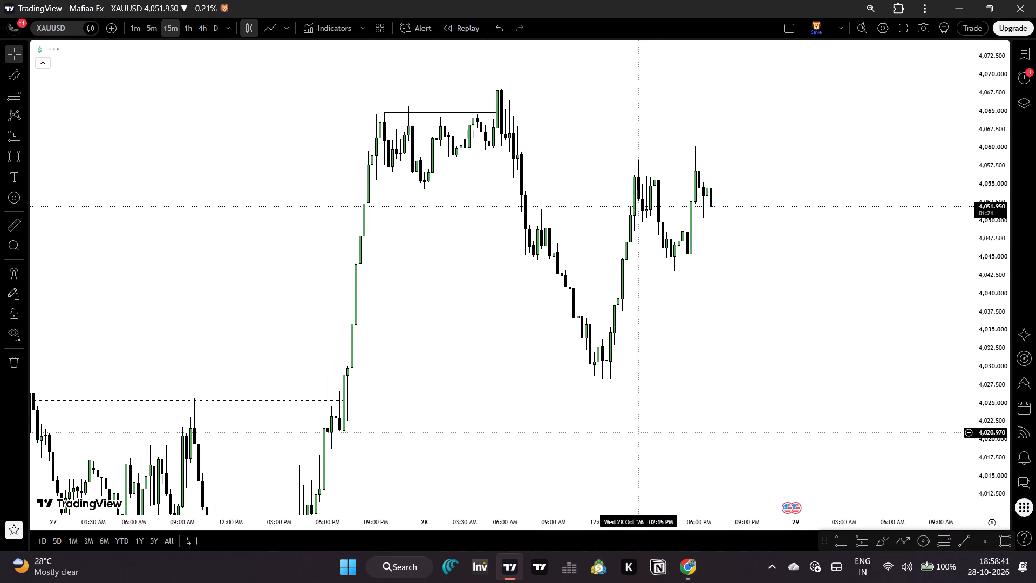
pyautogui.moveTo(817, 331); pyautogui.dragTo(746, 335)
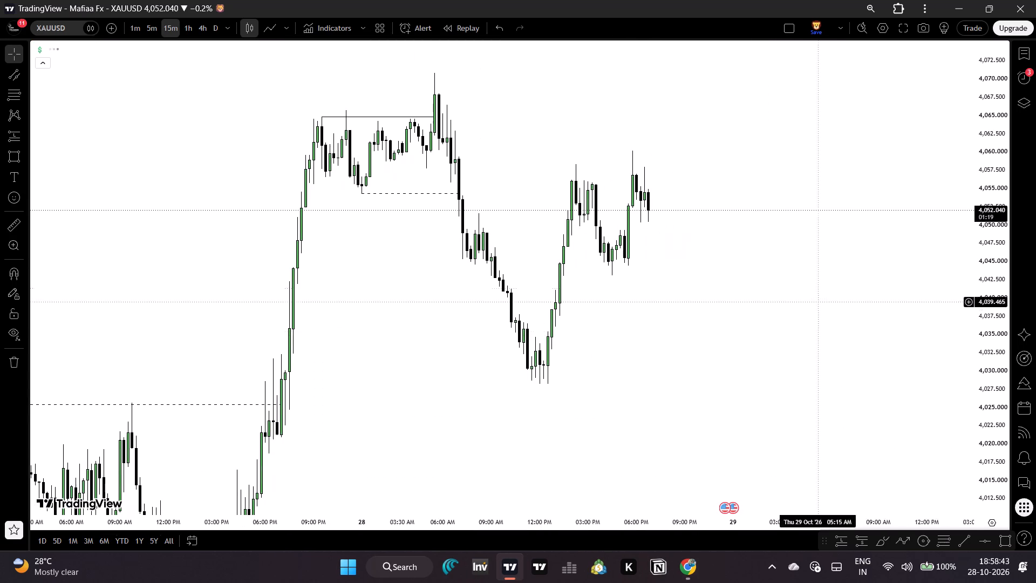
pyautogui.moveTo(1001, 241); pyautogui.dragTo(998, 262)
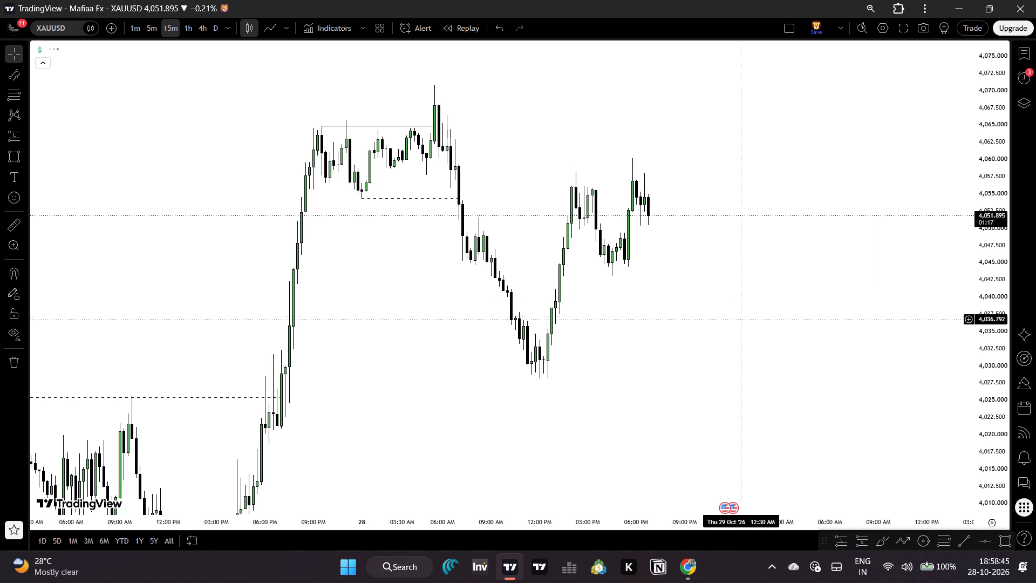
pyautogui.moveTo(739, 320); pyautogui.dragTo(803, 220)
pyautogui.moveTo(754, 307); pyautogui.dragTo(820, 196)
pyautogui.moveTo(746, 274); pyautogui.dragTo(878, 233)
pyautogui.moveTo(731, 273); pyautogui.dragTo(733, 273)
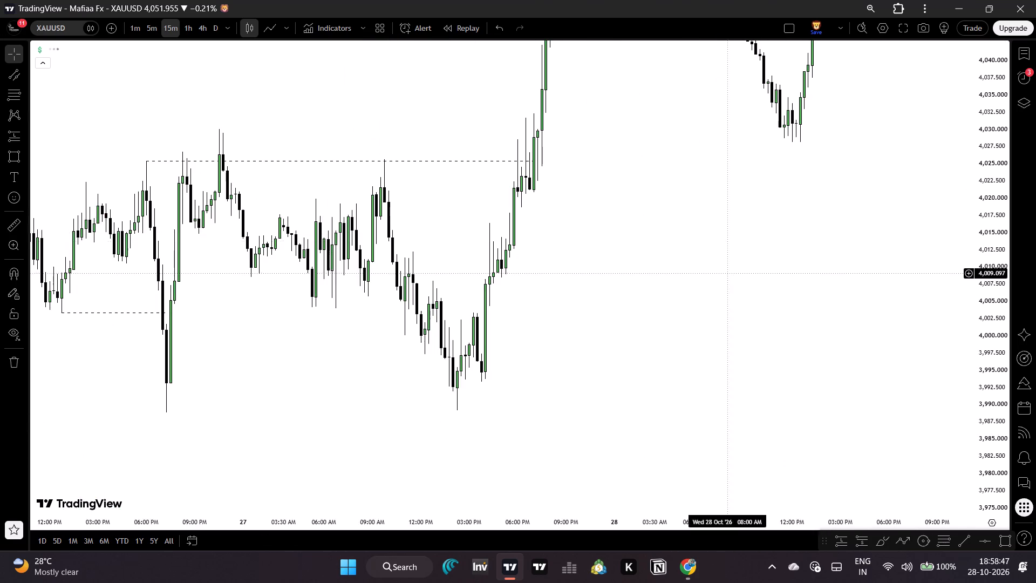
pyautogui.moveTo(733, 273); pyautogui.dragTo(884, 272)
pyautogui.moveTo(769, 290); pyautogui.dragTo(811, 282)
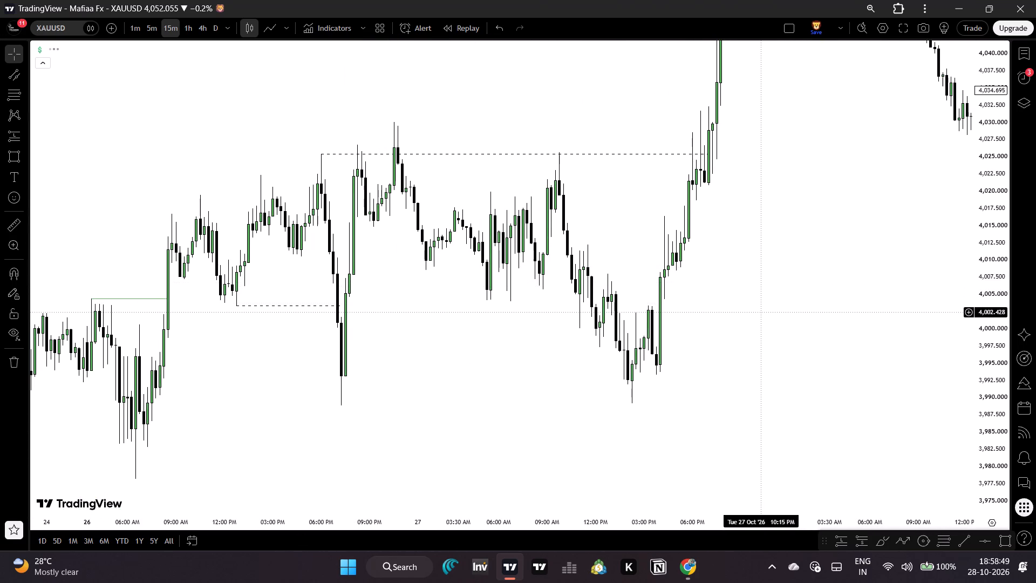
pyautogui.moveTo(683, 365); pyautogui.dragTo(812, 307)
pyautogui.moveTo(680, 333); pyautogui.dragTo(780, 326)
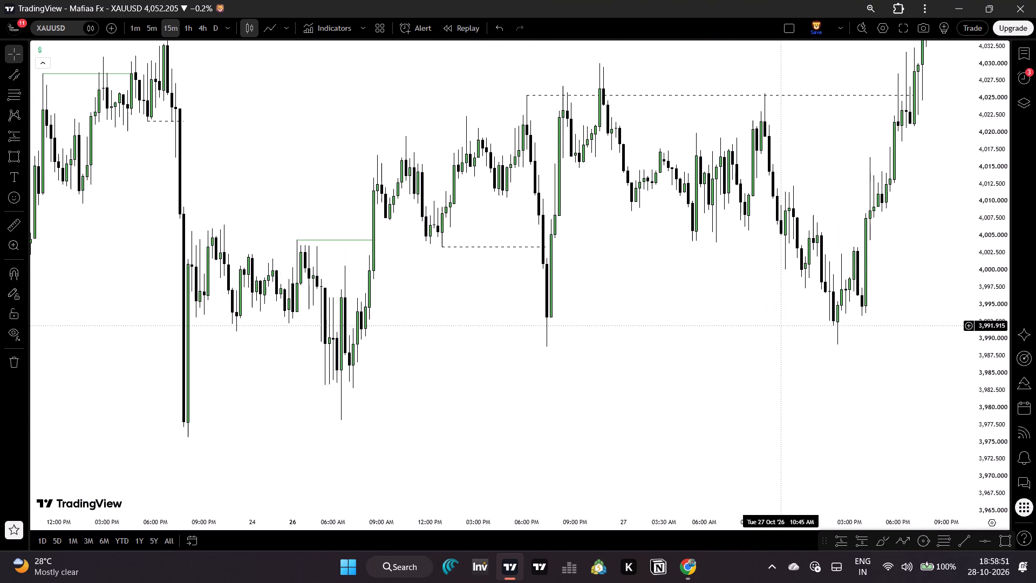
pyautogui.moveTo(833, 320); pyautogui.dragTo(762, 332)
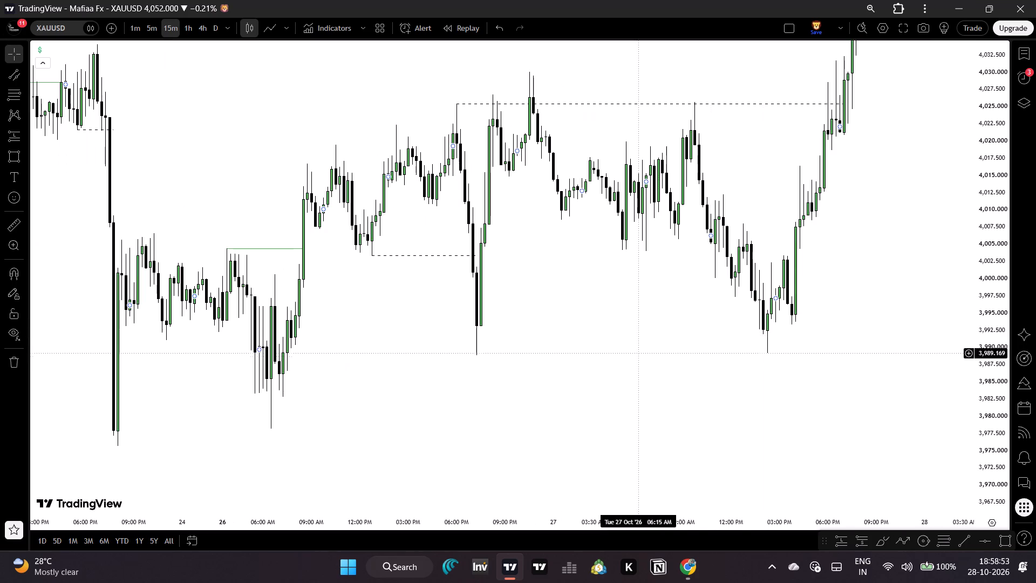
pyautogui.moveTo(713, 343); pyautogui.dragTo(713, 398)
pyautogui.moveTo(749, 316); pyautogui.dragTo(451, 419)
pyautogui.moveTo(669, 300); pyautogui.dragTo(423, 442)
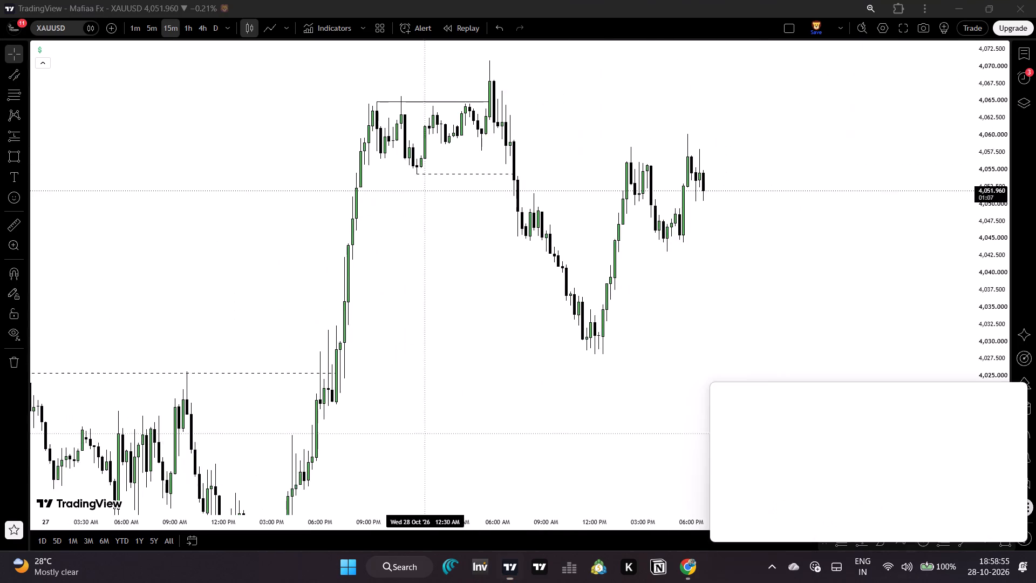
pyautogui.moveTo(645, 324); pyautogui.dragTo(557, 401)
pyautogui.click(851, 520)
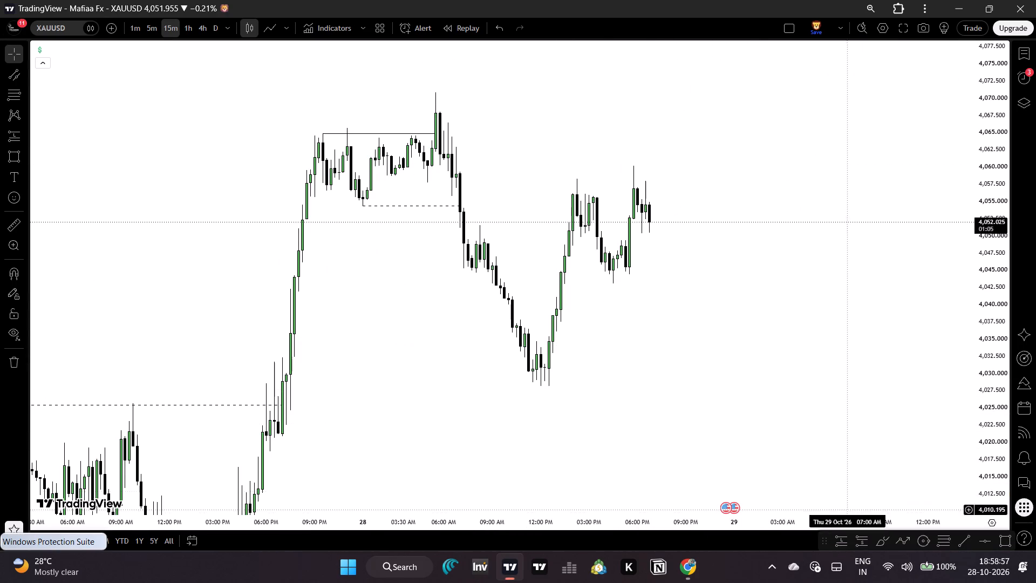
pyautogui.moveTo(772, 372); pyautogui.dragTo(781, 422)
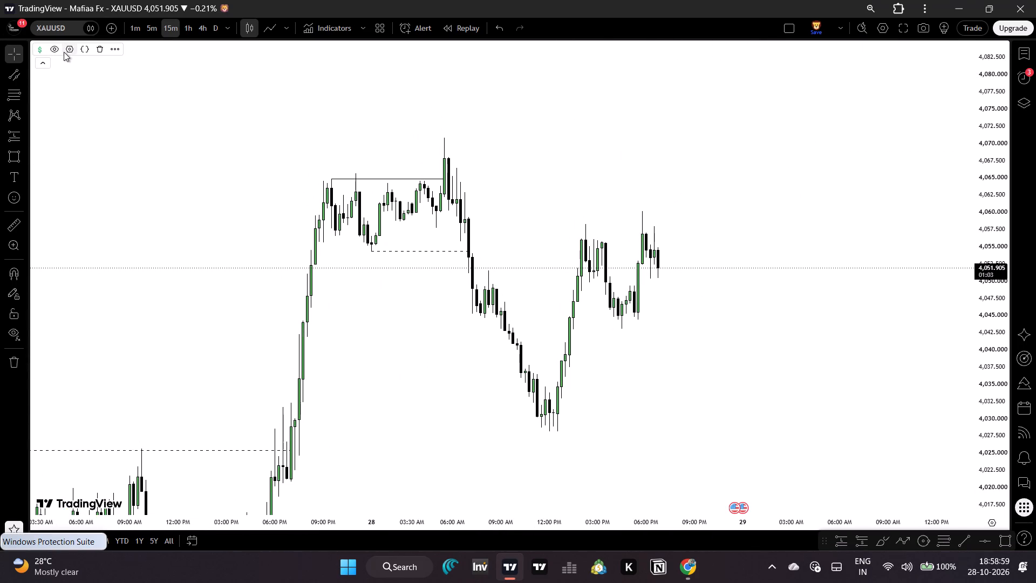
# Enable Show Supply And Demand 2 and Show QML in the $ indicator's individual level visibility settings.
pyautogui.click(65, 52)
pyautogui.scroll(-3, 434, 298)
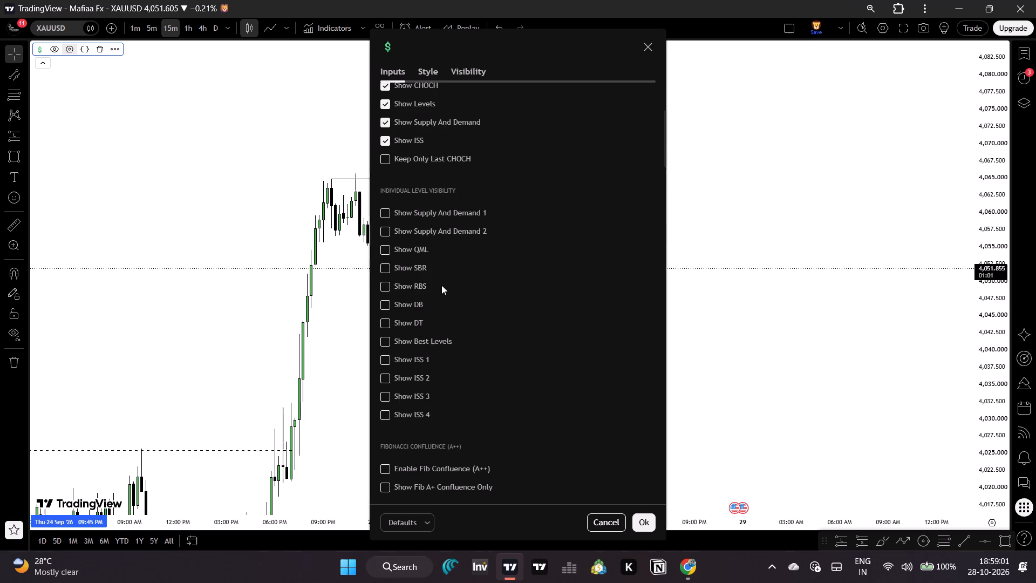
pyautogui.click(461, 230)
pyautogui.click(408, 249)
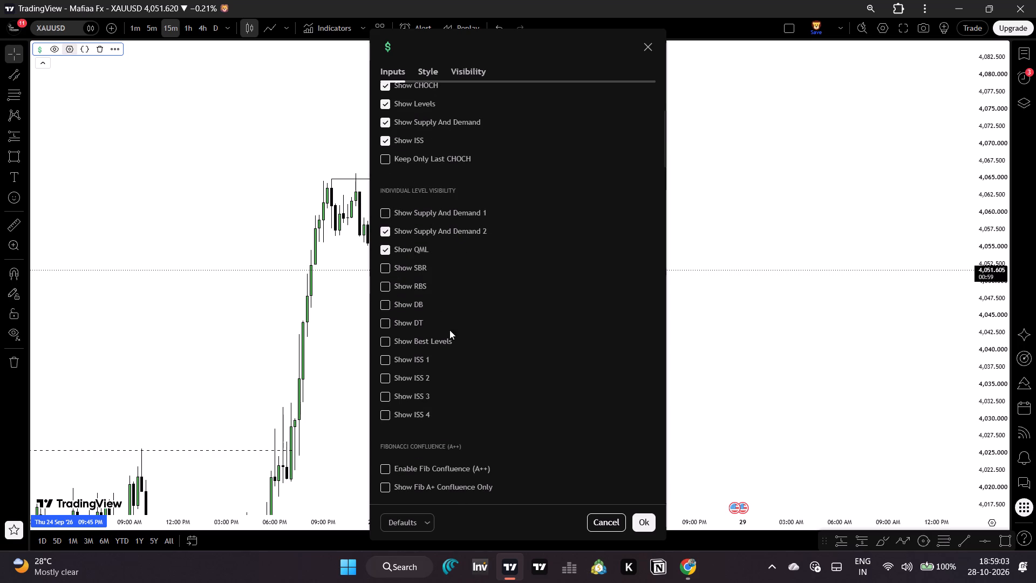
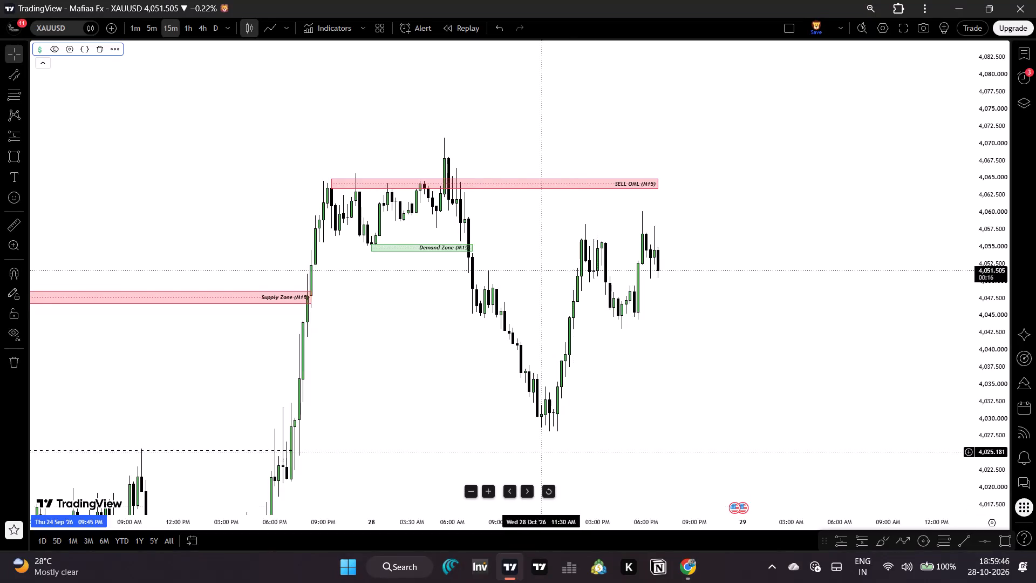
# Examine the 15-minute XAUUSD price action and the indicator's QML, supply and demand zones back to 24 October.
pyautogui.moveTo(541, 452); pyautogui.dragTo(641, 439)
pyautogui.moveTo(683, 523); pyautogui.dragTo(671, 523)
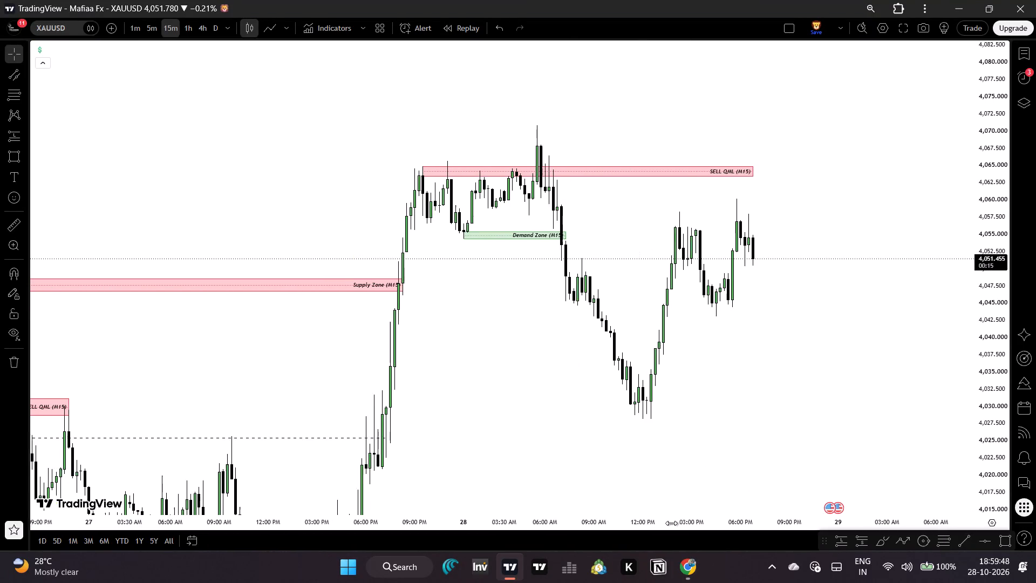
pyautogui.moveTo(671, 523); pyautogui.dragTo(618, 520)
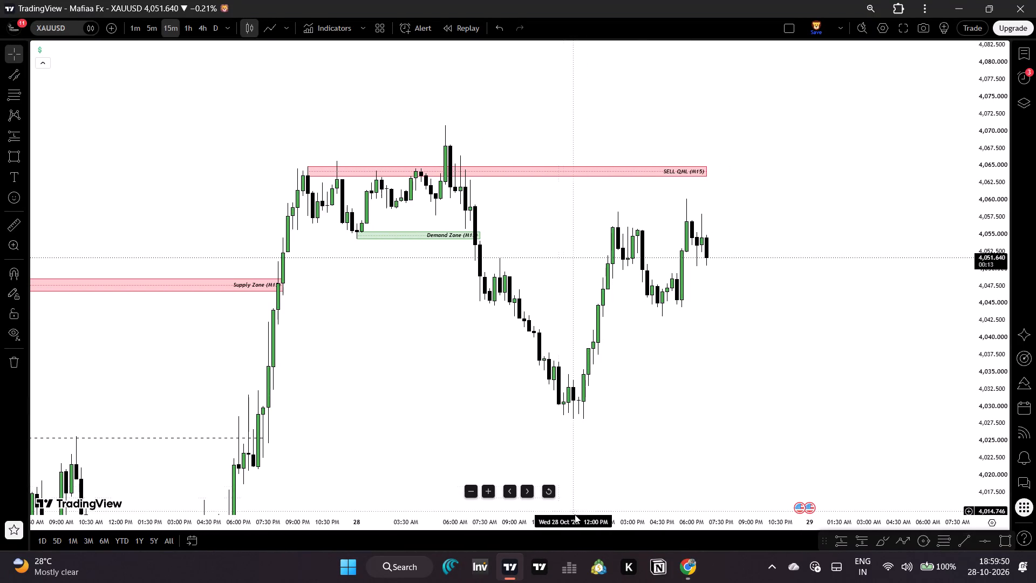
pyautogui.moveTo(578, 516); pyautogui.dragTo(740, 517)
pyautogui.moveTo(756, 490); pyautogui.dragTo(678, 405)
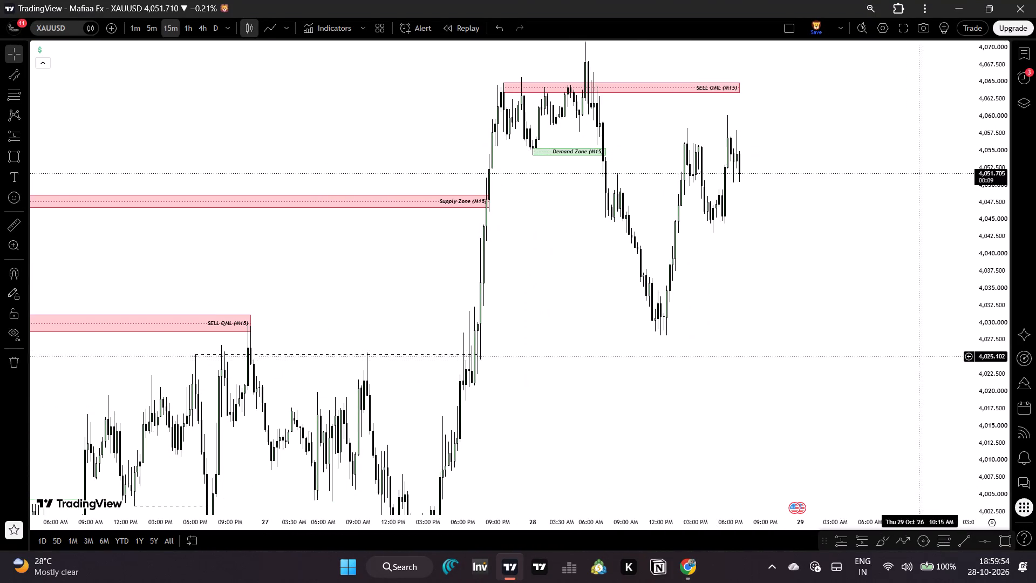
pyautogui.moveTo(995, 344); pyautogui.dragTo(986, 402)
pyautogui.moveTo(882, 413); pyautogui.dragTo(880, 376)
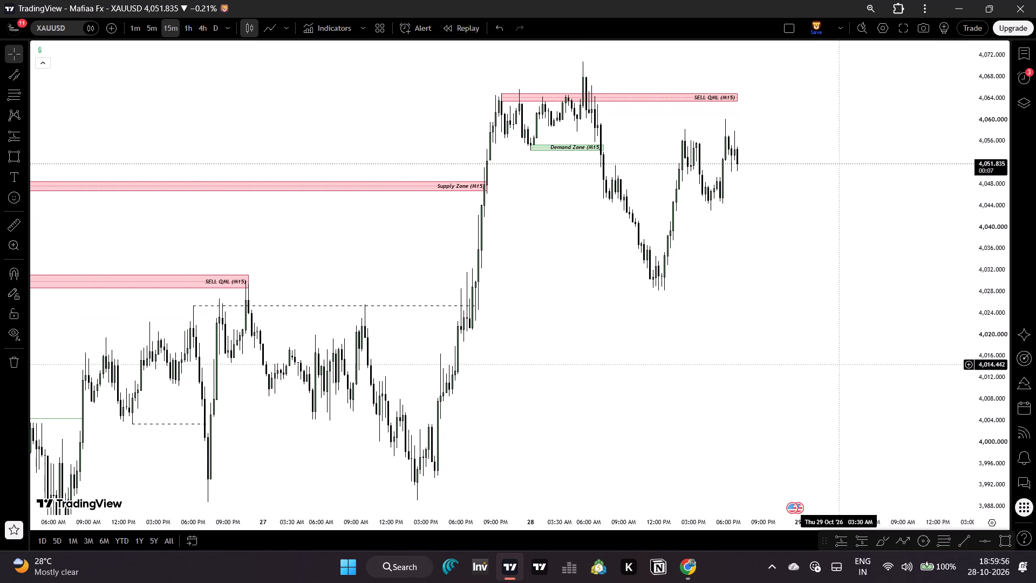
pyautogui.moveTo(806, 411); pyautogui.dragTo(826, 374)
pyautogui.moveTo(600, 424); pyautogui.dragTo(812, 360)
pyautogui.moveTo(726, 418); pyautogui.dragTo(775, 390)
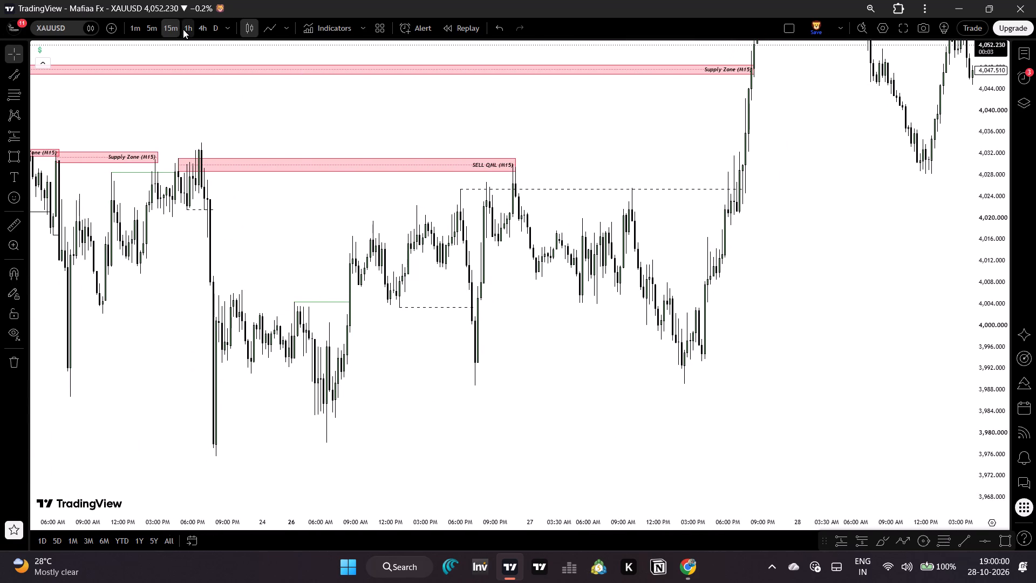
# Switch XAUUSD to the 1-hour timeframe and examine recent price action down to the H1 demand zone.
pyautogui.click(183, 29)
pyautogui.moveTo(625, 186); pyautogui.dragTo(678, 411)
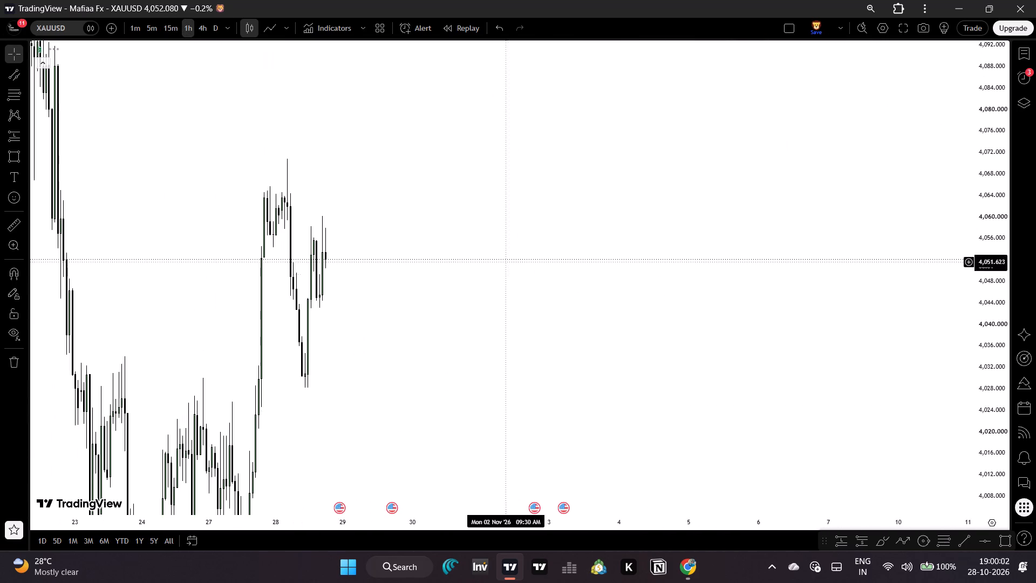
pyautogui.moveTo(492, 269); pyautogui.dragTo(712, 281)
pyautogui.moveTo(999, 247); pyautogui.dragTo(1001, 398)
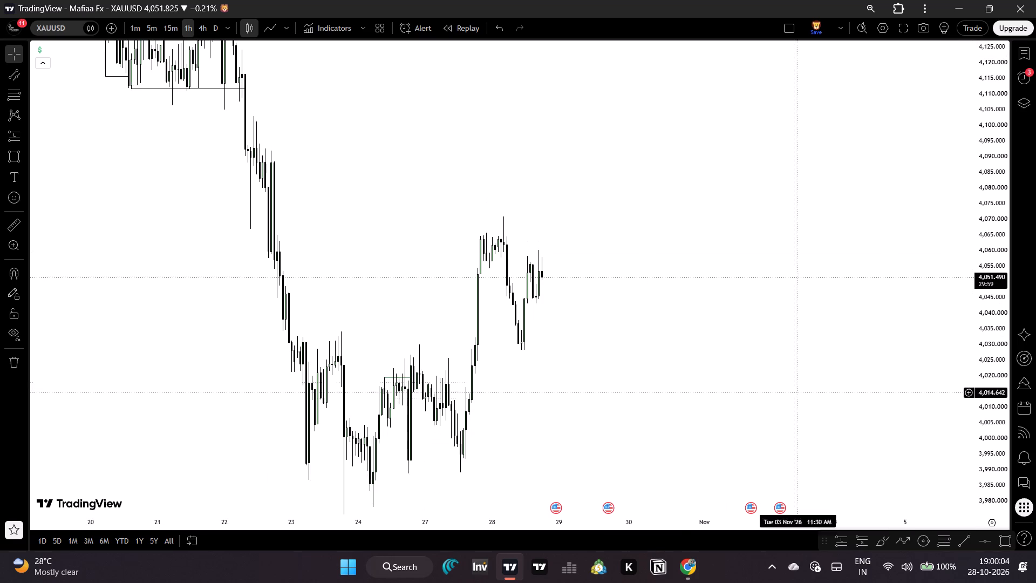
pyautogui.moveTo(651, 375); pyautogui.dragTo(826, 357)
pyautogui.moveTo(716, 521); pyautogui.dragTo(611, 514)
pyautogui.moveTo(564, 426); pyautogui.dragTo(621, 381)
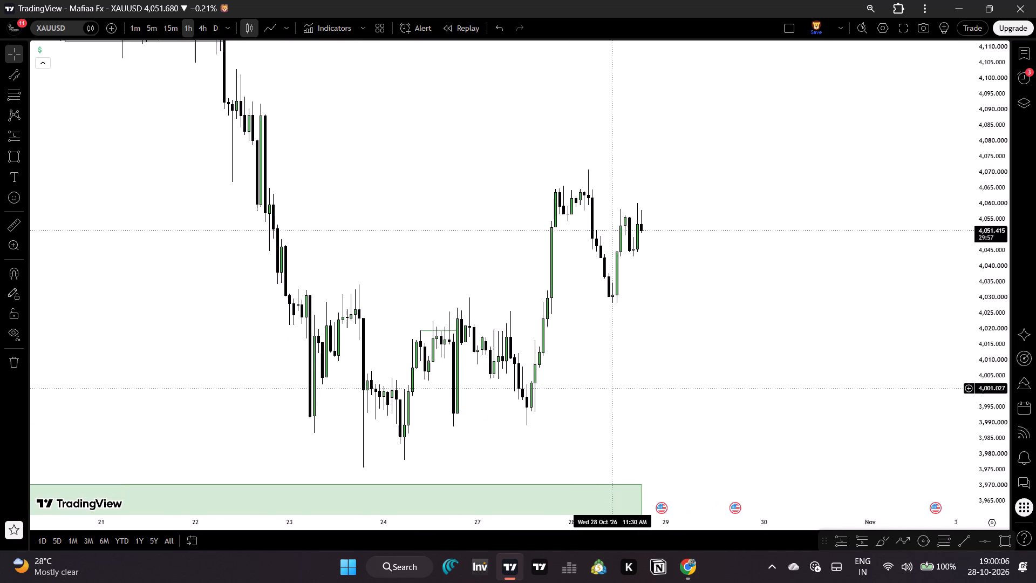
pyautogui.moveTo(621, 381); pyautogui.dragTo(623, 379)
pyautogui.moveTo(636, 365); pyautogui.dragTo(717, 309)
pyautogui.moveTo(716, 309); pyautogui.dragTo(653, 269)
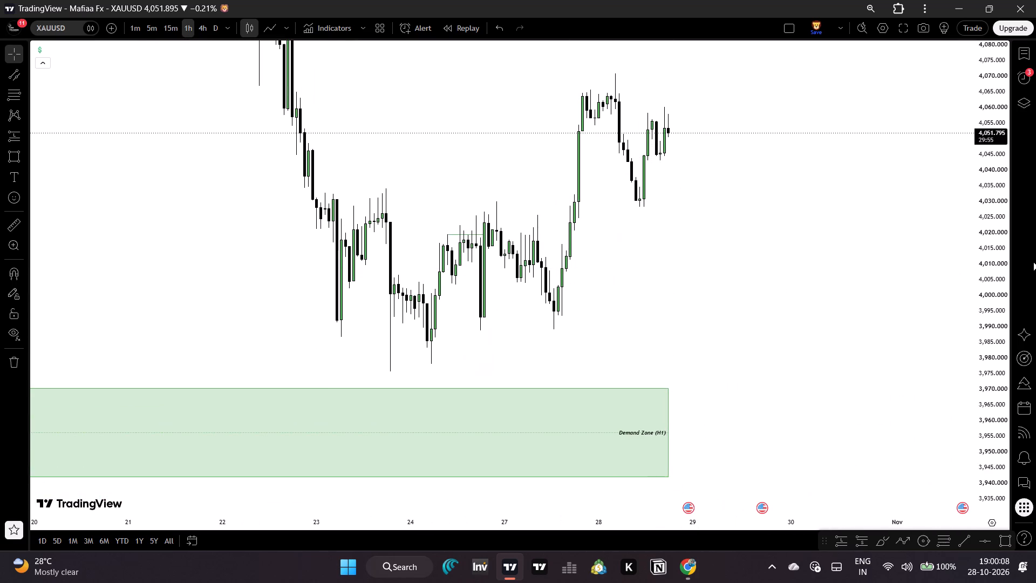
pyautogui.moveTo(999, 262); pyautogui.dragTo(980, 334)
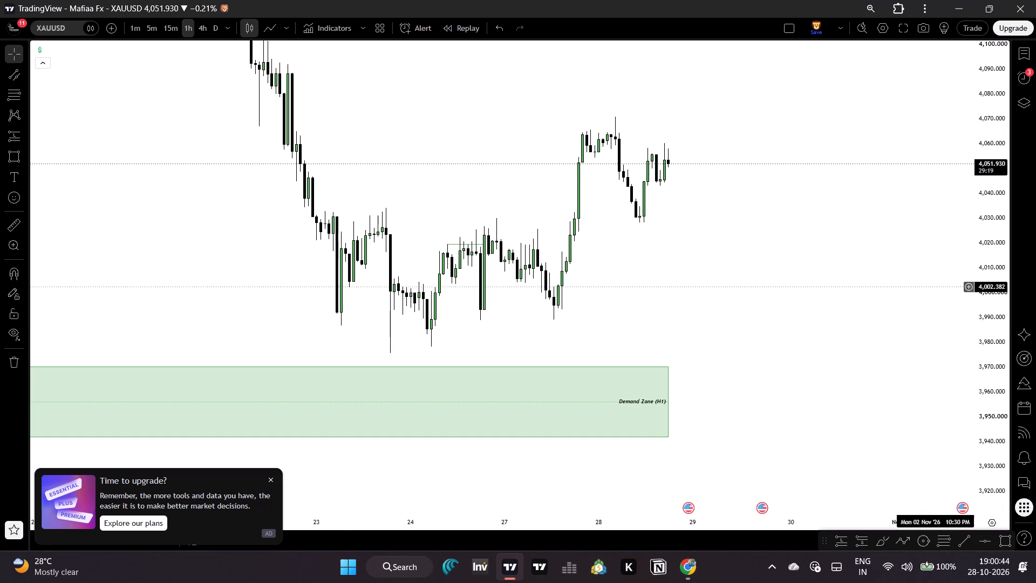
# Dismiss the upgrade advert and examine the hourly price action between the H1 supply and demand zones.
pyautogui.click(270, 478)
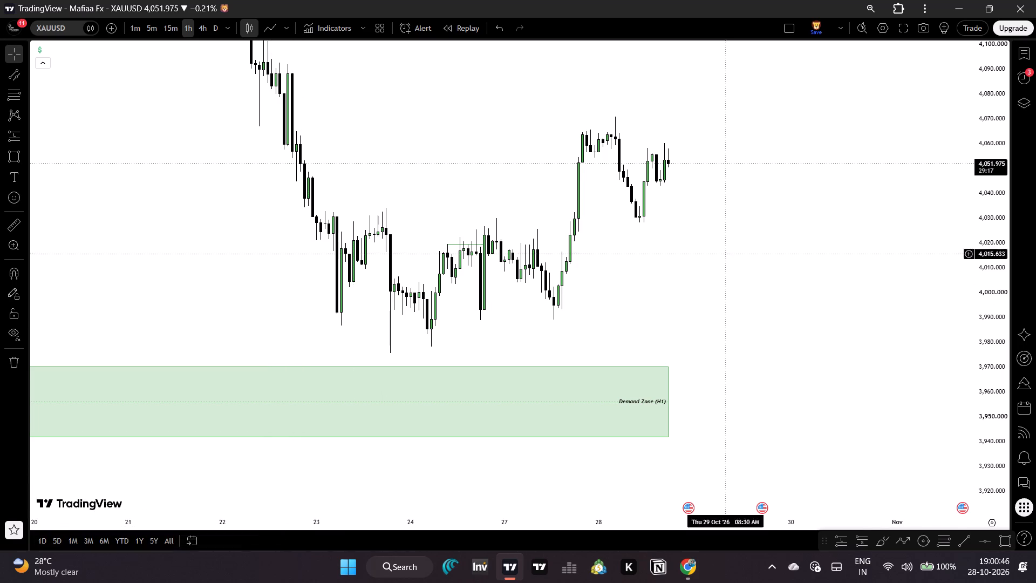
pyautogui.moveTo(838, 208); pyautogui.dragTo(830, 221)
pyautogui.moveTo(805, 236); pyautogui.dragTo(792, 241)
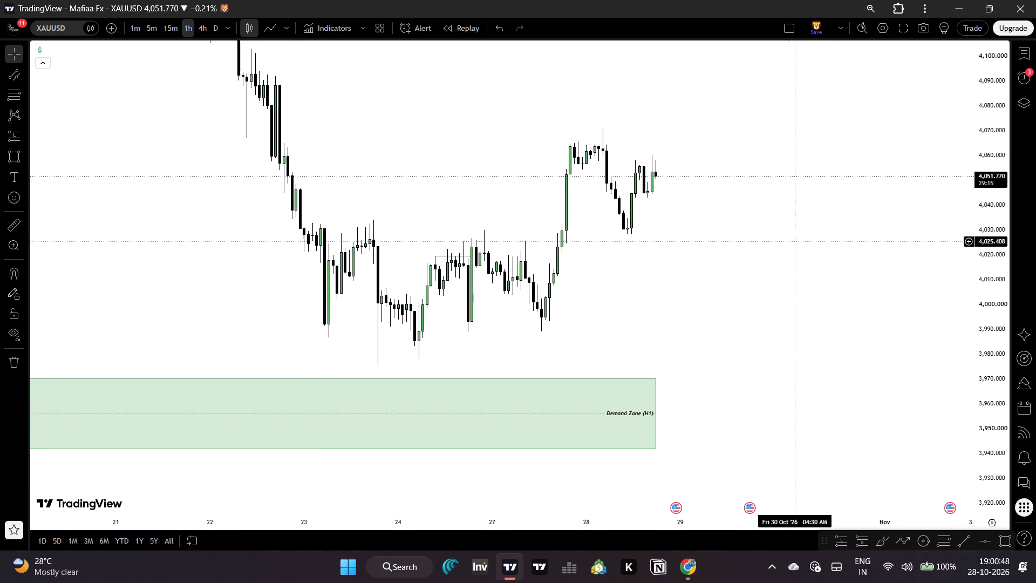
pyautogui.moveTo(792, 241); pyautogui.dragTo(771, 249)
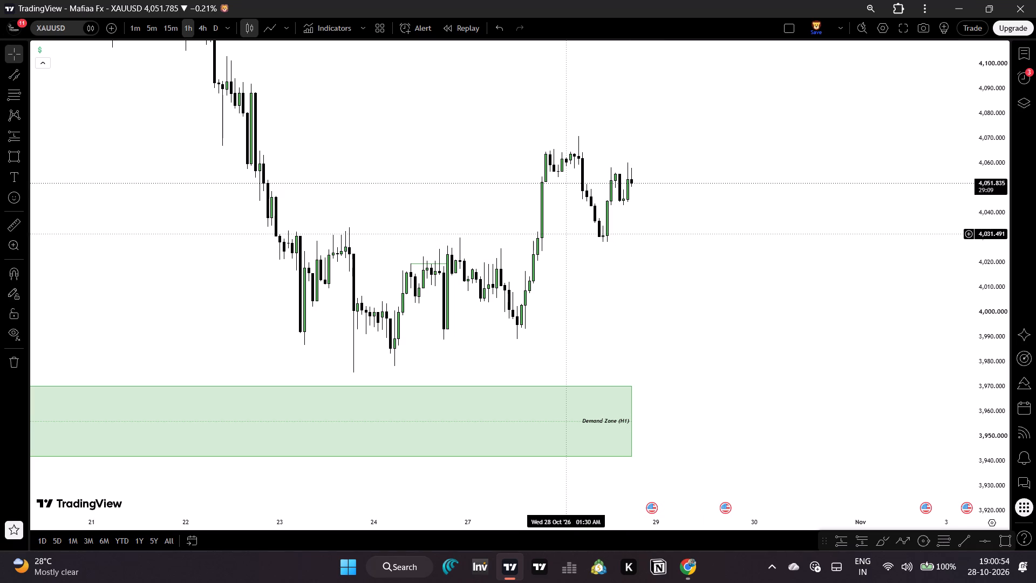
pyautogui.moveTo(448, 211); pyautogui.dragTo(503, 325)
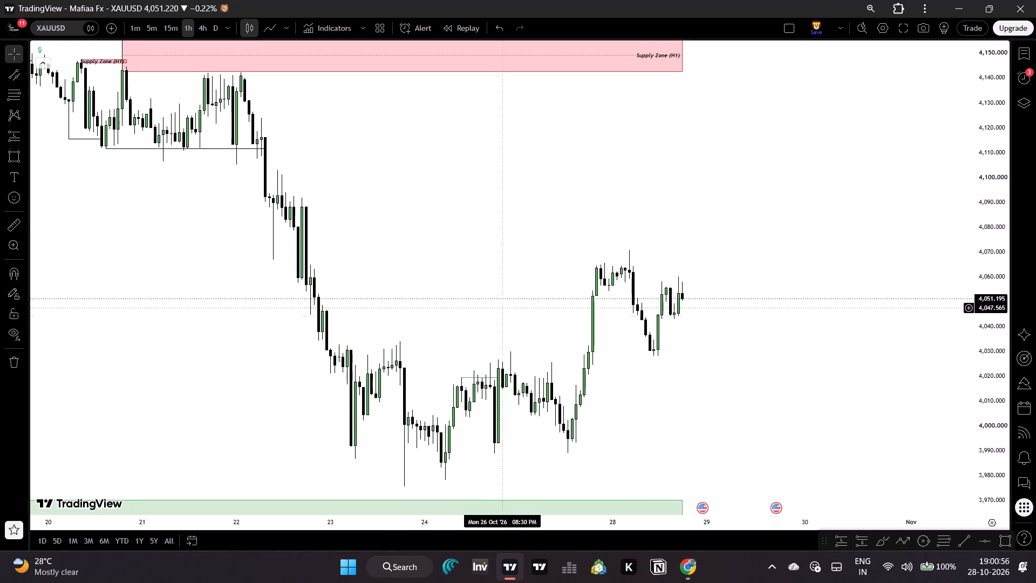
pyautogui.moveTo(495, 275); pyautogui.dragTo(507, 315)
pyautogui.moveTo(404, 238); pyautogui.dragTo(423, 196)
pyautogui.moveTo(988, 205); pyautogui.dragTo(972, 256)
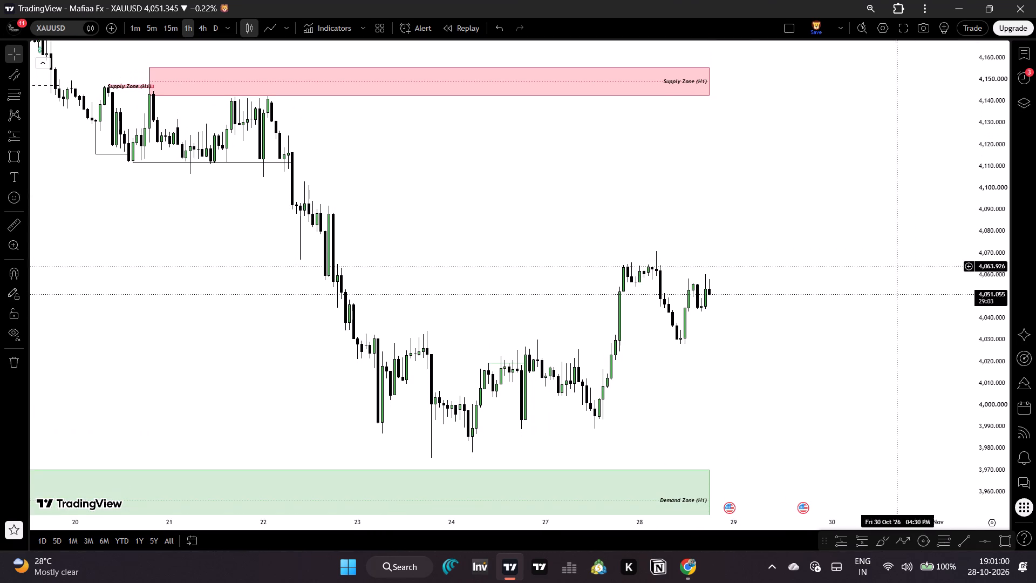
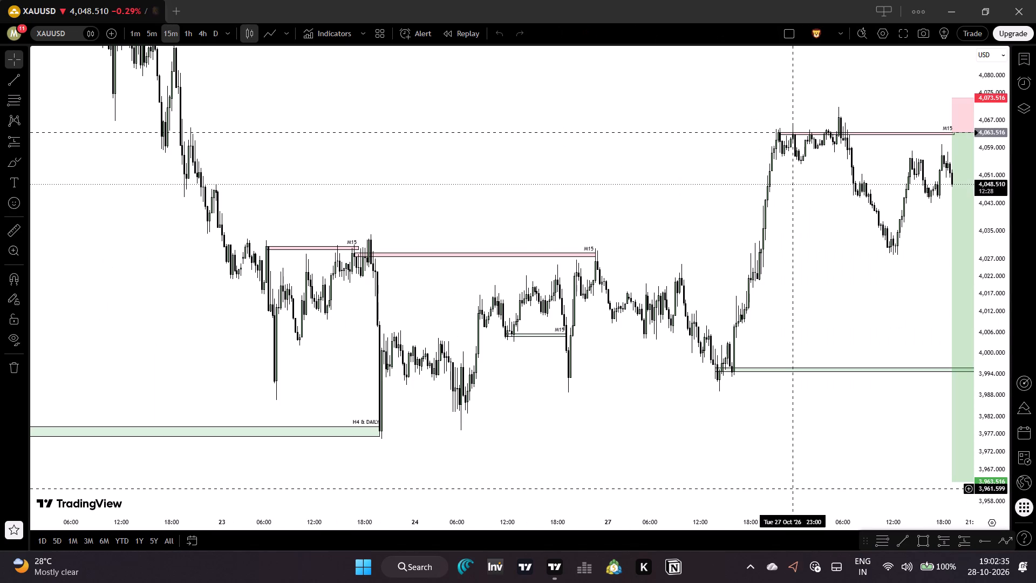
pyautogui.moveTo(802, 316); pyautogui.dragTo(650, 314)
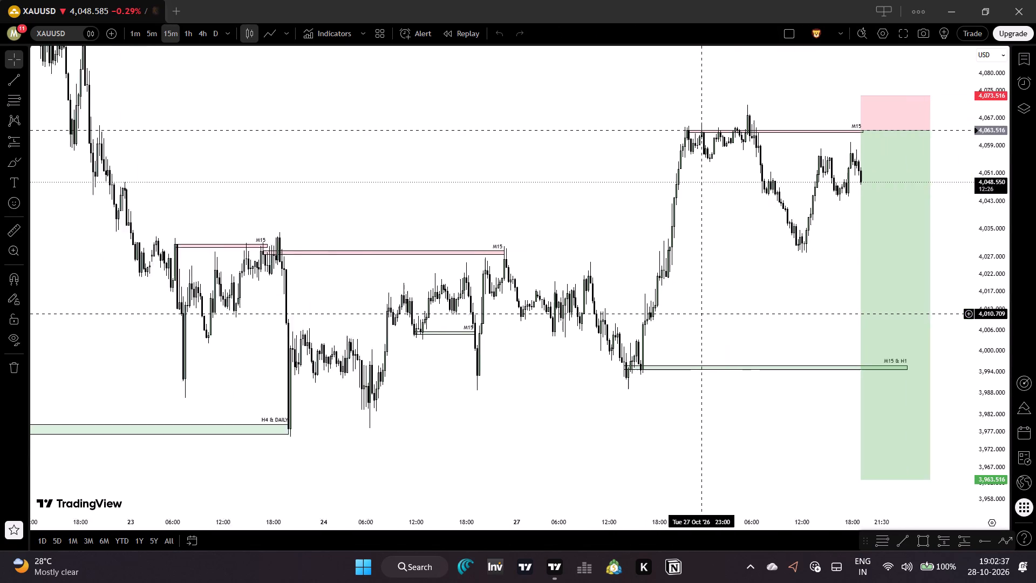
pyautogui.moveTo(650, 314); pyautogui.dragTo(589, 314)
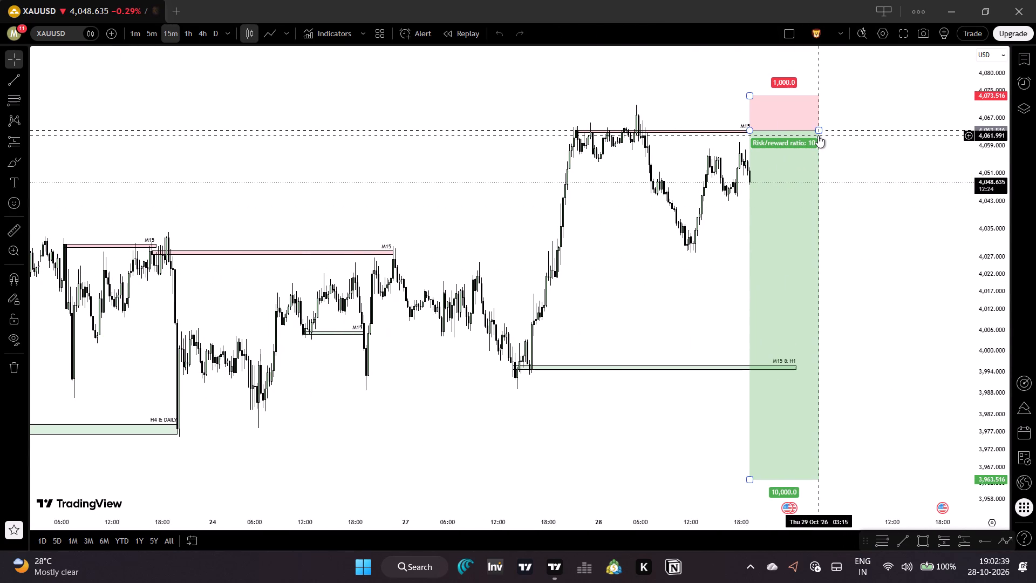
pyautogui.click(808, 178)
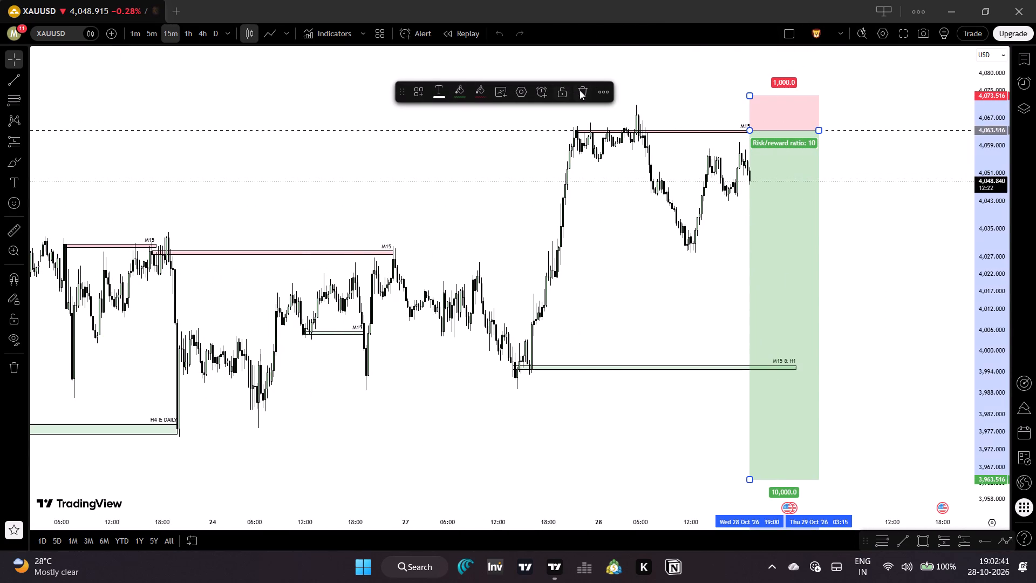
pyautogui.click(581, 92)
# Compare XAUUSD on the 1-hour and 15-minute timeframes, dismissing the referral advert, and examine price between the M15 supply and M15 & H1 demand zones.
pyautogui.moveTo(644, 269); pyautogui.dragTo(777, 270)
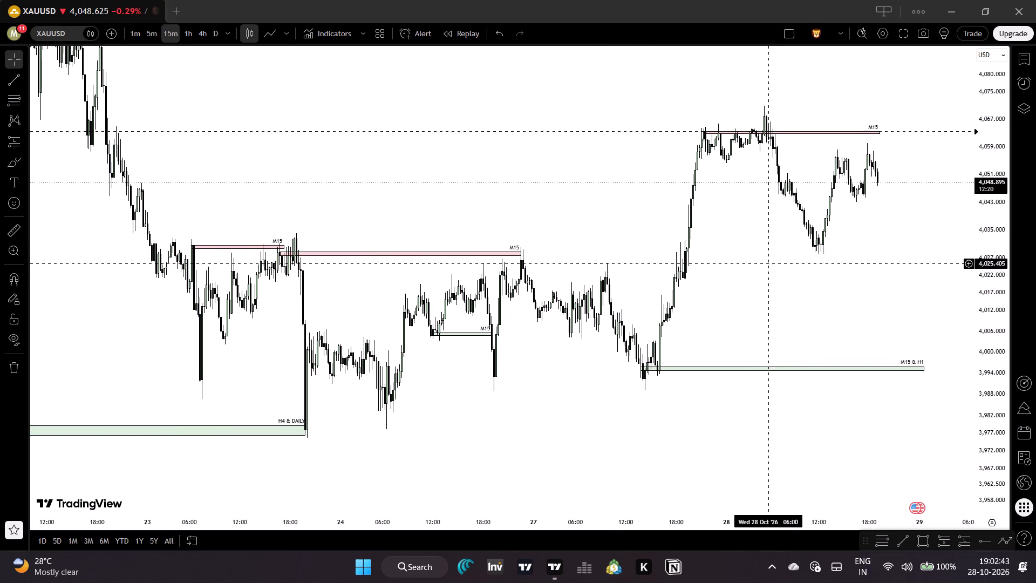
pyautogui.click(188, 36)
pyautogui.click(174, 36)
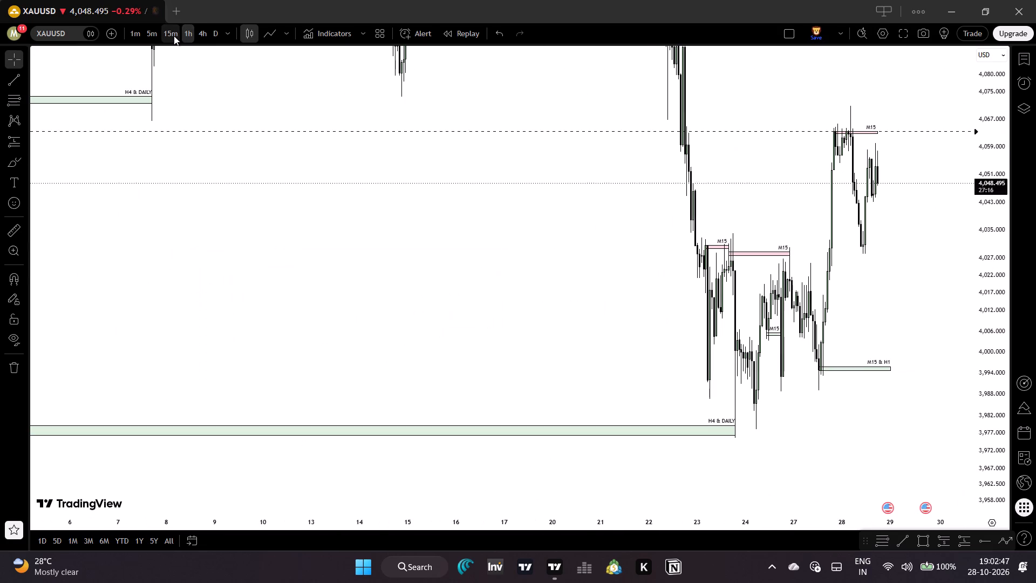
pyautogui.moveTo(735, 240); pyautogui.dragTo(629, 221)
pyautogui.moveTo(629, 221); pyautogui.dragTo(689, 216)
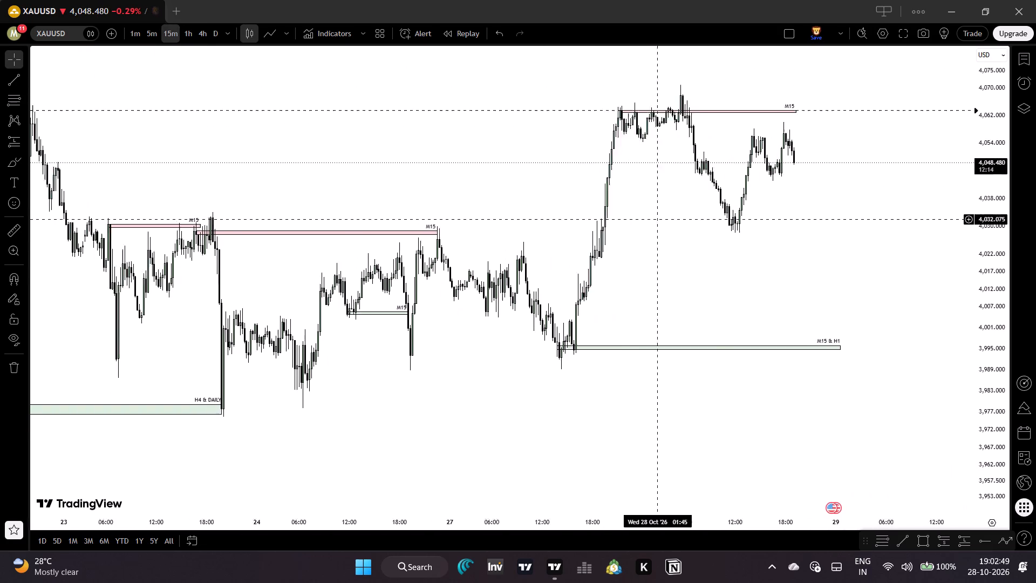
pyautogui.moveTo(689, 216); pyautogui.dragTo(705, 214)
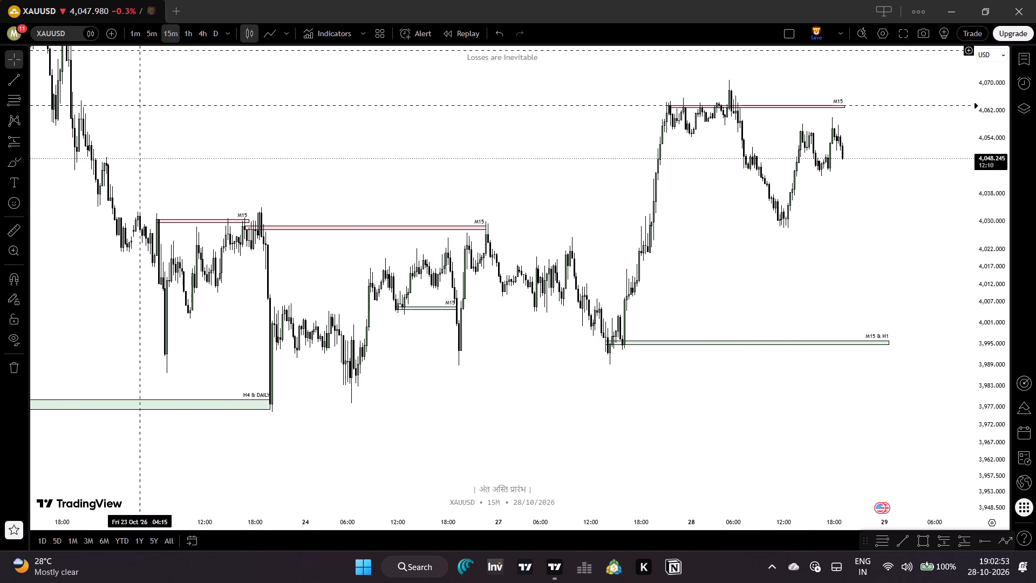
pyautogui.moveTo(786, 236); pyautogui.dragTo(703, 241)
pyautogui.click(703, 241)
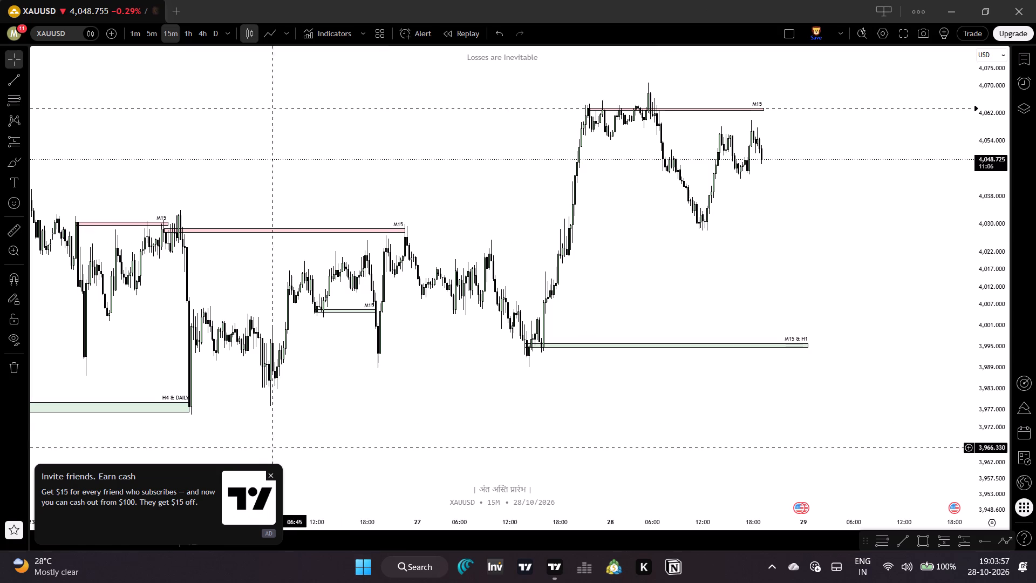
pyautogui.click(273, 475)
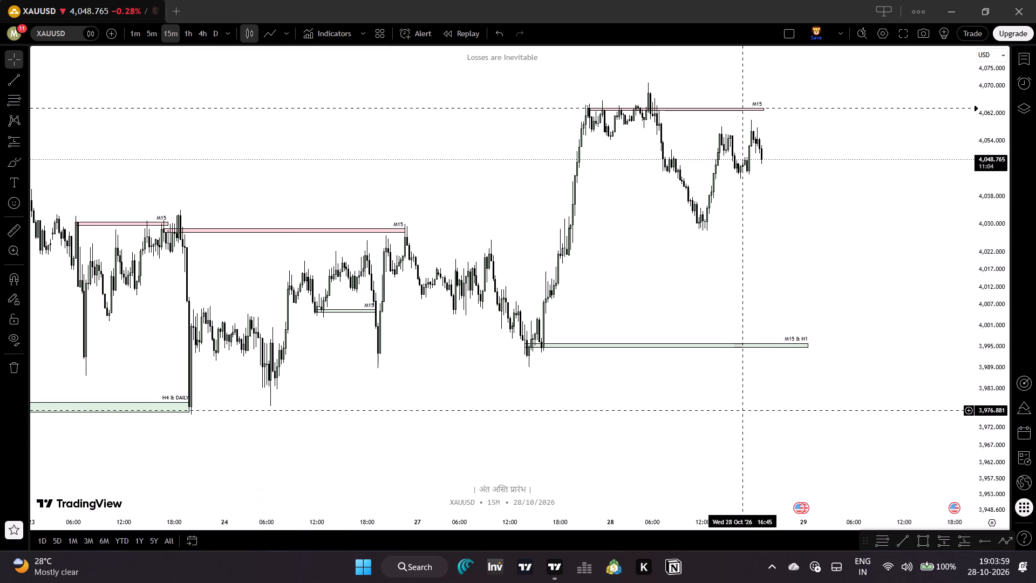
pyautogui.moveTo(646, 521); pyautogui.dragTo(403, 525)
pyautogui.moveTo(583, 439); pyautogui.dragTo(637, 482)
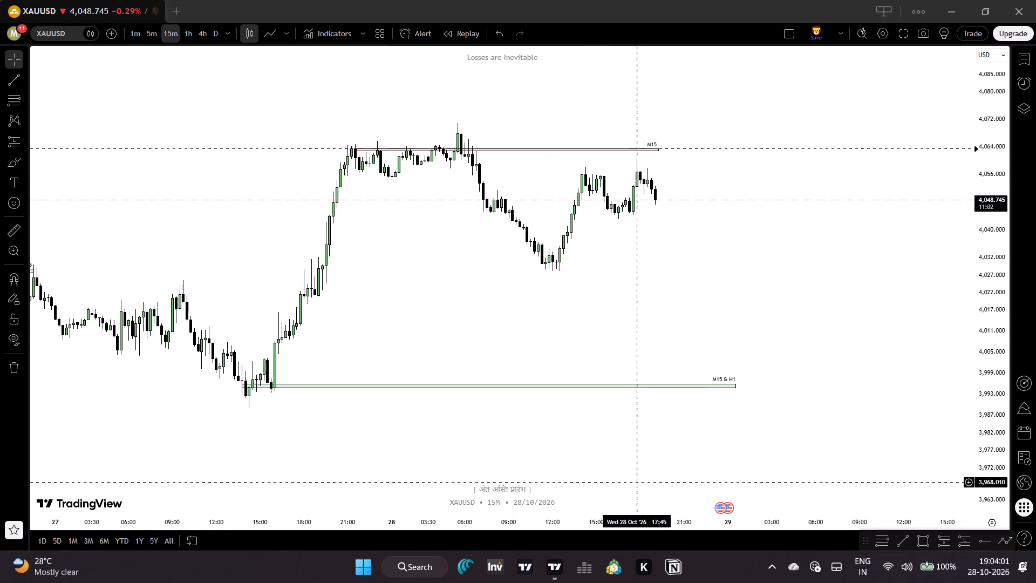
pyautogui.moveTo(1001, 427); pyautogui.dragTo(988, 359)
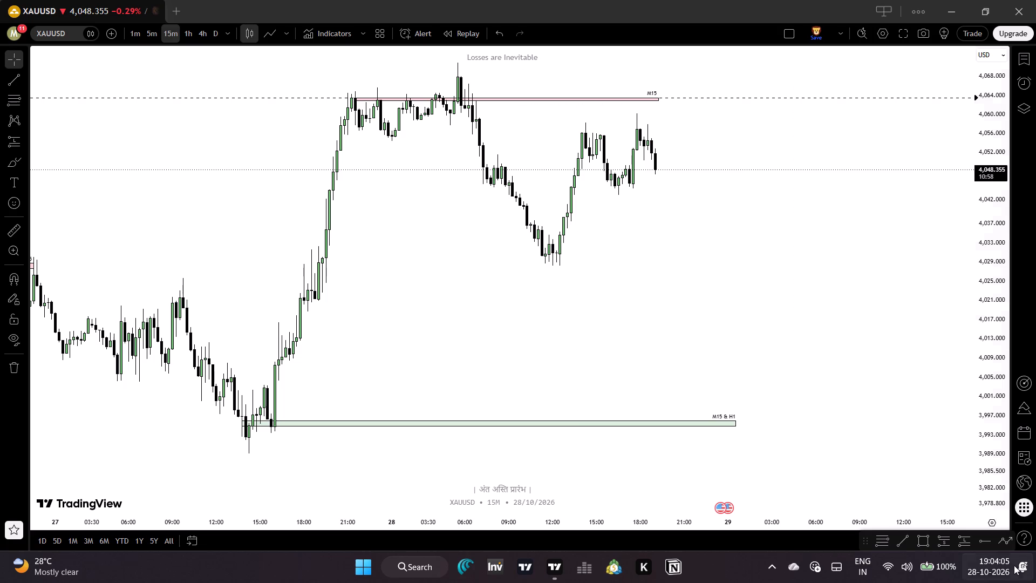
# Enable indicator titles in the chart's status line settings.
pyautogui.click(992, 516)
pyautogui.click(963, 502)
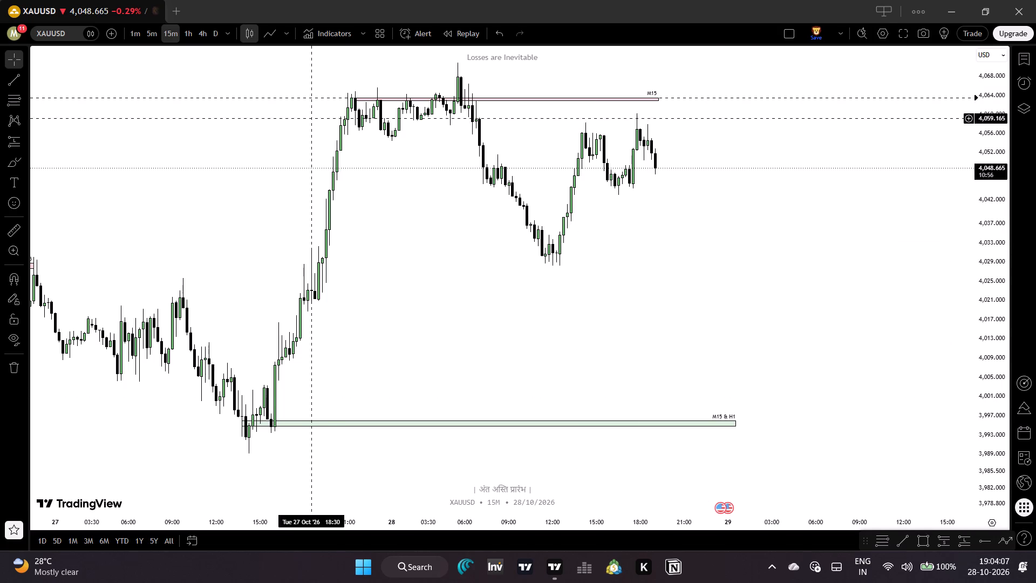
pyautogui.click(359, 101)
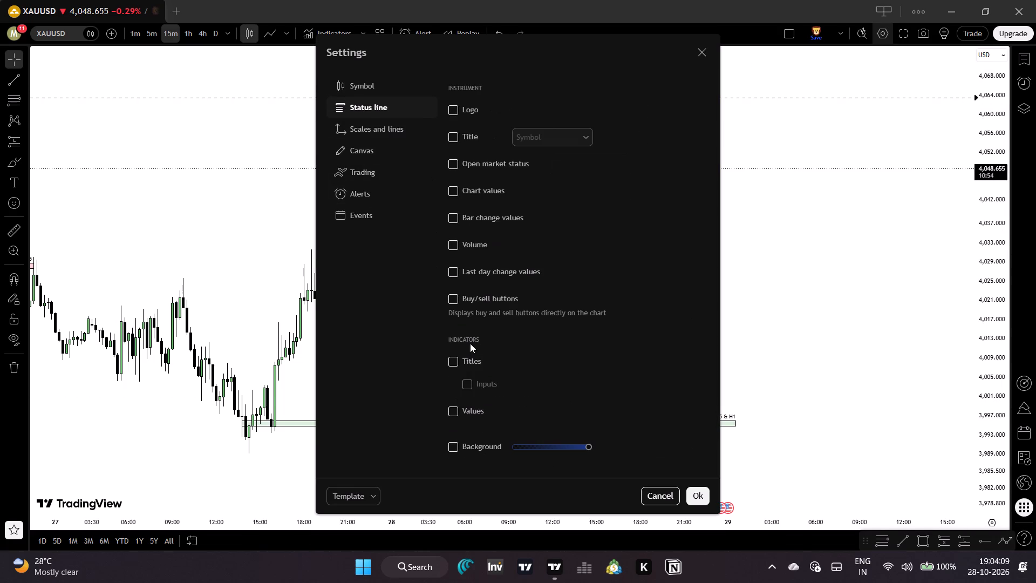
pyautogui.click(459, 362)
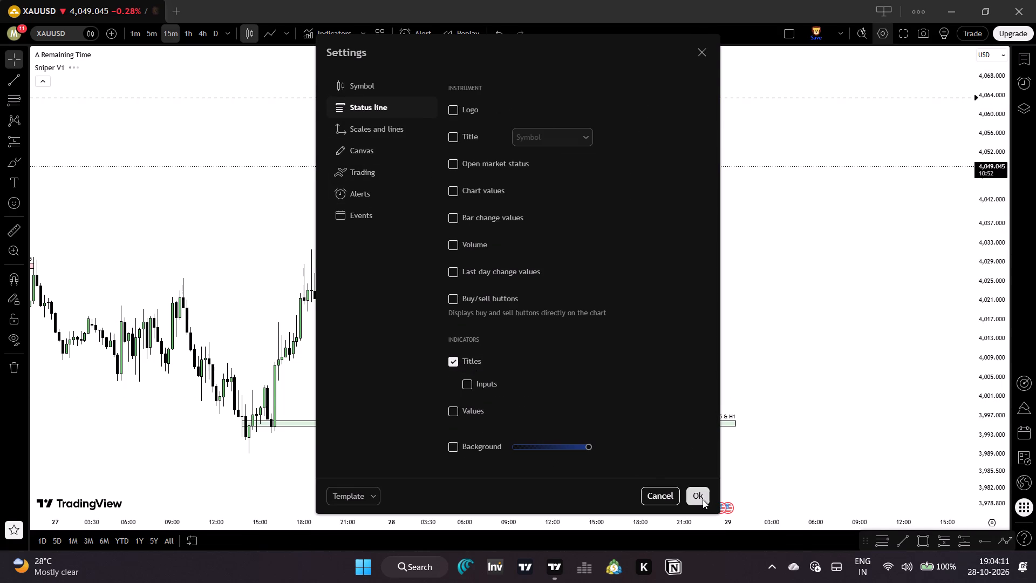
pyautogui.click(704, 499)
# Save the chart layout and restart TradingView.
pyautogui.click(814, 38)
pyautogui.click(1035, 0)
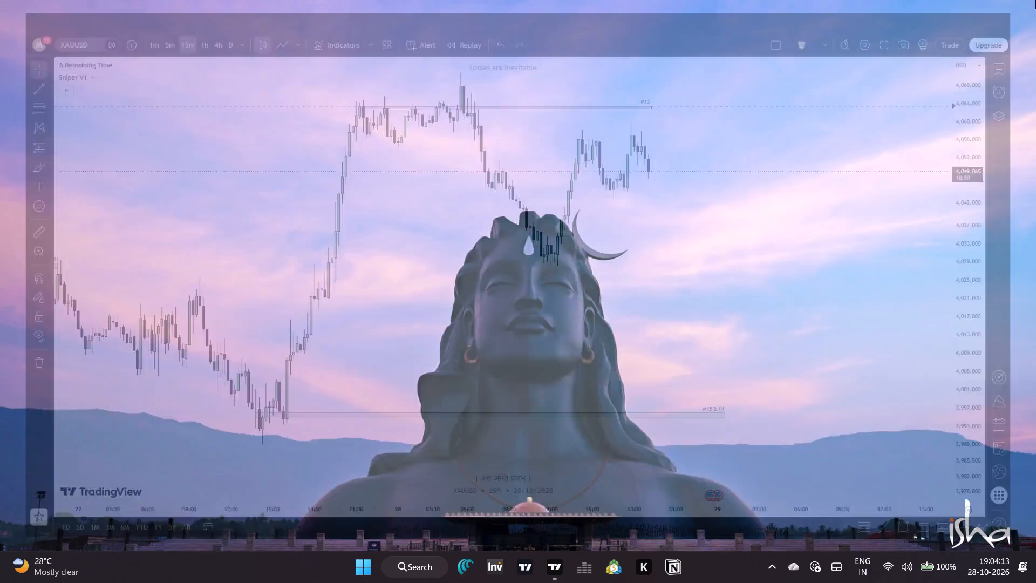
pyautogui.click(553, 572)
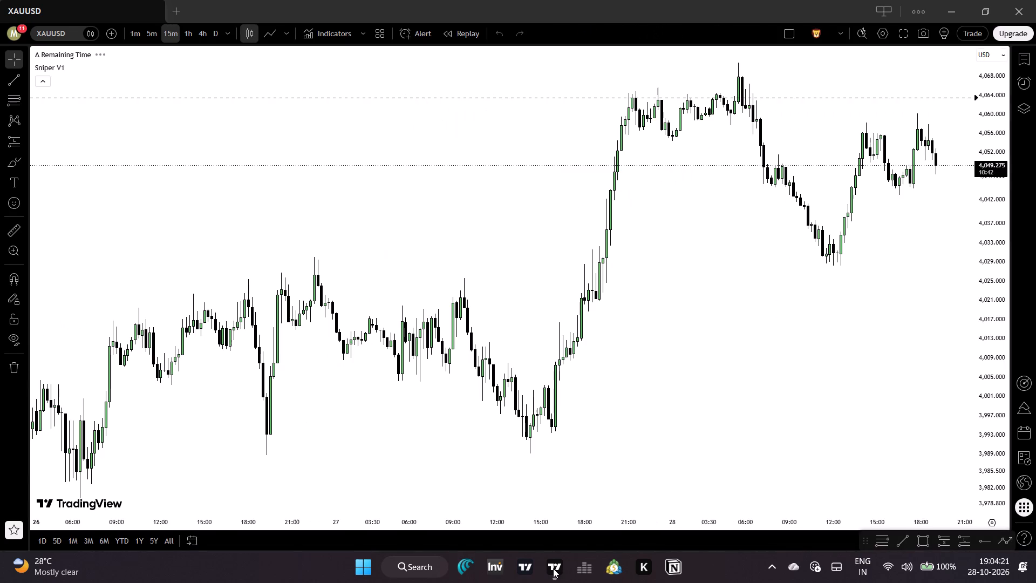
# Unpin Kuro from the Windows taskbar.
pyautogui.rightClick(633, 565)
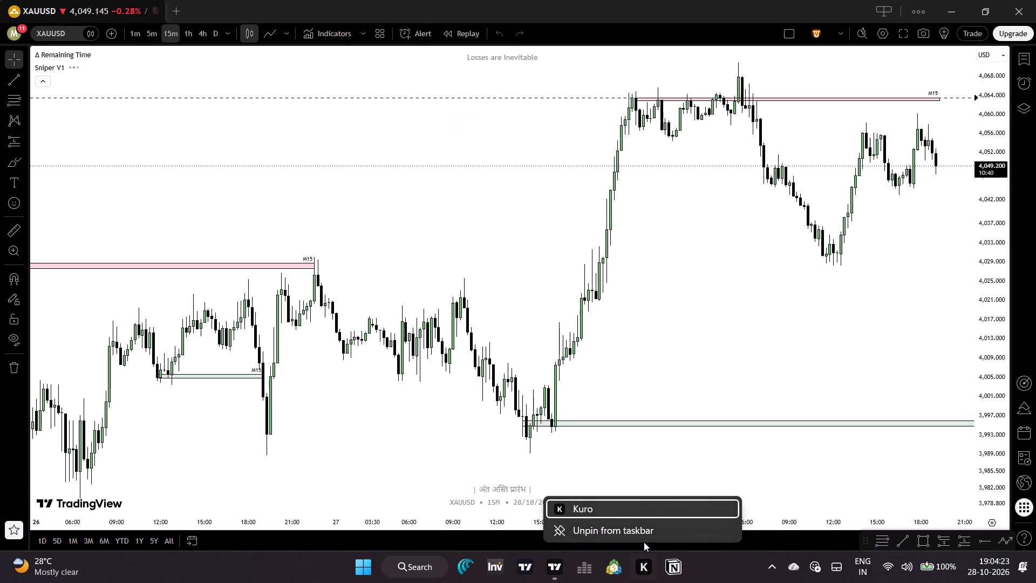
pyautogui.click(644, 532)
# Examine the 15-minute XAUUSD structure lines between the M15 supply zone and the M15 & H1 demand zone.
pyautogui.moveTo(732, 358); pyautogui.dragTo(489, 379)
pyautogui.moveTo(707, 516); pyautogui.dragTo(802, 522)
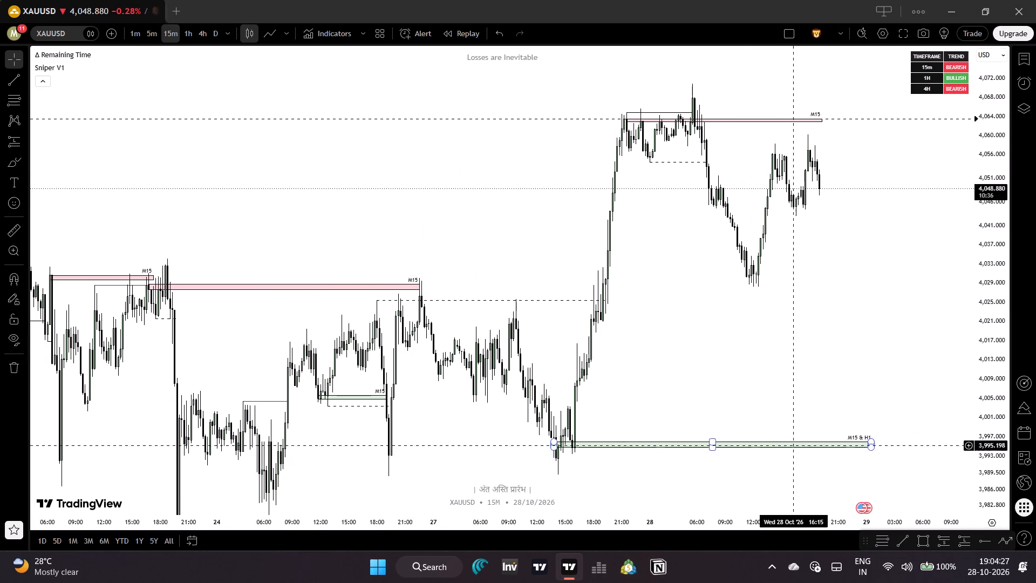
pyautogui.moveTo(808, 344); pyautogui.dragTo(633, 250)
pyautogui.moveTo(990, 261); pyautogui.dragTo(994, 299)
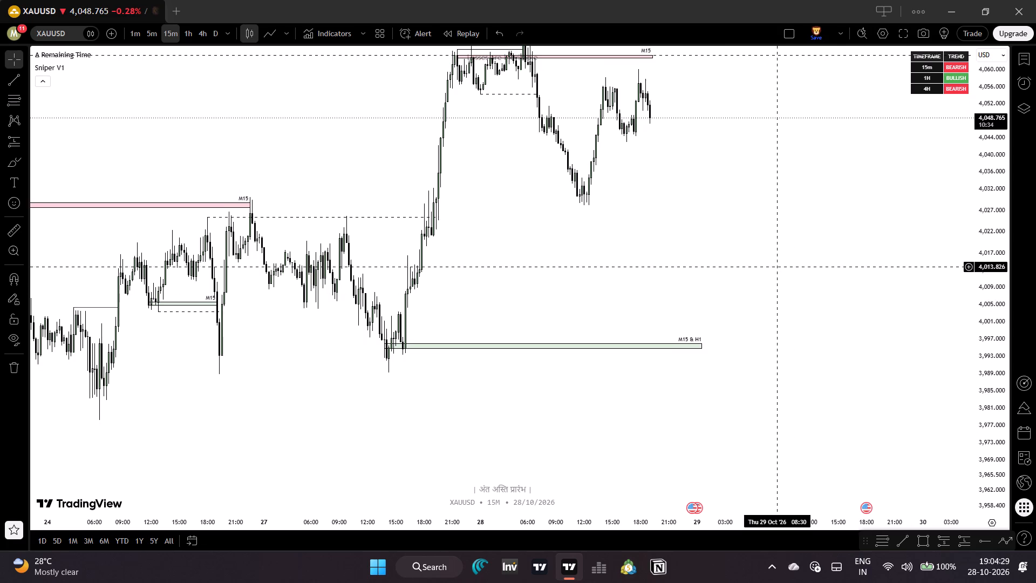
pyautogui.moveTo(778, 275); pyautogui.dragTo(778, 367)
pyautogui.moveTo(768, 368); pyautogui.dragTo(762, 368)
pyautogui.moveTo(686, 524); pyautogui.dragTo(670, 520)
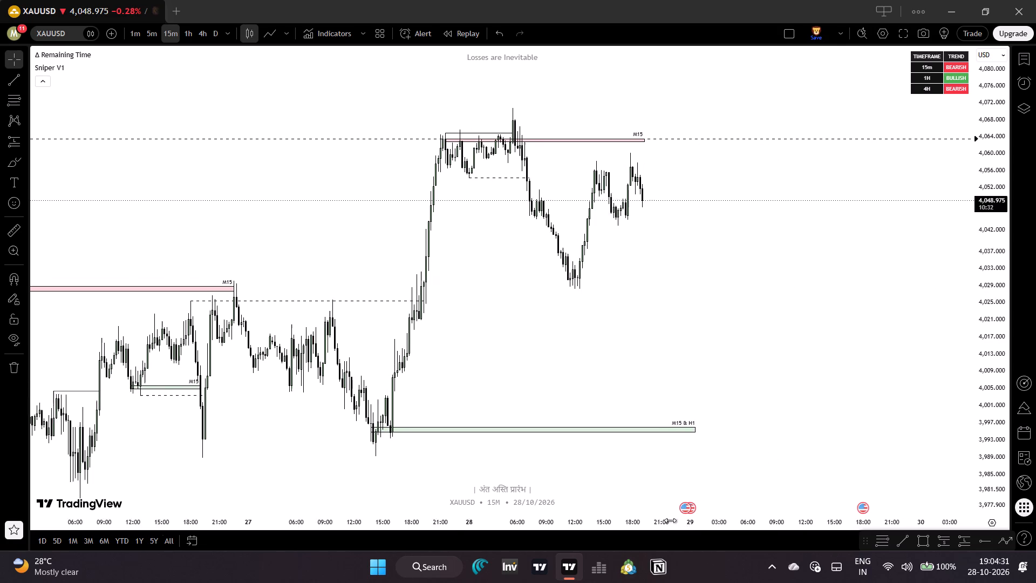
pyautogui.moveTo(670, 520); pyautogui.dragTo(639, 519)
pyautogui.moveTo(993, 459); pyautogui.dragTo(993, 445)
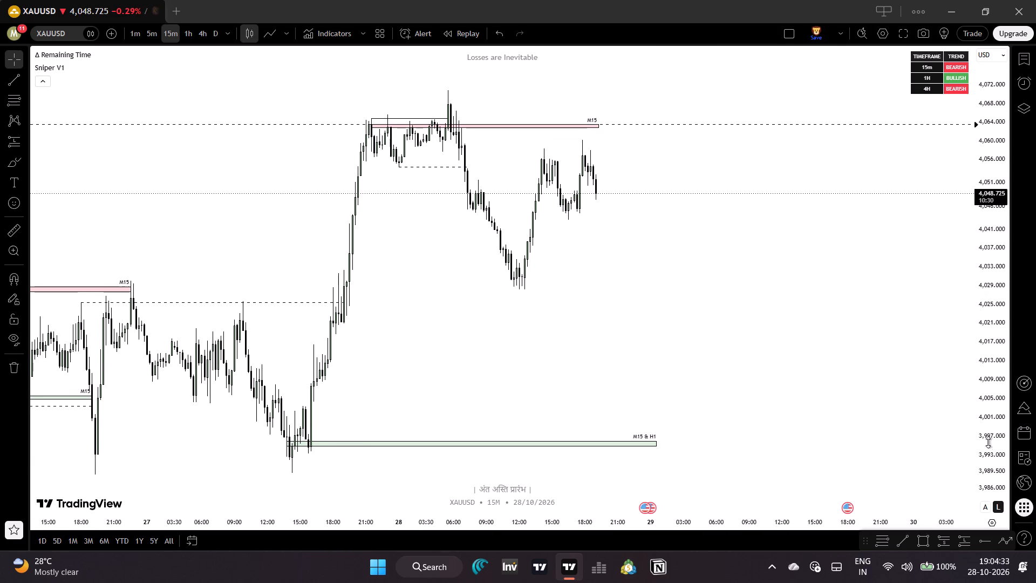
pyautogui.moveTo(842, 440); pyautogui.dragTo(881, 434)
pyautogui.moveTo(874, 440); pyautogui.dragTo(874, 453)
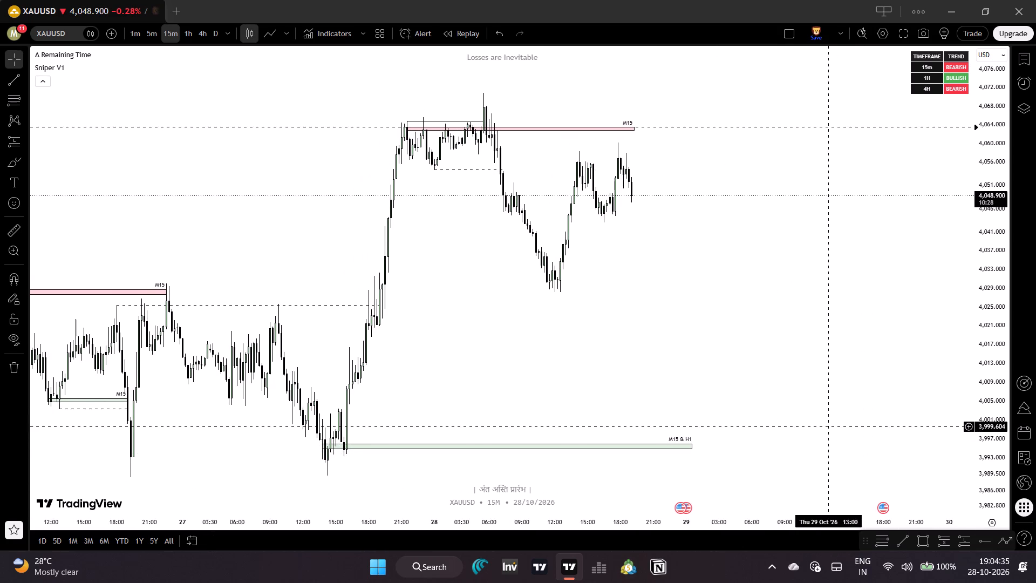
# Switch the XAUUSD 15-minute chart from candles to a line chart.
pyautogui.click(269, 35)
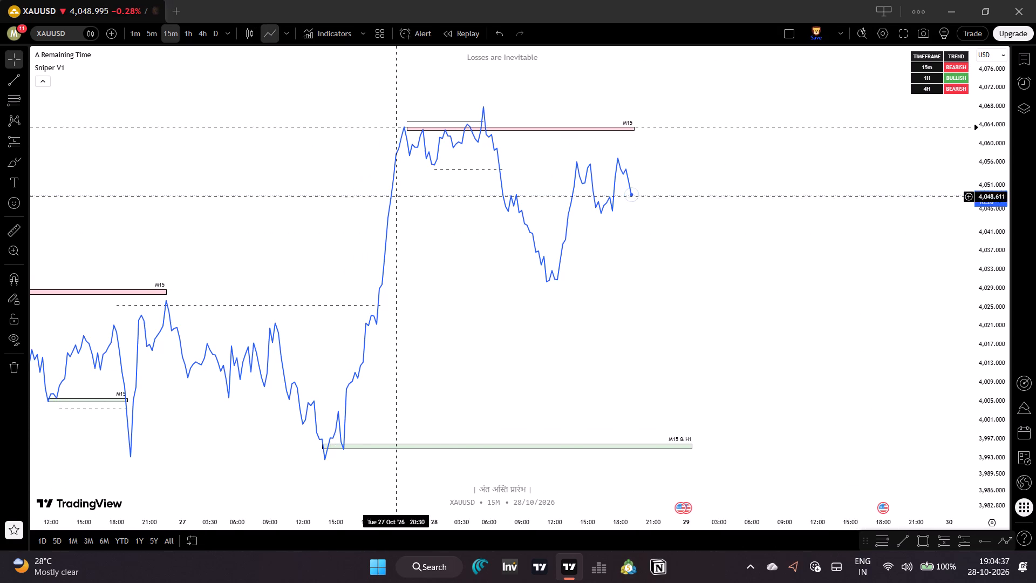
# Extend the start of the upper M15 supply zone back slightly to Tue 27 Oct 21:00.
pyautogui.moveTo(450, 253); pyautogui.dragTo(494, 253)
pyautogui.moveTo(497, 265); pyautogui.dragTo(517, 367)
pyautogui.moveTo(985, 459); pyautogui.dragTo(952, 218)
pyautogui.moveTo(749, 280); pyautogui.dragTo(778, 415)
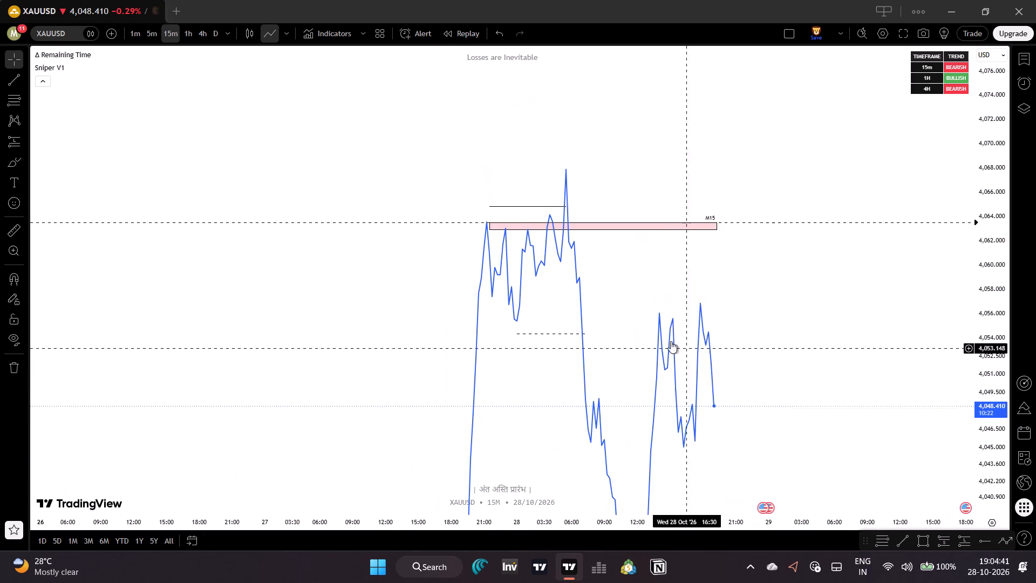
pyautogui.moveTo(978, 463); pyautogui.dragTo(945, 180)
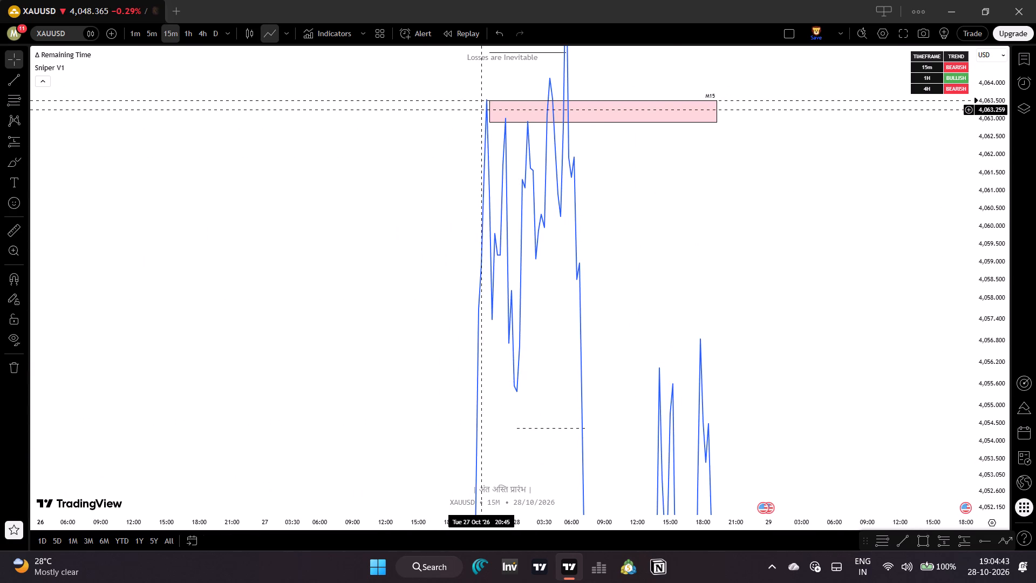
pyautogui.click(486, 110)
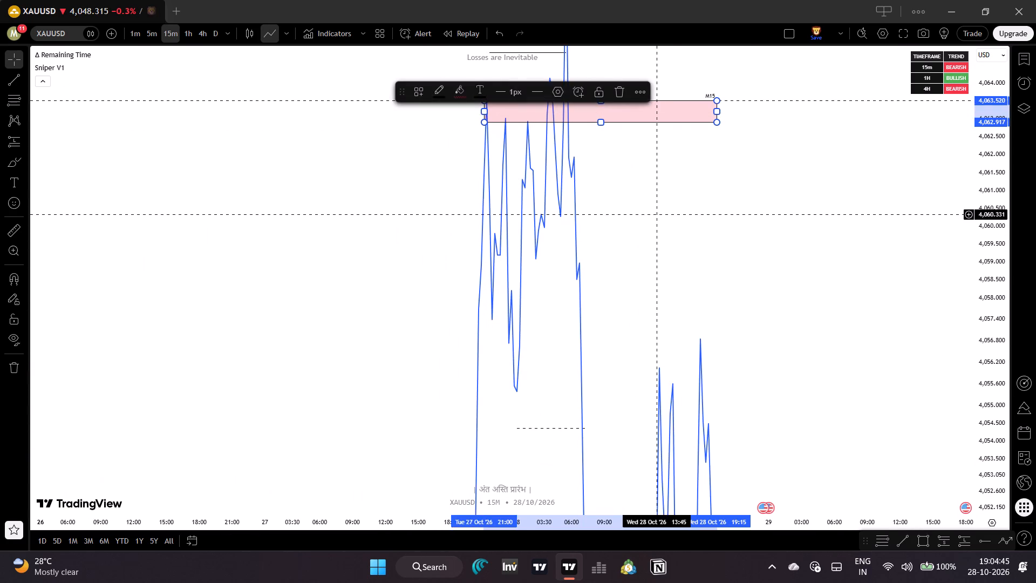
pyautogui.click(656, 216)
# Examine the 15-minute XAUUSD line chart between the upper M15 supply zone and the M15 & H1 demand zone.
pyautogui.moveTo(978, 166); pyautogui.dragTo(974, 484)
pyautogui.moveTo(911, 438); pyautogui.dragTo(918, 360)
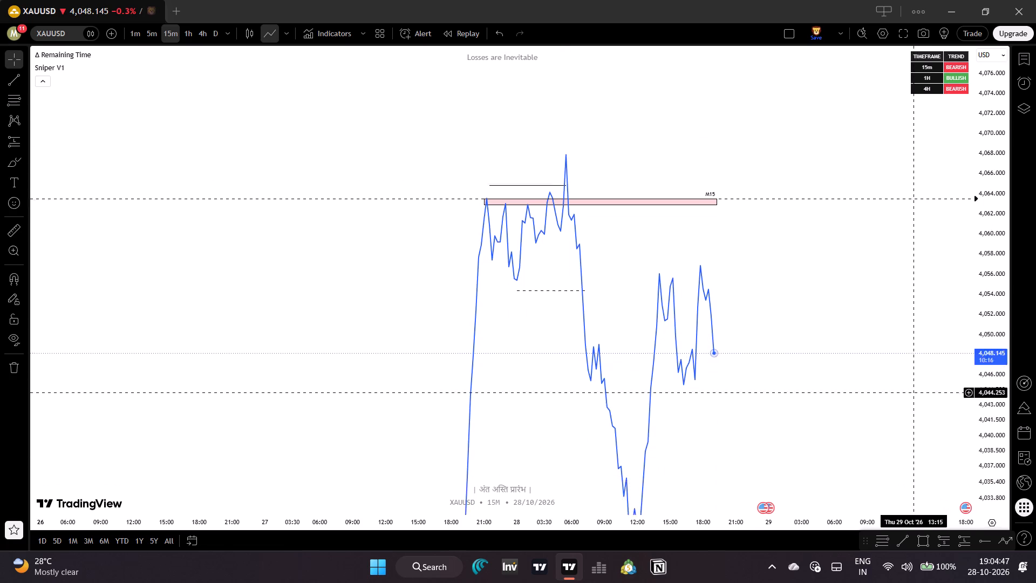
pyautogui.moveTo(918, 360); pyautogui.dragTo(921, 340)
pyautogui.moveTo(992, 266); pyautogui.dragTo(980, 367)
pyautogui.moveTo(897, 397); pyautogui.dragTo(819, 283)
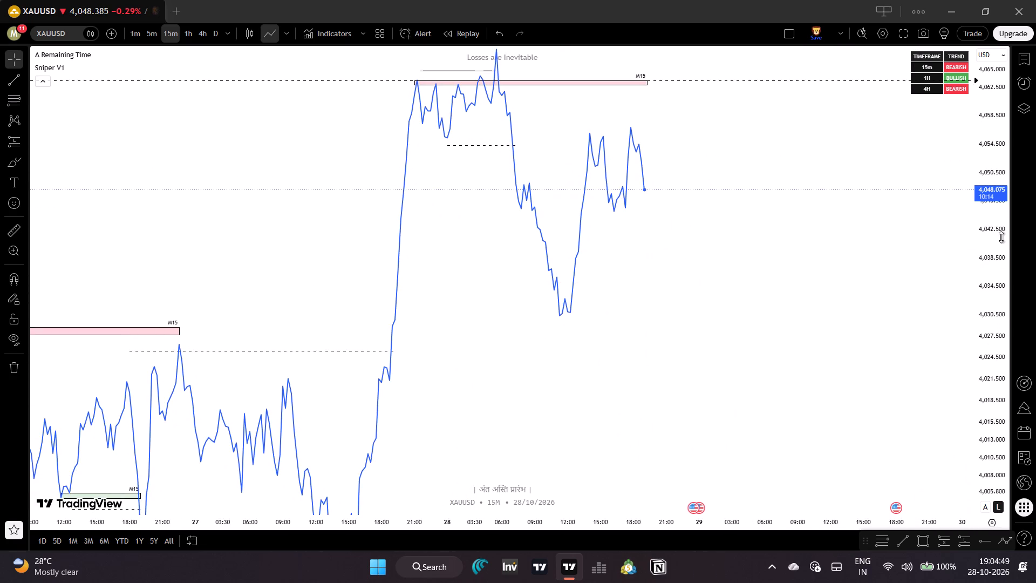
pyautogui.moveTo(997, 249); pyautogui.dragTo(987, 362)
pyautogui.moveTo(861, 395); pyautogui.dragTo(863, 368)
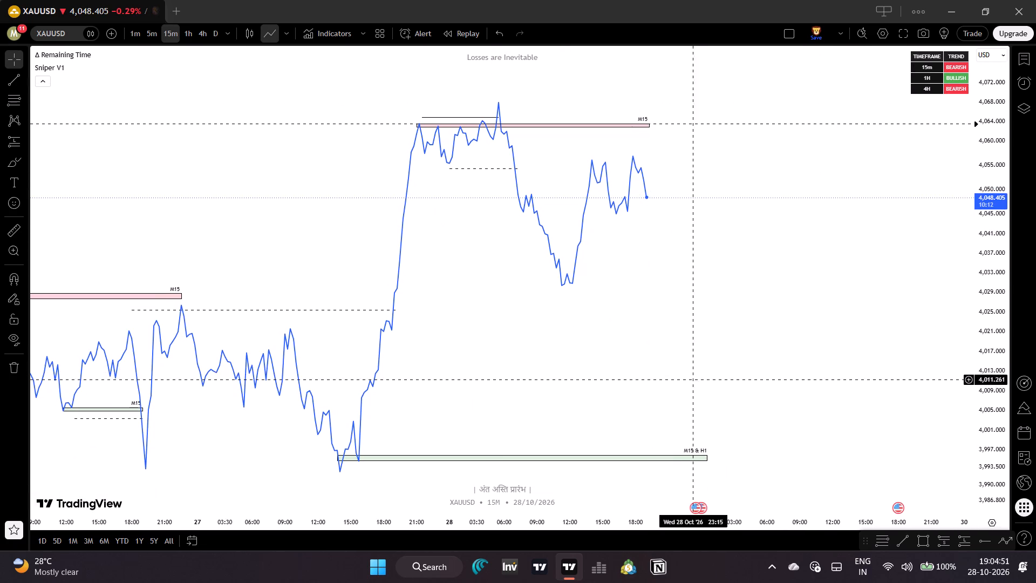
pyautogui.moveTo(679, 375); pyautogui.dragTo(740, 311)
pyautogui.moveTo(704, 347); pyautogui.dragTo(790, 338)
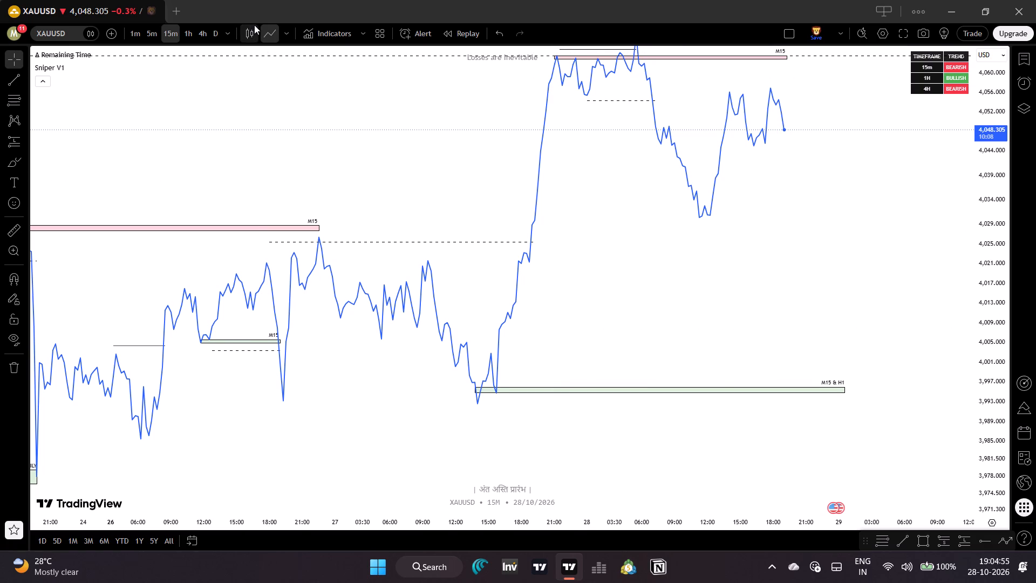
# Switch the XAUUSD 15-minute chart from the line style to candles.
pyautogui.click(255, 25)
# Examine the candle structure from the H4 & Daily zone through the M15 & H1 demand zone to the latest price.
pyautogui.moveTo(779, 331); pyautogui.dragTo(746, 334)
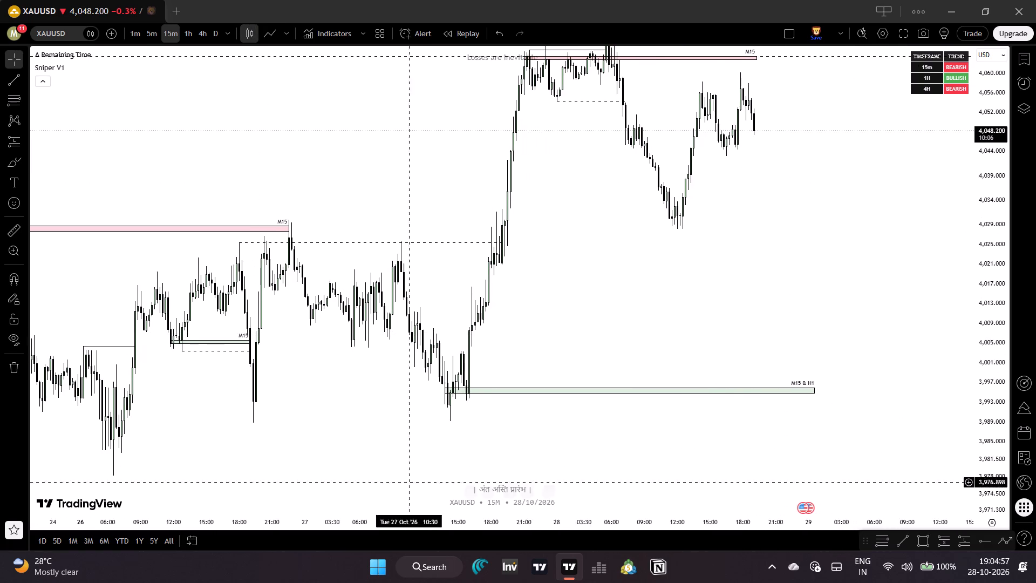
pyautogui.moveTo(355, 453); pyautogui.dragTo(608, 416)
pyautogui.moveTo(998, 480); pyautogui.dragTo(999, 395)
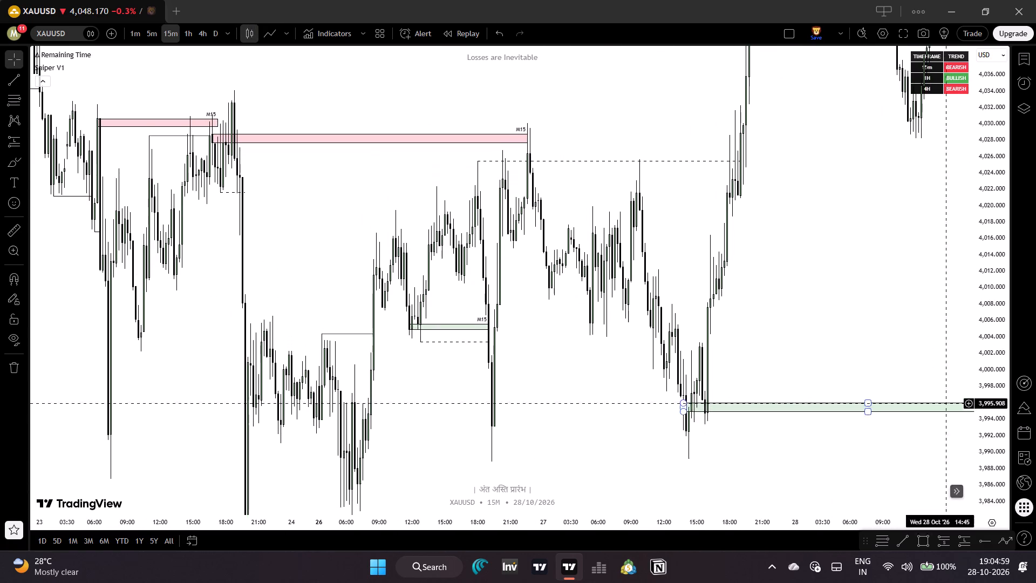
pyautogui.moveTo(539, 452); pyautogui.dragTo(637, 384)
pyautogui.moveTo(568, 520); pyautogui.dragTo(373, 516)
pyautogui.moveTo(300, 398); pyautogui.dragTo(399, 390)
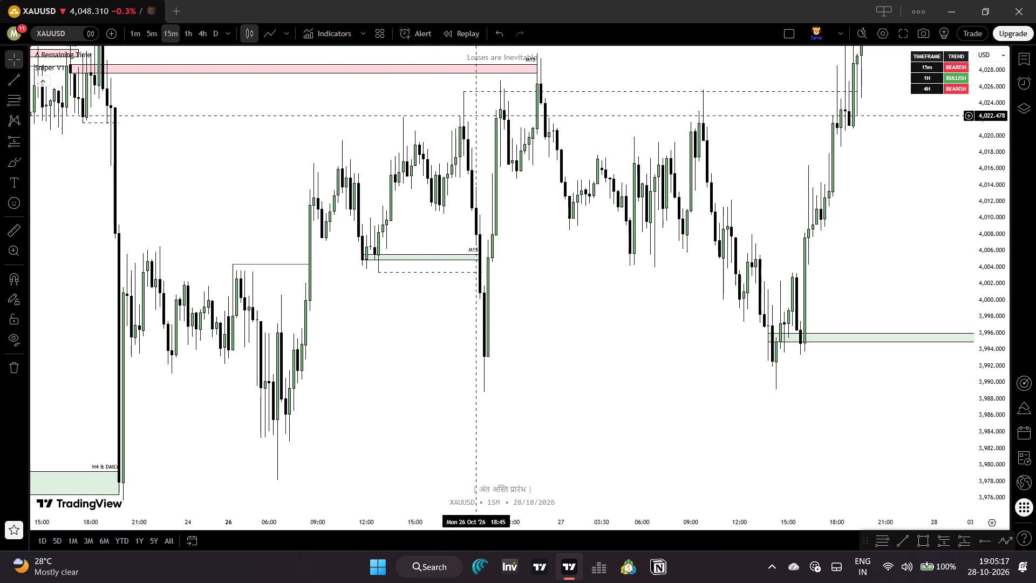
pyautogui.moveTo(461, 433); pyautogui.dragTo(465, 432)
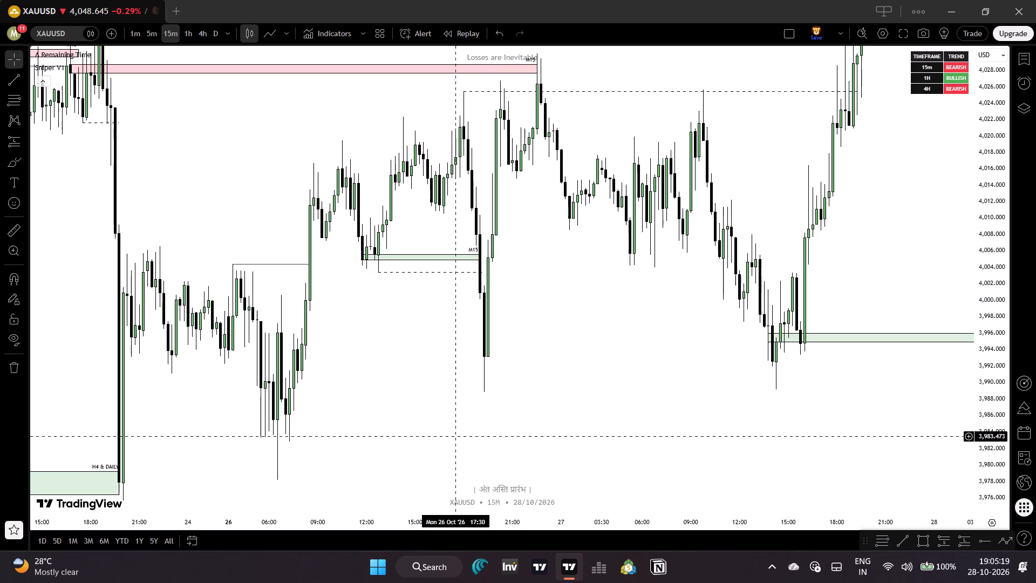
pyautogui.moveTo(465, 432); pyautogui.dragTo(496, 423)
pyautogui.moveTo(713, 420); pyautogui.dragTo(466, 485)
pyautogui.moveTo(733, 304); pyautogui.dragTo(312, 340)
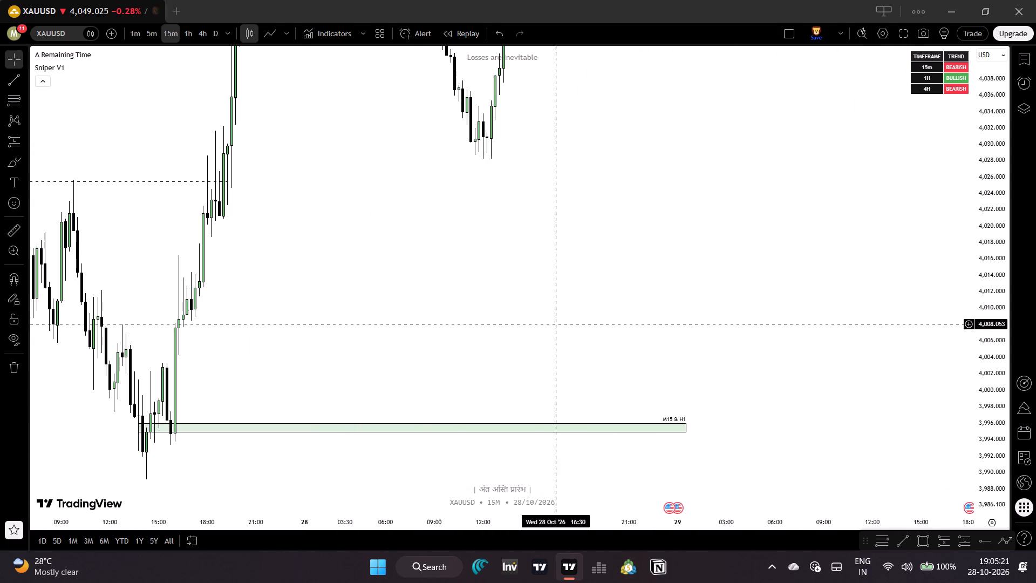
pyautogui.moveTo(880, 274); pyautogui.dragTo(813, 489)
pyautogui.moveTo(735, 332); pyautogui.dragTo(756, 402)
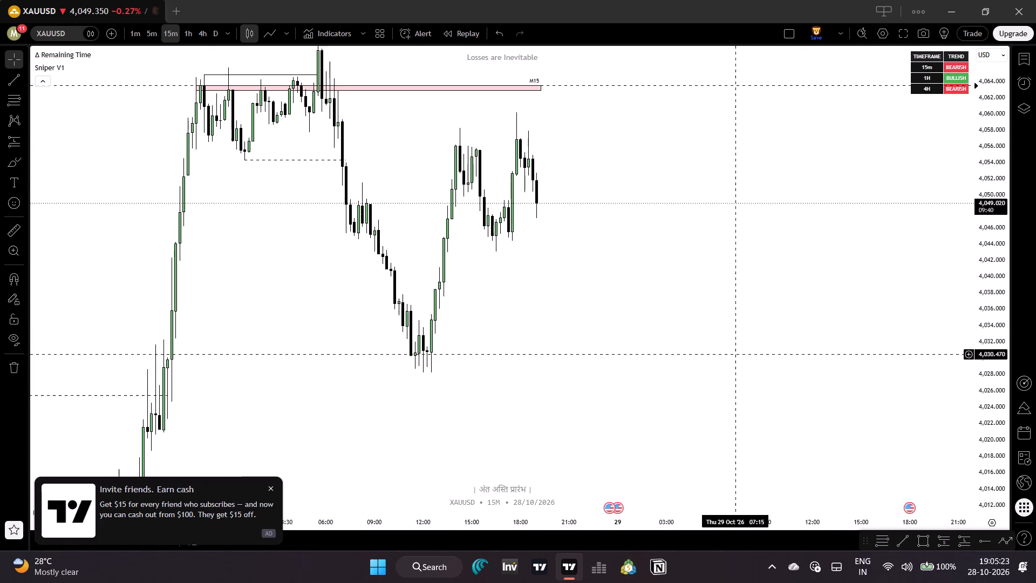
pyautogui.moveTo(756, 402); pyautogui.dragTo(762, 410)
pyautogui.moveTo(610, 378); pyautogui.dragTo(759, 402)
pyautogui.moveTo(735, 395); pyautogui.dragTo(756, 413)
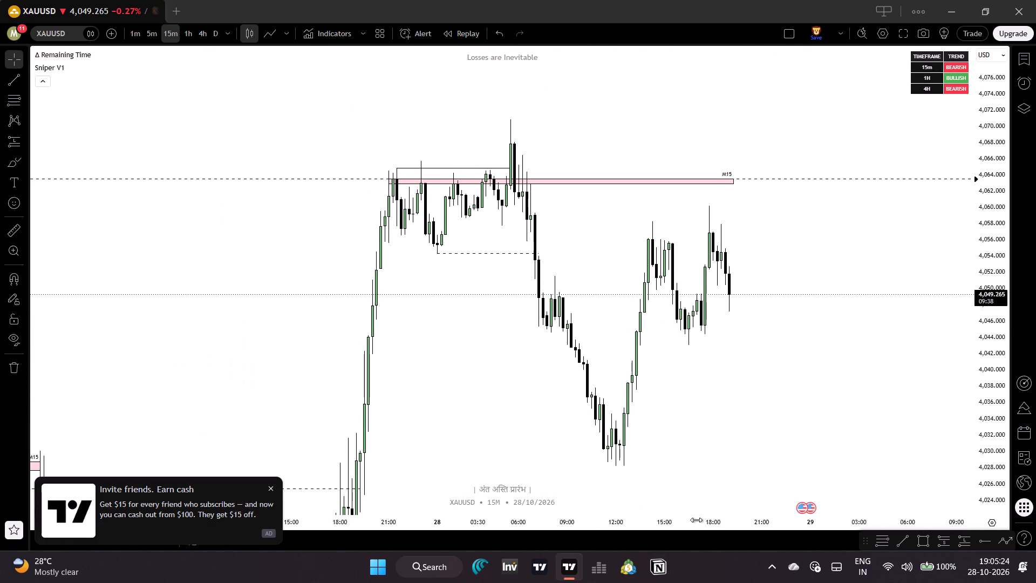
pyautogui.moveTo(693, 520); pyautogui.dragTo(597, 522)
pyautogui.moveTo(569, 459); pyautogui.dragTo(639, 455)
# Extend the end of the upper M15 supply zone forward to about Thu 29 Oct 06:45.
pyautogui.moveTo(987, 482); pyautogui.dragTo(960, 360)
pyautogui.moveTo(818, 286); pyautogui.dragTo(526, 473)
pyautogui.moveTo(993, 450); pyautogui.dragTo(993, 397)
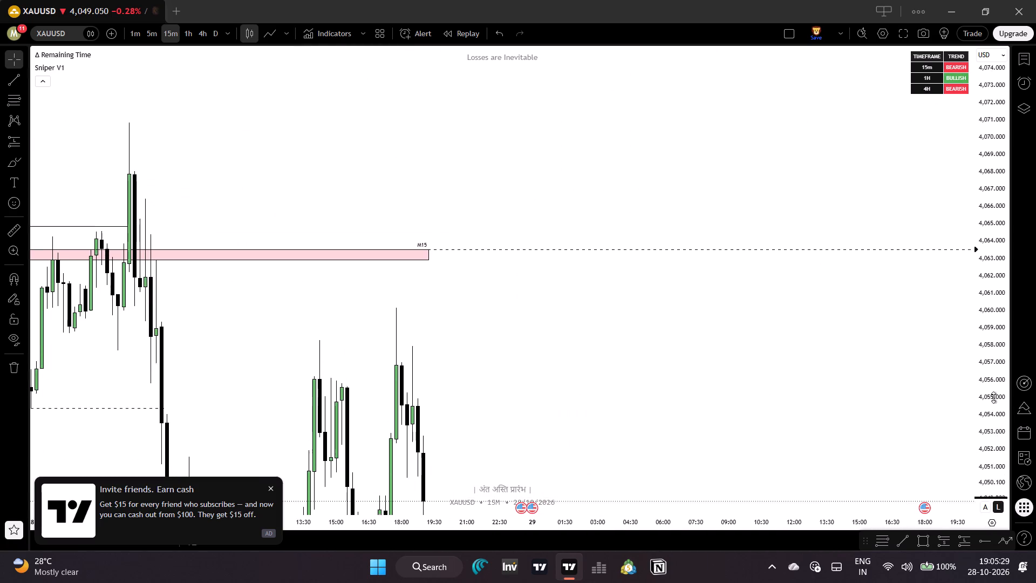
pyautogui.moveTo(993, 397); pyautogui.dragTo(984, 351)
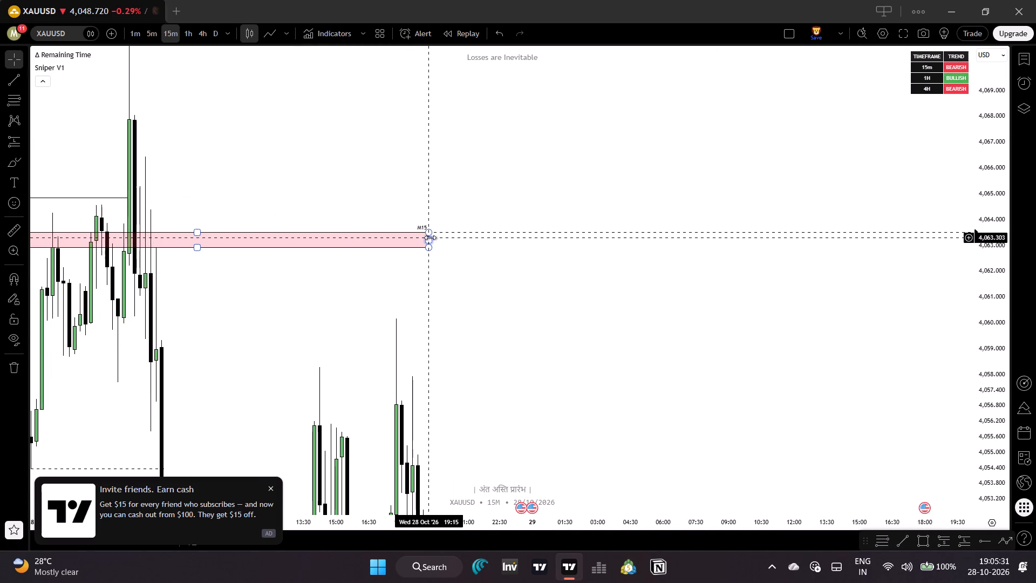
pyautogui.moveTo(429, 238); pyautogui.dragTo(677, 257)
# Dismiss the "Invite friends. Earn cash" promotion covering the chart.
pyautogui.moveTo(557, 399); pyautogui.dragTo(841, 316)
pyautogui.moveTo(976, 286); pyautogui.dragTo(952, 454)
pyautogui.moveTo(911, 441); pyautogui.dragTo(824, 362)
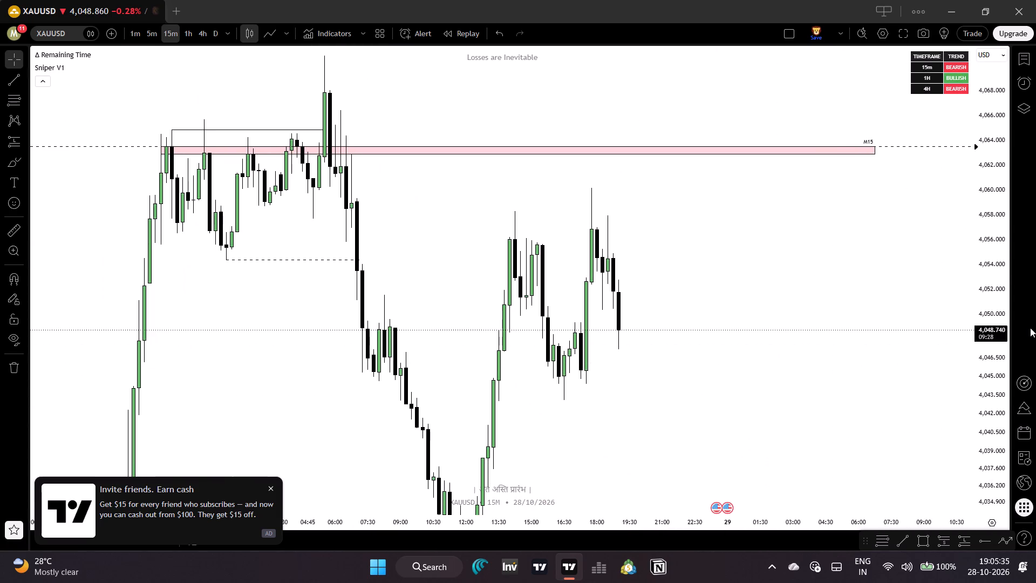
pyautogui.moveTo(989, 318); pyautogui.dragTo(979, 407)
pyautogui.moveTo(867, 429); pyautogui.dragTo(867, 401)
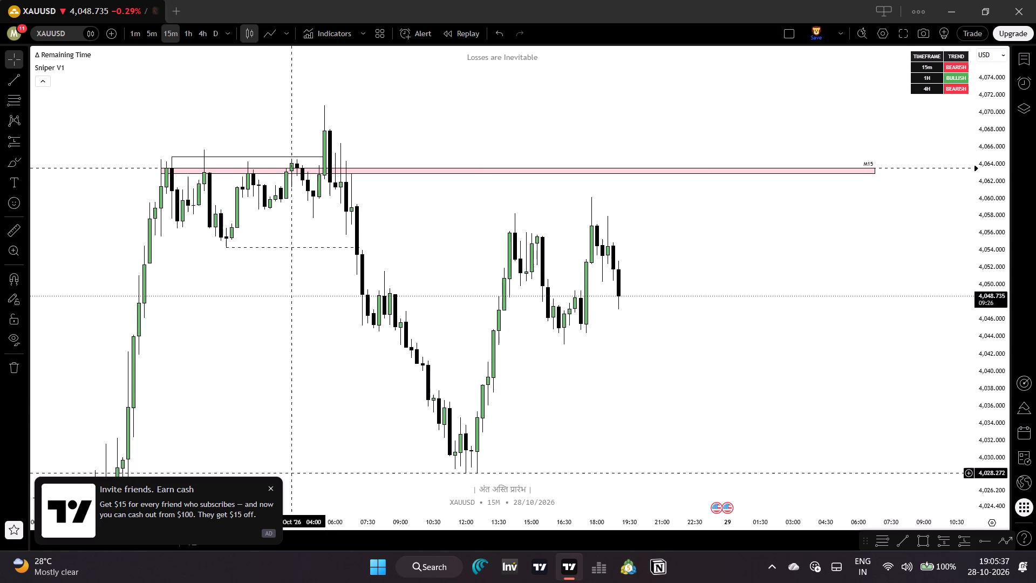
pyautogui.click(271, 492)
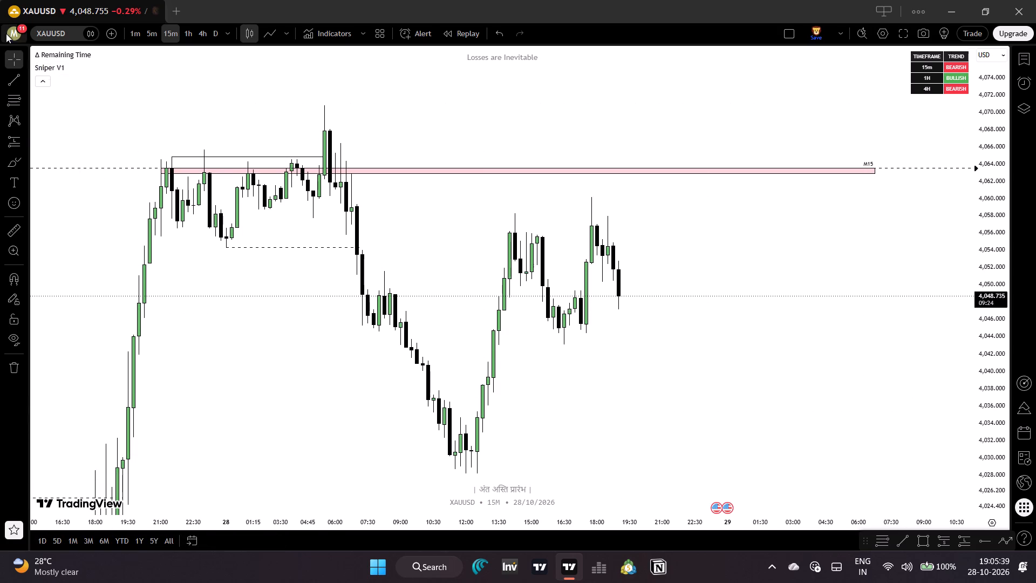
# Hide the drawings panel beside the chart.
pyautogui.click(6, 33)
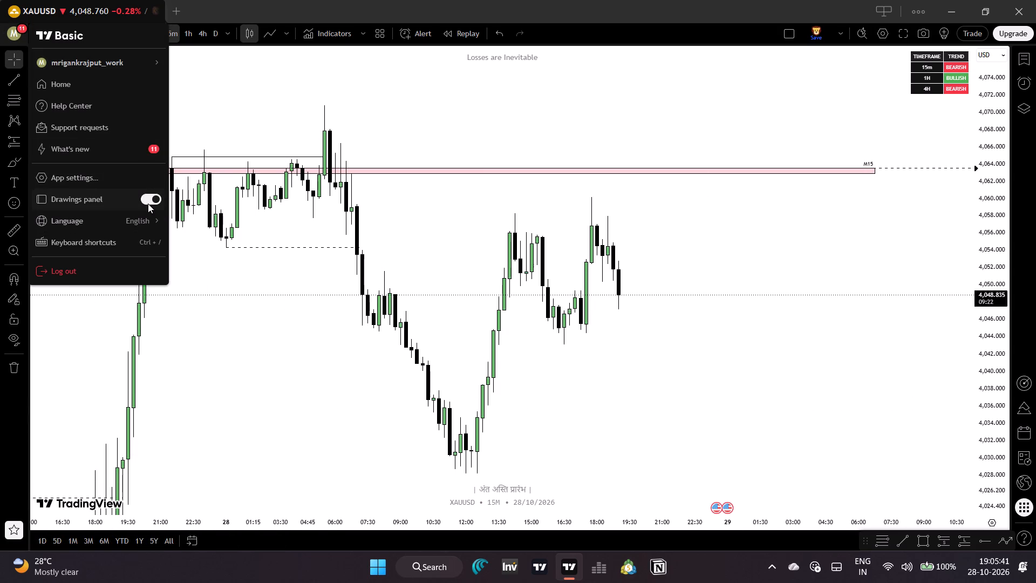
pyautogui.click(148, 204)
pyautogui.click(438, 327)
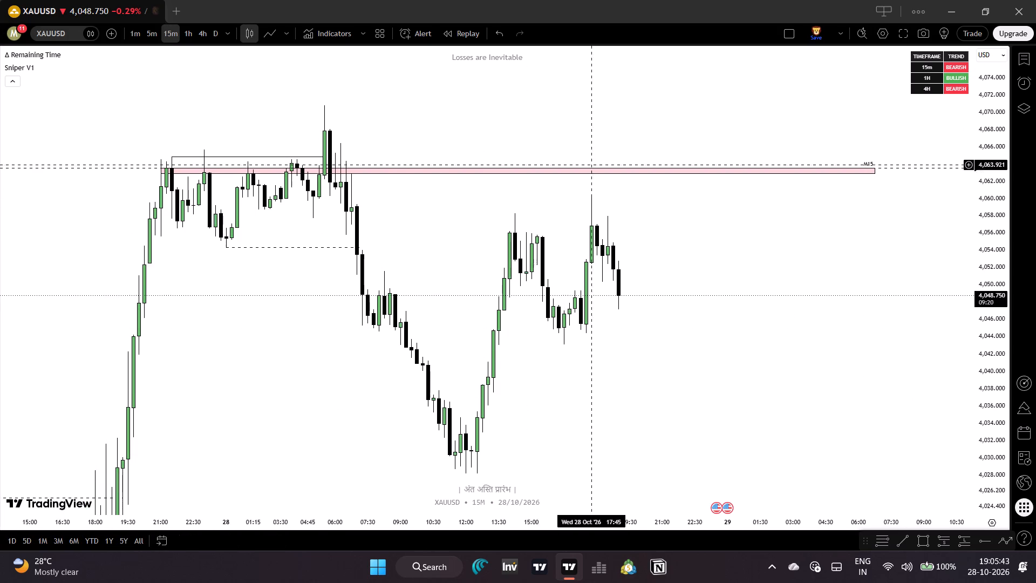
# Collapse the indicator legend on the chart.
pyautogui.click(7, 79)
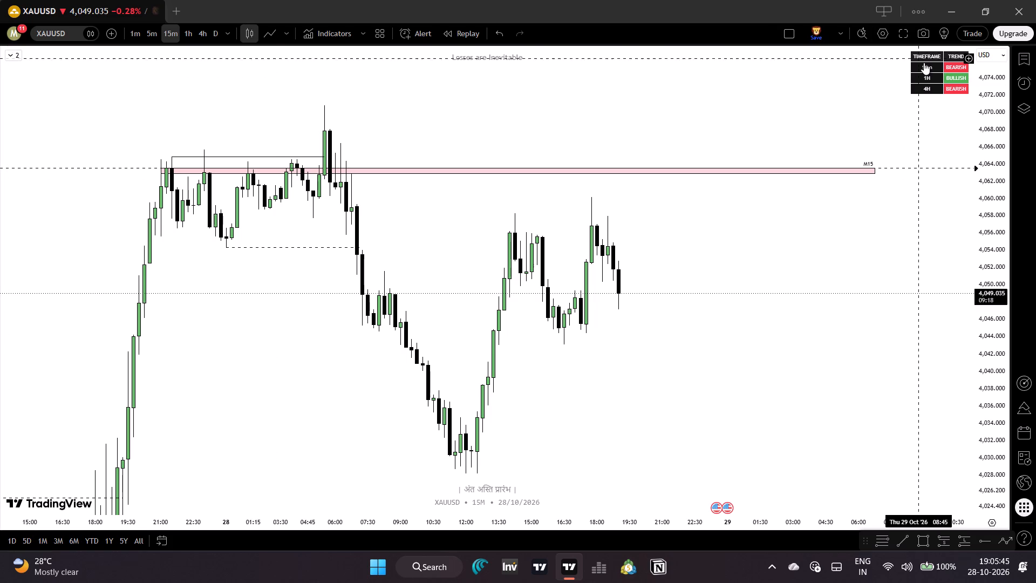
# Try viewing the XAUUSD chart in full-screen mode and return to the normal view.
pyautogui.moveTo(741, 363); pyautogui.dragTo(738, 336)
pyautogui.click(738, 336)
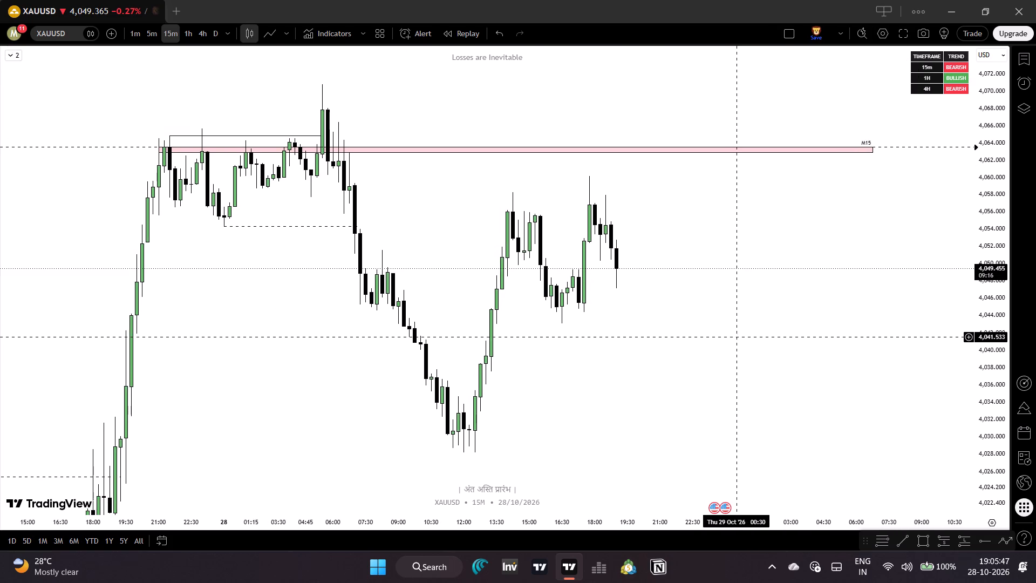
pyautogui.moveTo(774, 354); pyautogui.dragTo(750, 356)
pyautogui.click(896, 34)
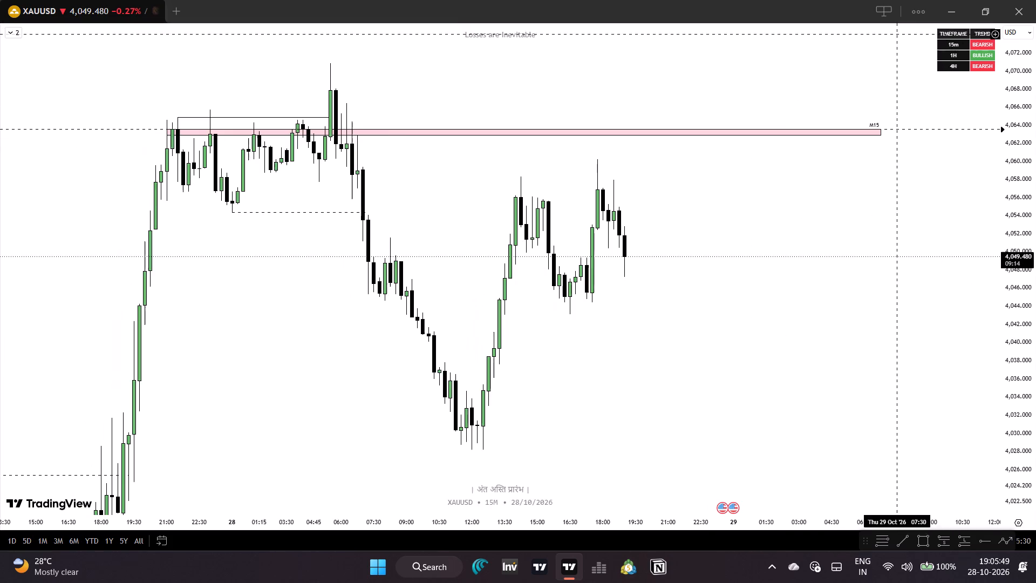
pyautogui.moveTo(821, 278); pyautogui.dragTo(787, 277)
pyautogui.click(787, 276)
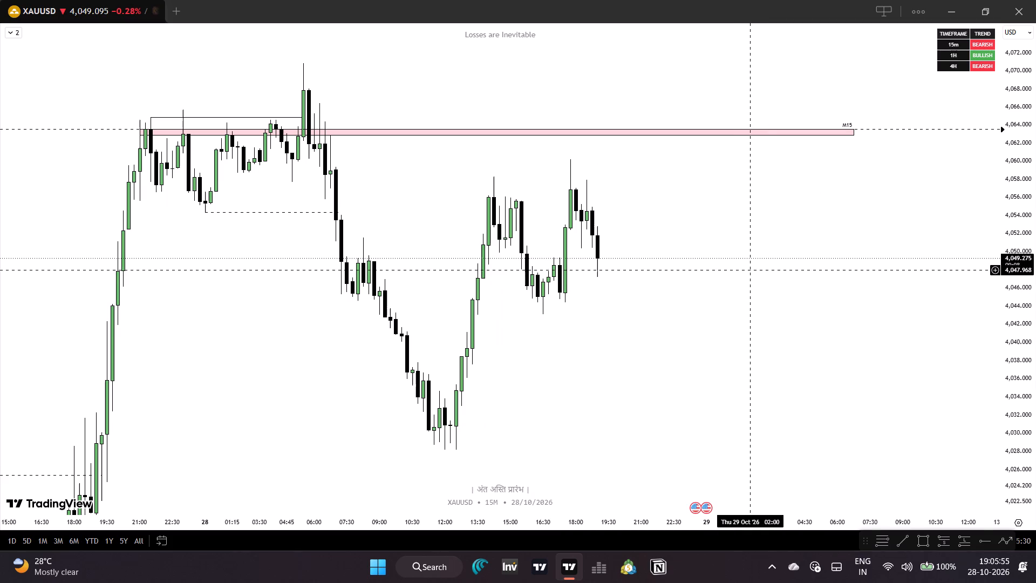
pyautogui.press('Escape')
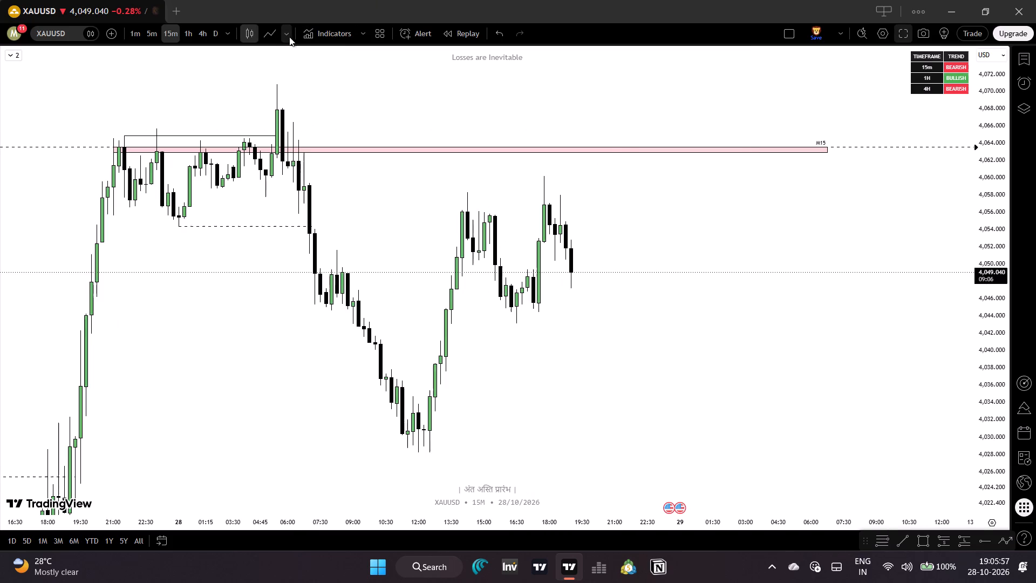
# Switch the XAUUSD 15-minute chart to a line chart.
pyautogui.click(271, 36)
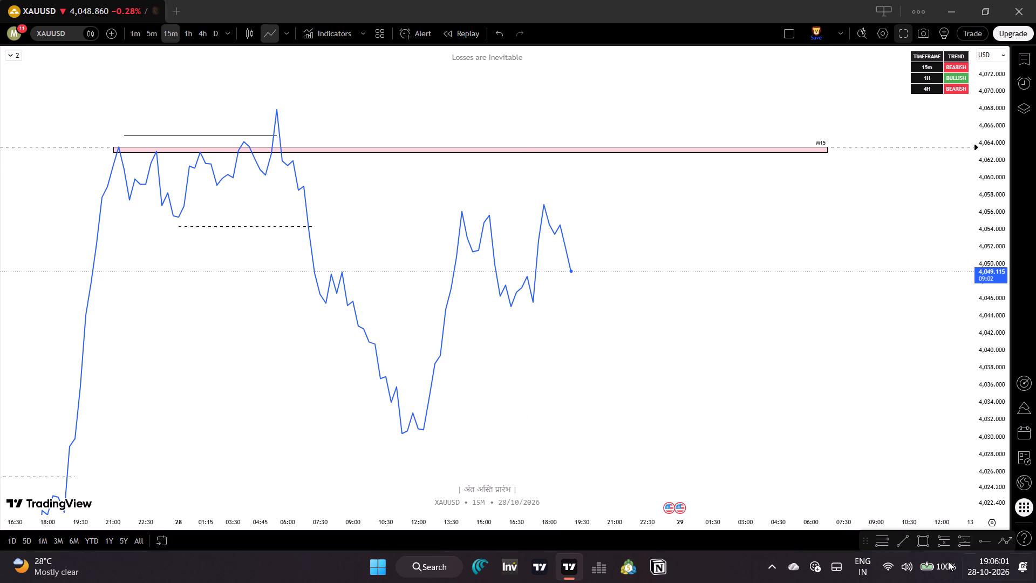
# Place a short position at the M15 supply zone with entry 4,063.545, spanning Wed 28 Oct 23:15 to Thu 29 Oct 06:45.
pyautogui.click(950, 546)
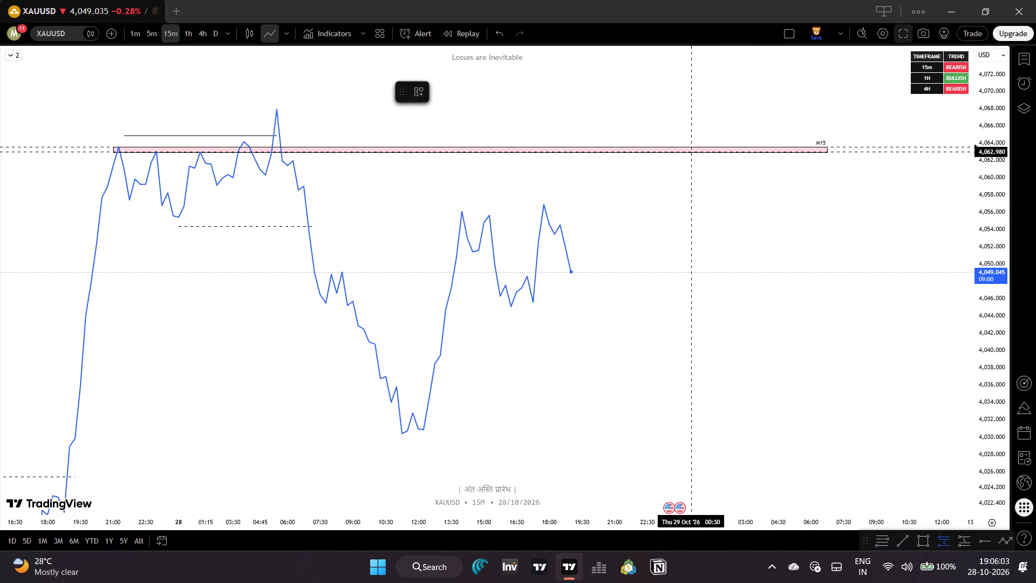
pyautogui.click(662, 147)
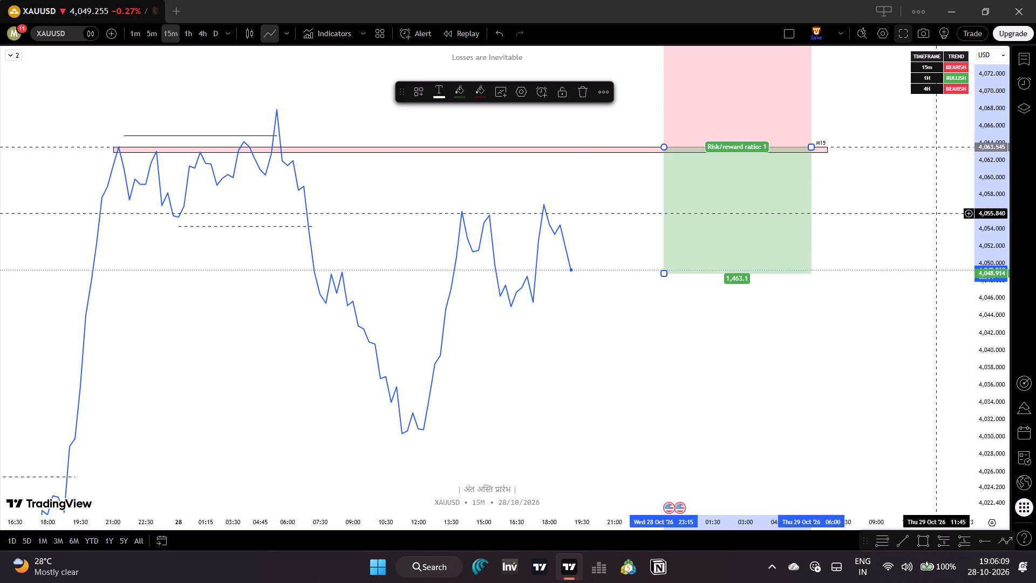
pyautogui.moveTo(928, 229); pyautogui.dragTo(918, 313)
pyautogui.moveTo(799, 213); pyautogui.dragTo(813, 216)
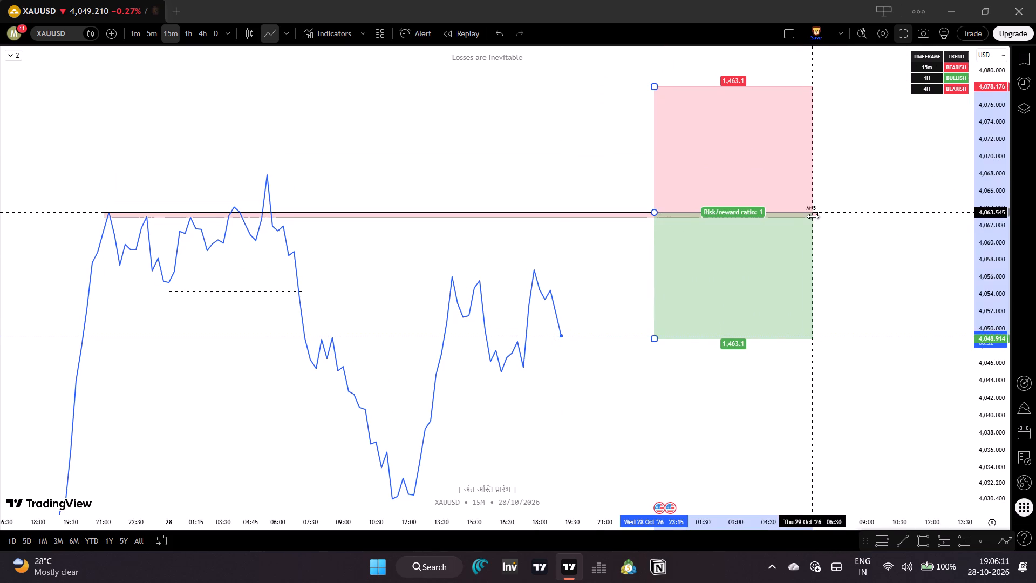
pyautogui.moveTo(813, 216); pyautogui.dragTo(818, 219)
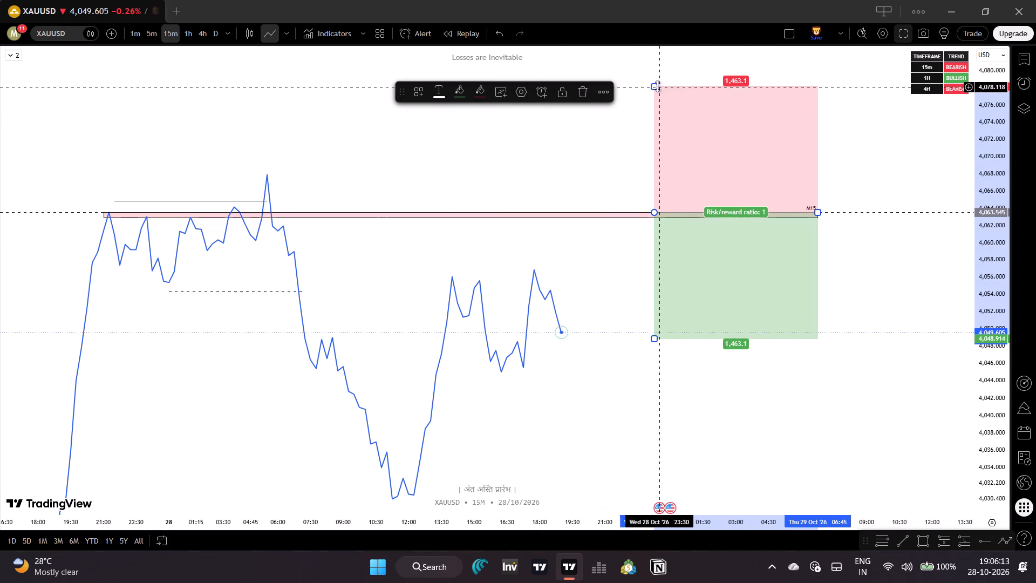
# Tighten the short position's stop to about 4,065.61, just above the M15 supply zone and the solid structure line.
pyautogui.moveTo(656, 86); pyautogui.dragTo(623, 201)
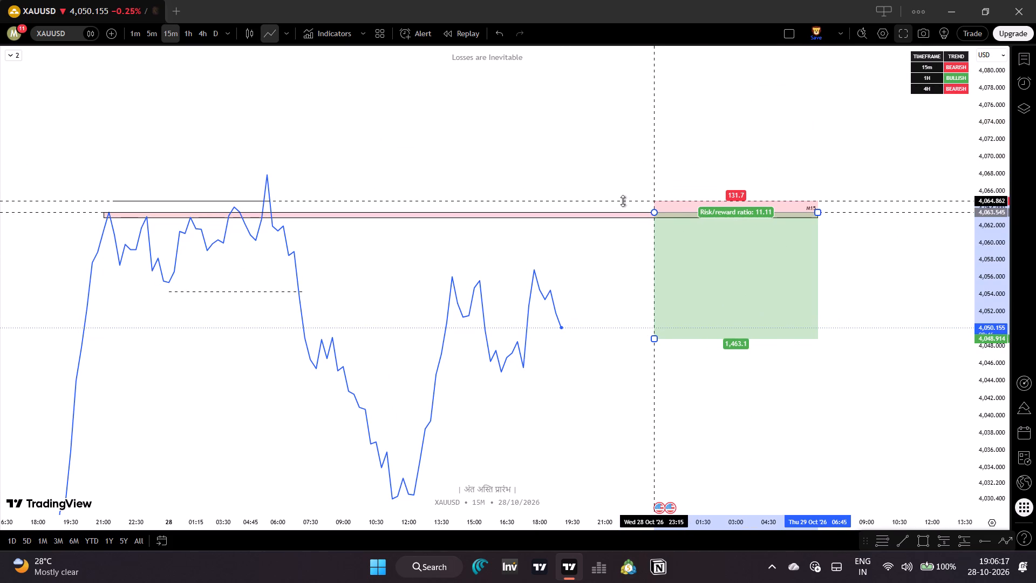
pyautogui.moveTo(623, 201); pyautogui.dragTo(628, 198)
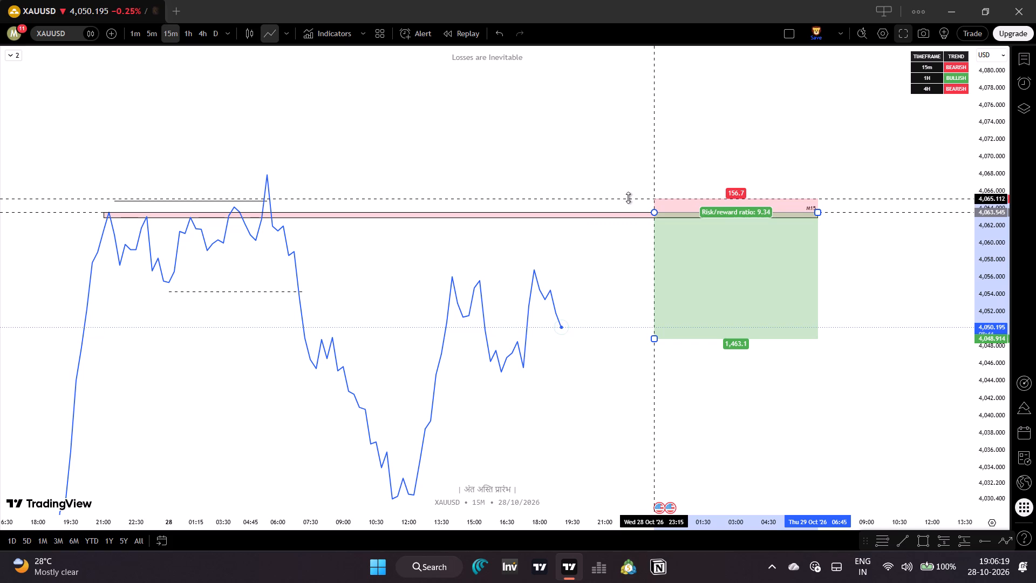
pyautogui.moveTo(628, 198); pyautogui.dragTo(634, 194)
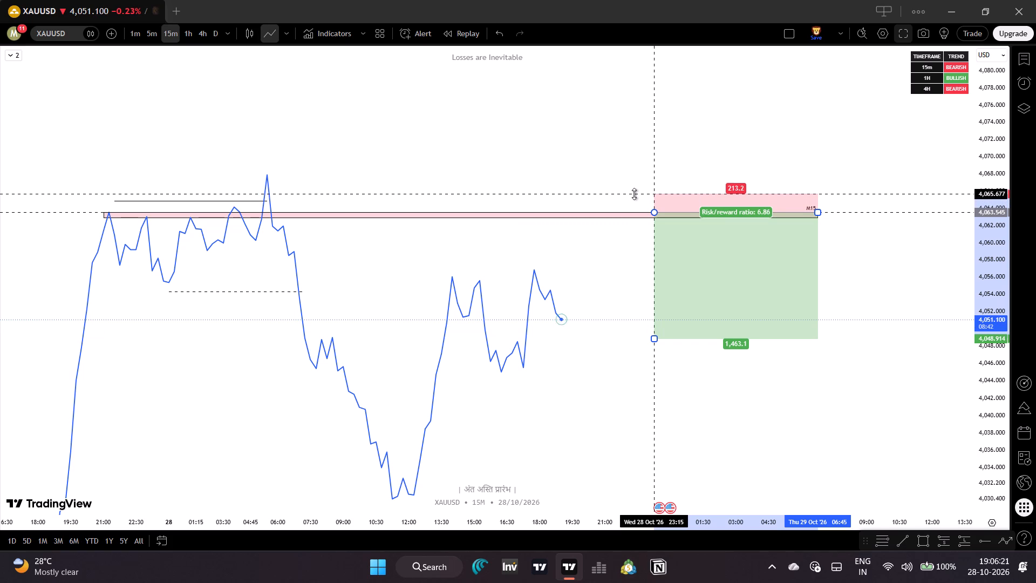
pyautogui.moveTo(634, 194); pyautogui.dragTo(636, 194)
# Extend the short position's target down to 4,030.448, level with the 28 Oct swing low.
pyautogui.moveTo(759, 378); pyautogui.dragTo(762, 311)
pyautogui.moveTo(659, 277); pyautogui.dragTo(624, 438)
# Draw a short horizontal trend line at about 4,046.287 from 28 Oct 15:45 to about 17:45, at the afternoon swing low.
pyautogui.moveTo(530, 394); pyautogui.dragTo(539, 298)
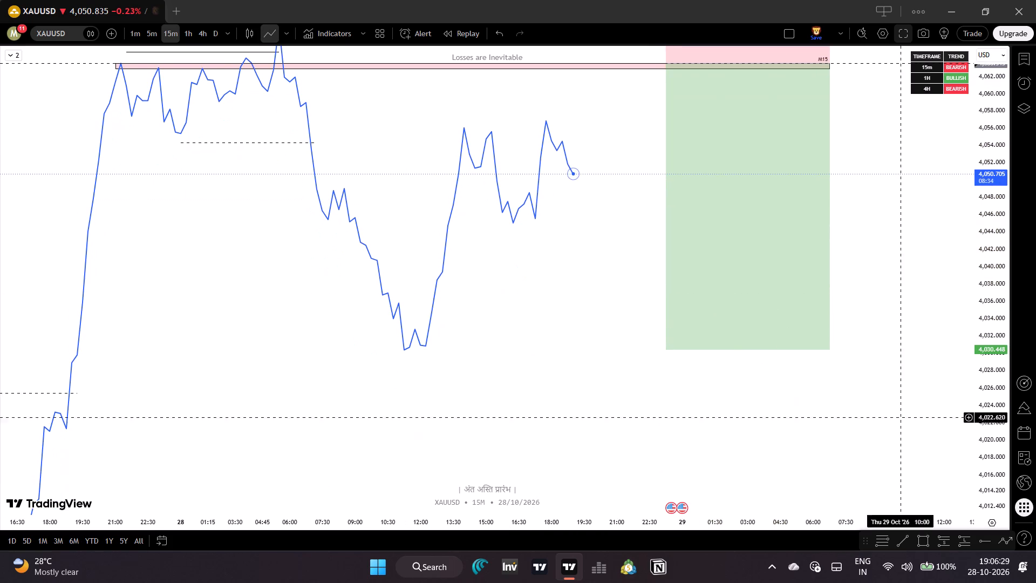
pyautogui.moveTo(973, 468); pyautogui.dragTo(972, 378)
pyautogui.moveTo(935, 345); pyautogui.dragTo(830, 511)
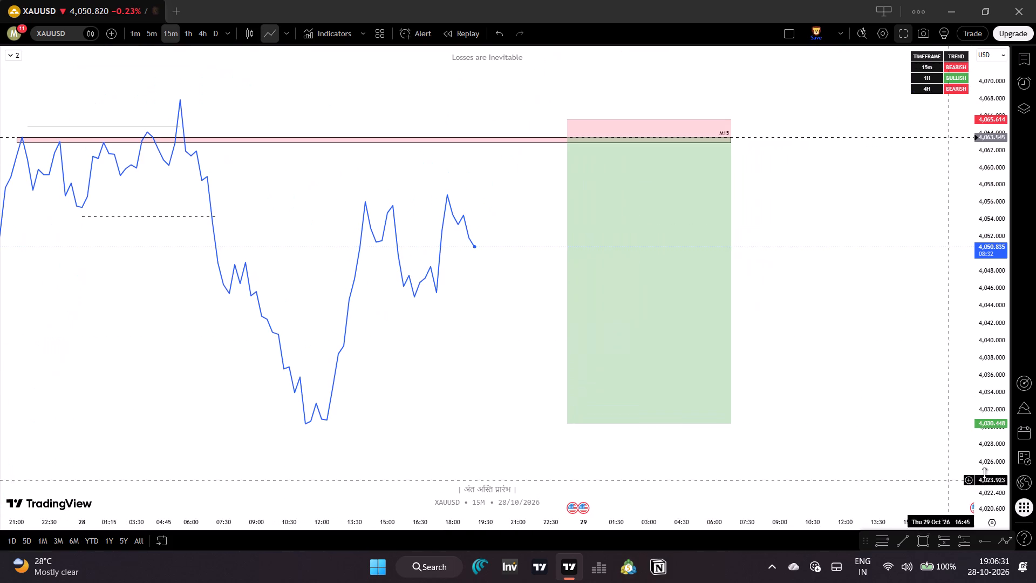
pyautogui.moveTo(997, 478); pyautogui.dragTo(908, 222)
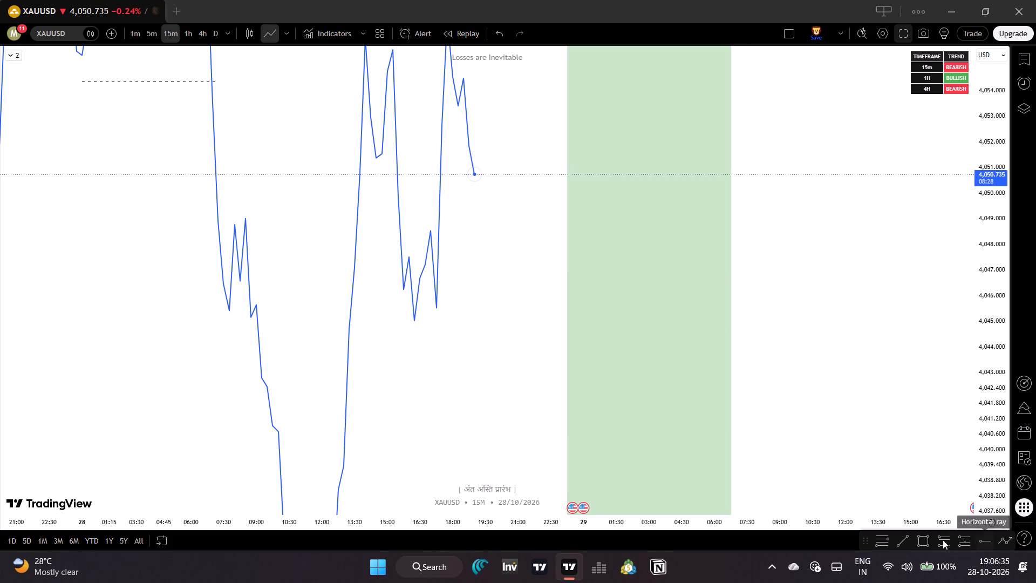
pyautogui.click(894, 540)
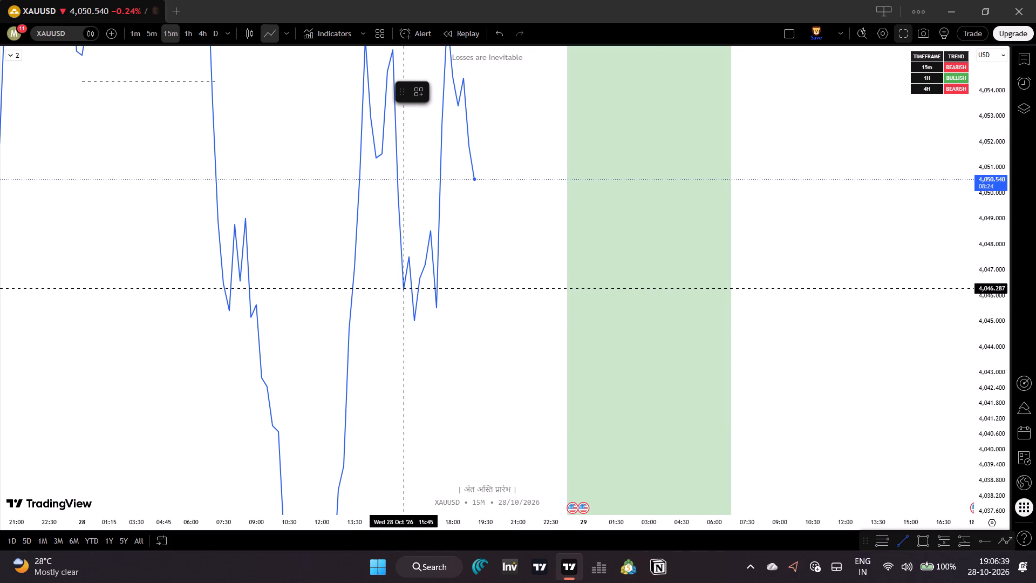
pyautogui.click(401, 288)
pyautogui.click(445, 288)
pyautogui.click(496, 309)
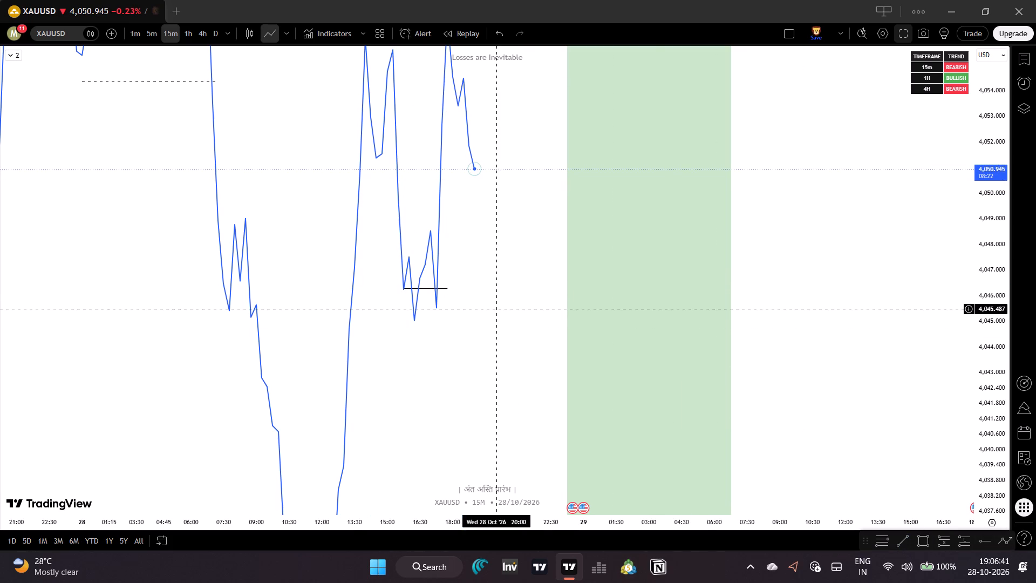
pyautogui.click(673, 310)
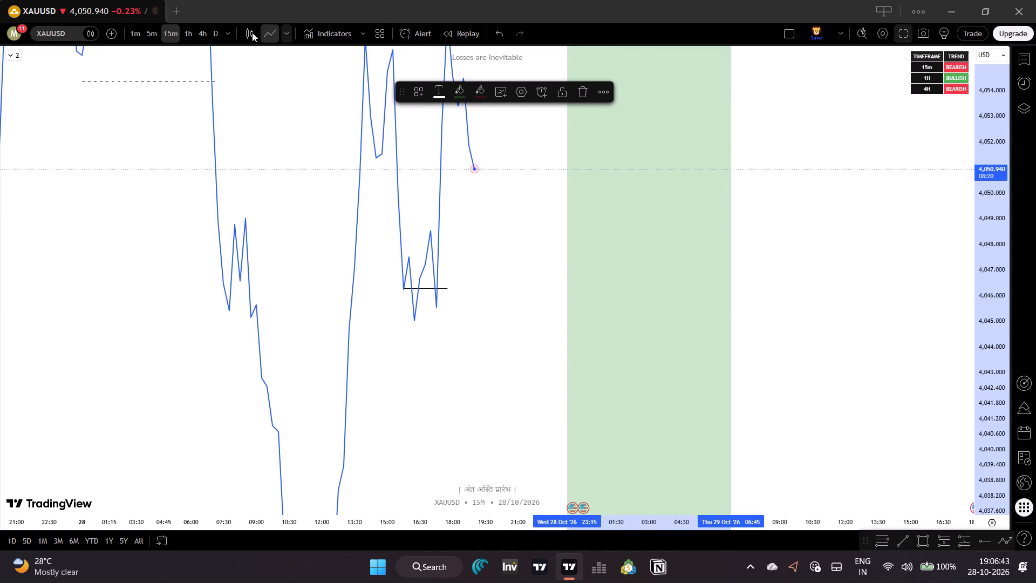
# Switch the XAUUSD 15-minute chart back to candlesticks.
pyautogui.click(246, 29)
# Place a long position with entry 4,046.287 on the new horizontal line, starting at 28 Oct 17:15.
pyautogui.moveTo(517, 271); pyautogui.dragTo(530, 360)
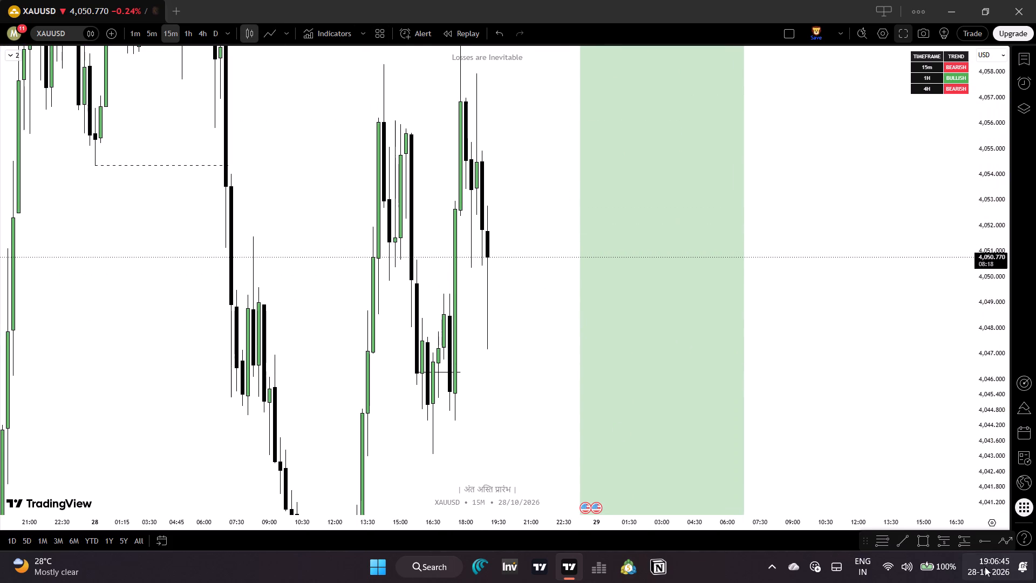
pyautogui.click(957, 535)
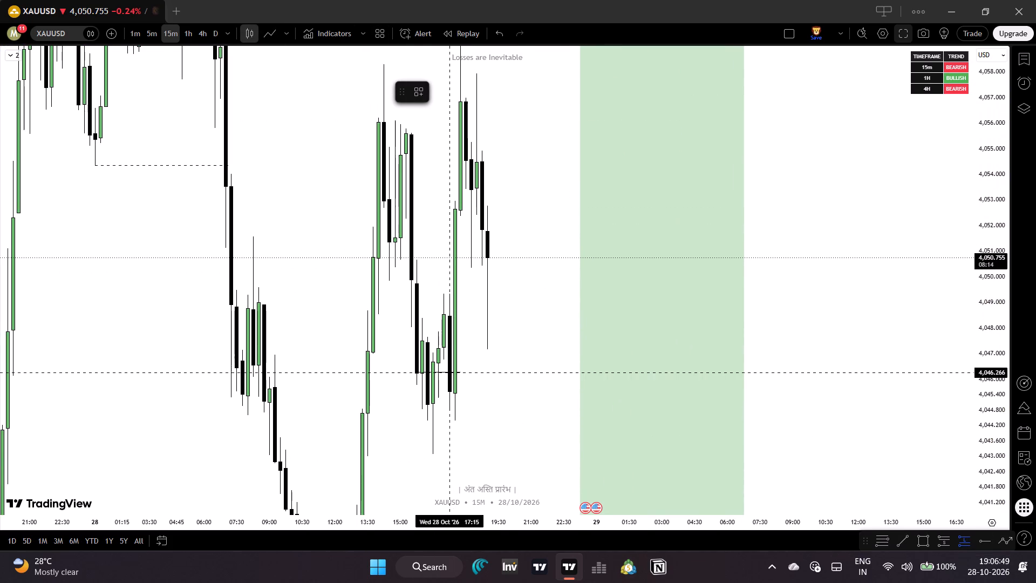
pyautogui.click(449, 372)
# Tighten the long position's stop to 4,043.110, at the wick low of the 28 Oct afternoon swing.
pyautogui.moveTo(400, 428); pyautogui.dragTo(401, 379)
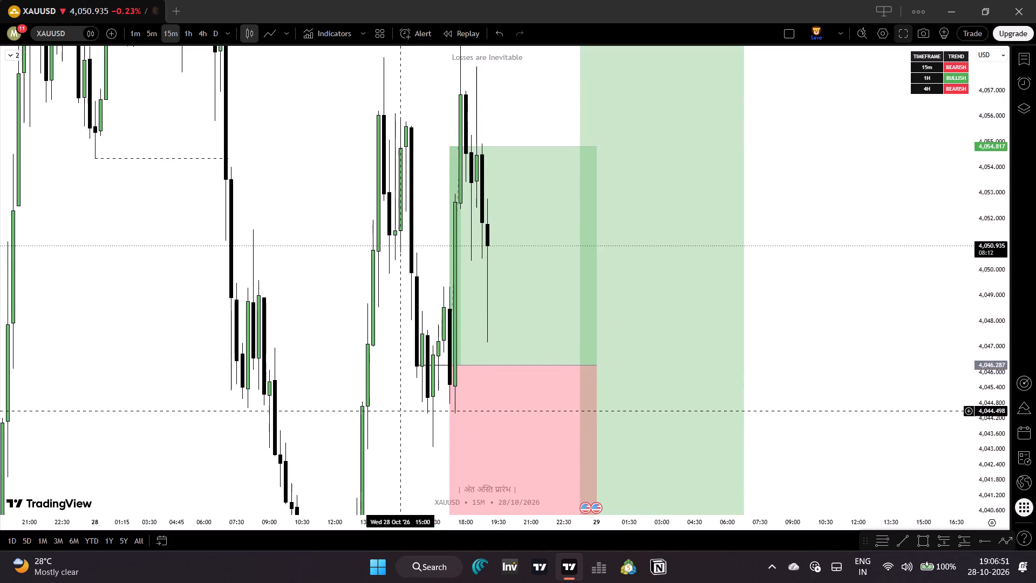
pyautogui.moveTo(401, 379); pyautogui.dragTo(410, 297)
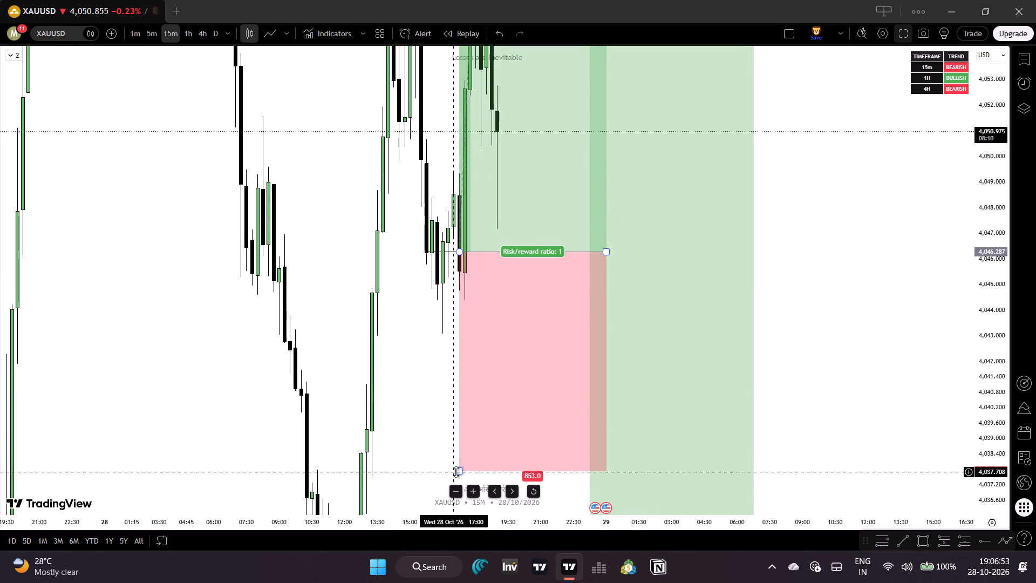
pyautogui.moveTo(456, 472); pyautogui.dragTo(515, 333)
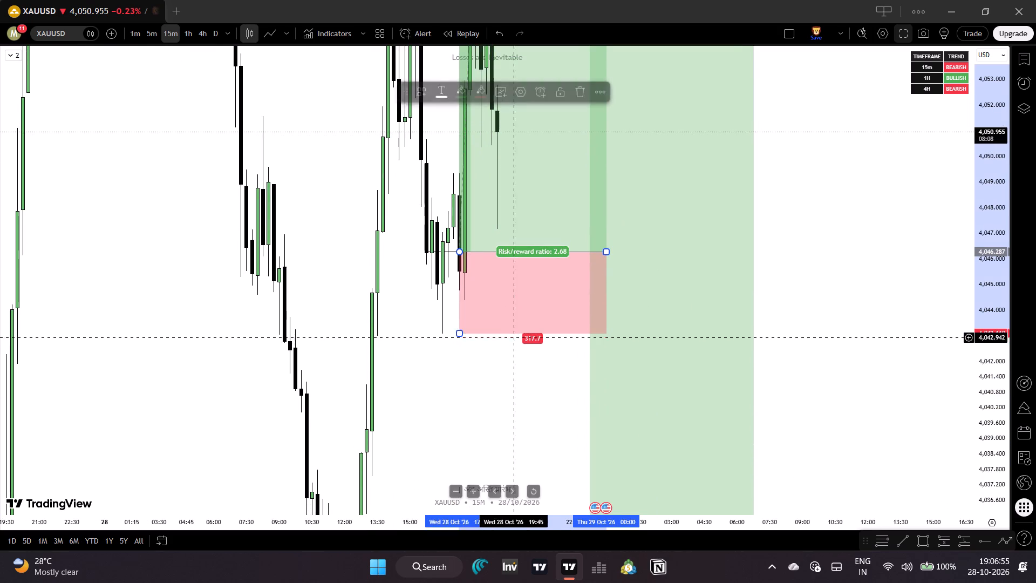
# Raise the long position's target to 4,056.066, level with the earlier 28 Oct afternoon candle-body highs.
pyautogui.moveTo(499, 381); pyautogui.dragTo(482, 535)
pyautogui.moveTo(424, 294); pyautogui.dragTo(432, 426)
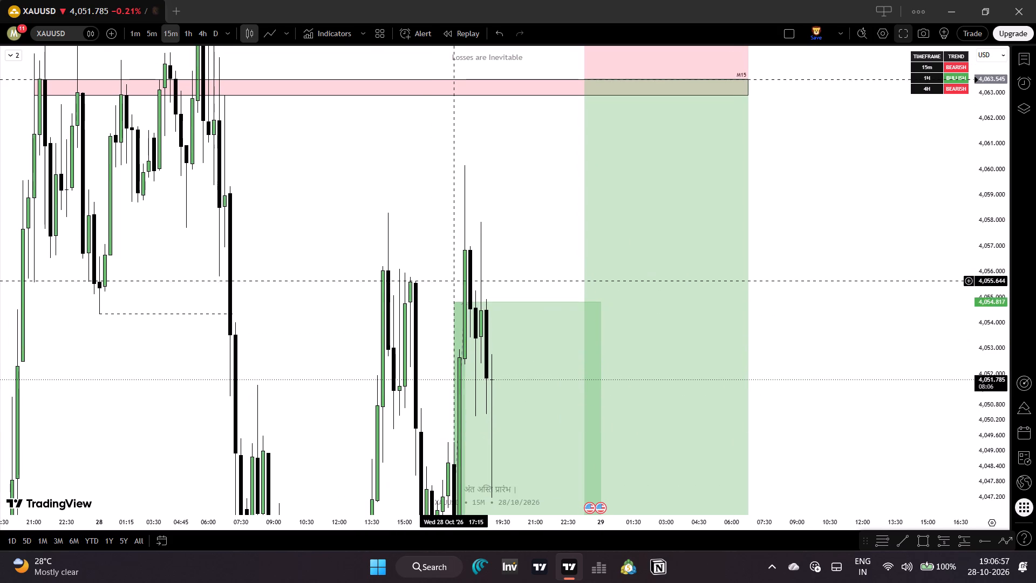
pyautogui.moveTo(453, 300); pyautogui.dragTo(467, 270)
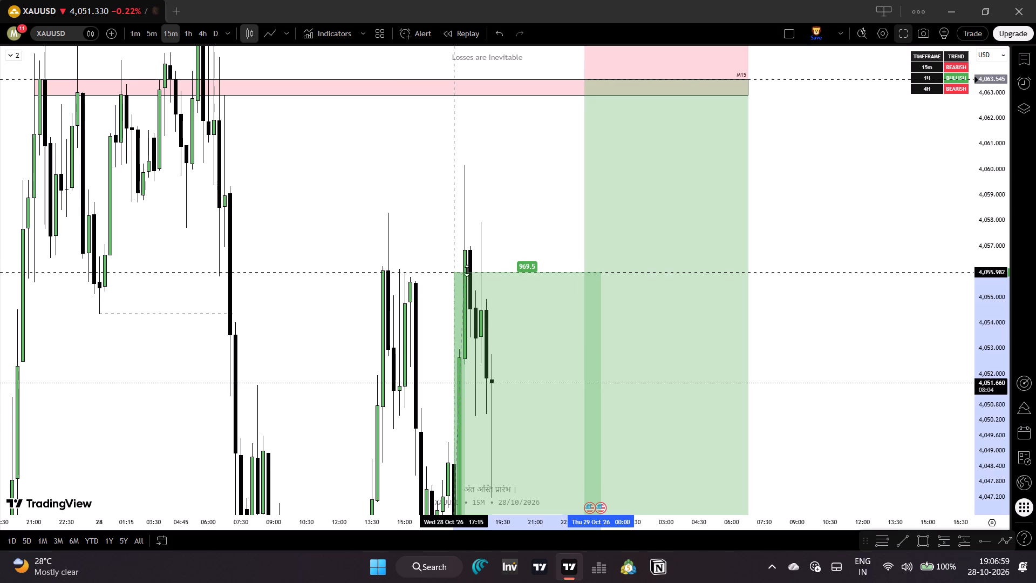
pyautogui.moveTo(467, 270); pyautogui.dragTo(476, 272)
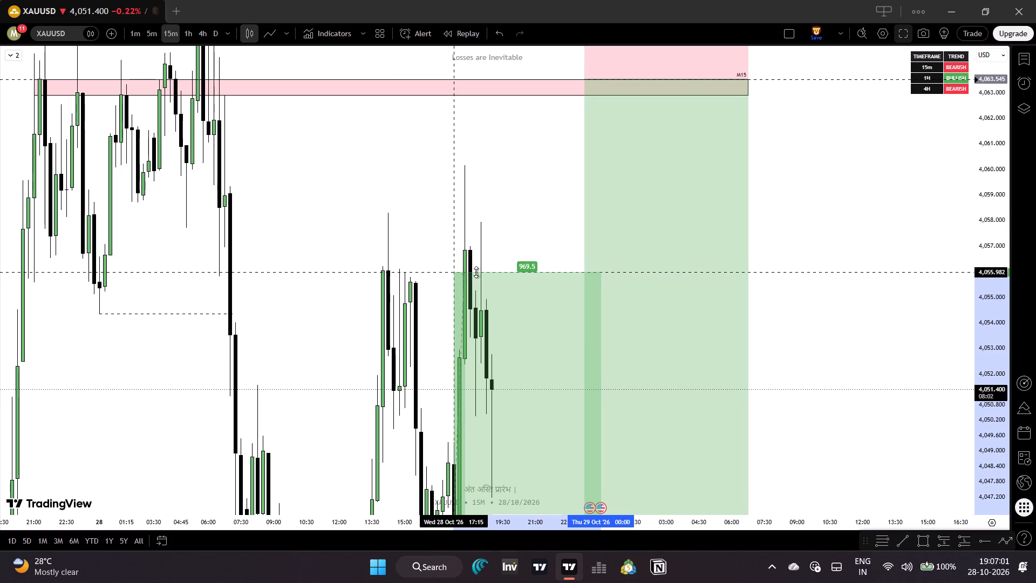
pyautogui.moveTo(476, 272); pyautogui.dragTo(486, 272)
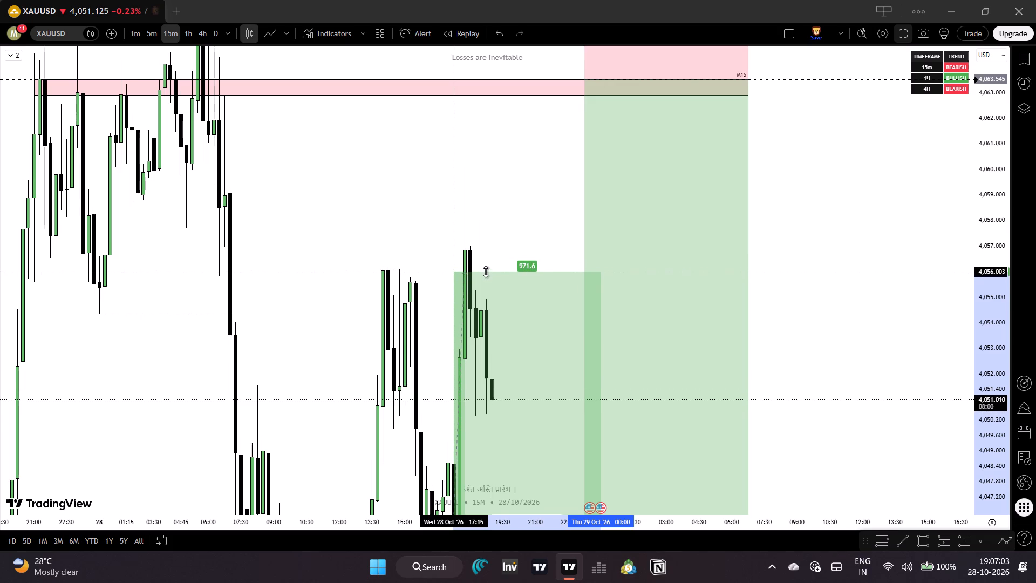
pyautogui.moveTo(486, 272); pyautogui.dragTo(492, 270)
# Shorten the long position so that it ends at 28 Oct 18:00.
pyautogui.moveTo(385, 330); pyautogui.dragTo(426, 215)
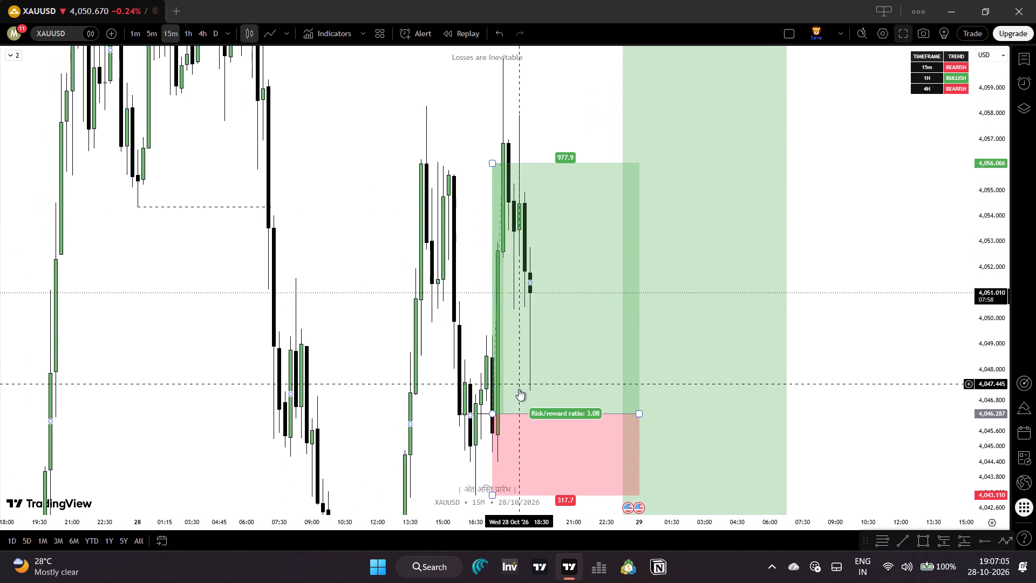
pyautogui.moveTo(640, 415); pyautogui.dragTo(509, 415)
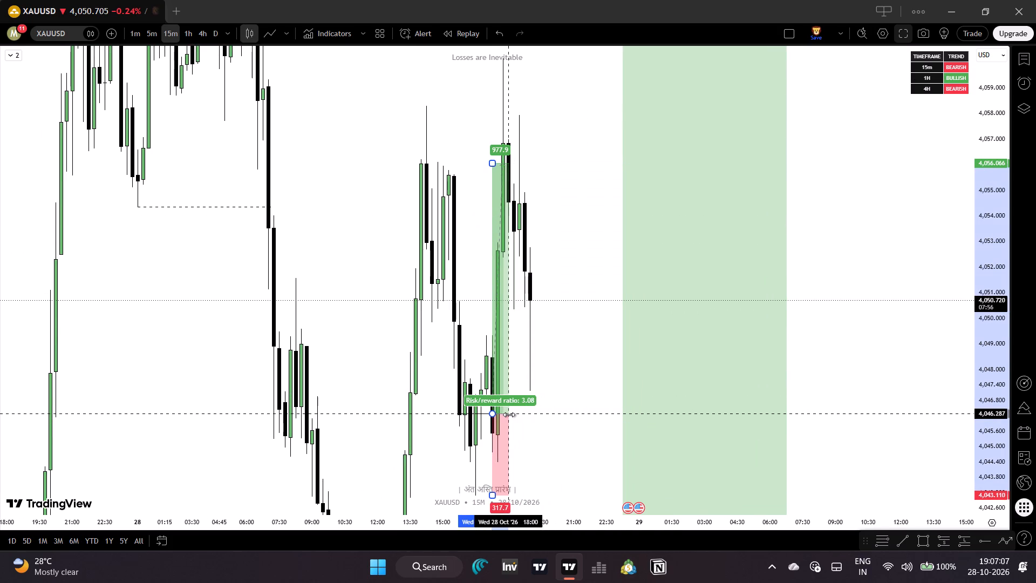
pyautogui.moveTo(509, 415); pyautogui.dragTo(507, 415)
pyautogui.click(553, 396)
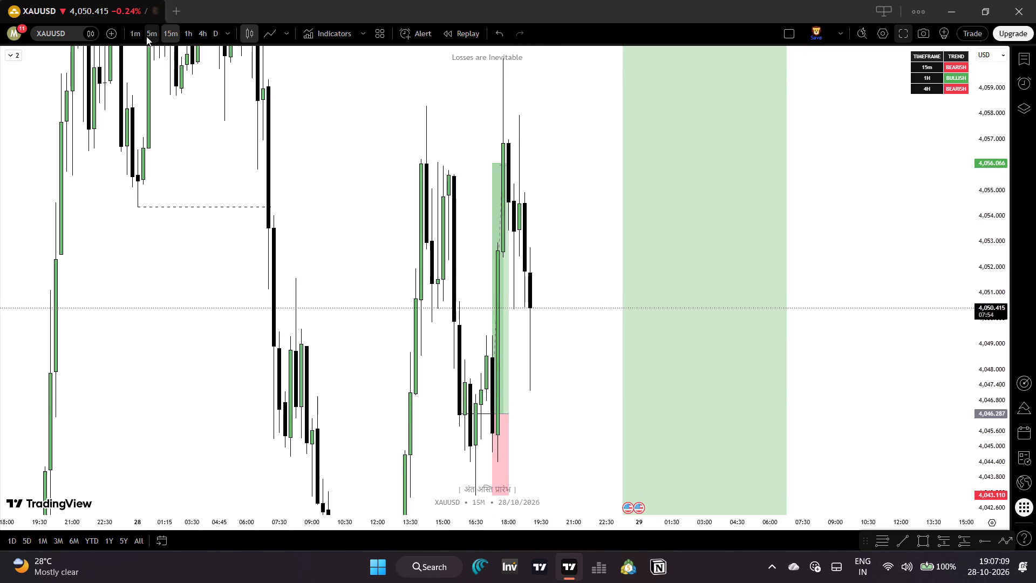
# Switch XAUUSD to the 1-minute timeframe and examine the price action around the long position.
pyautogui.click(135, 35)
pyautogui.moveTo(323, 270); pyautogui.dragTo(685, 234)
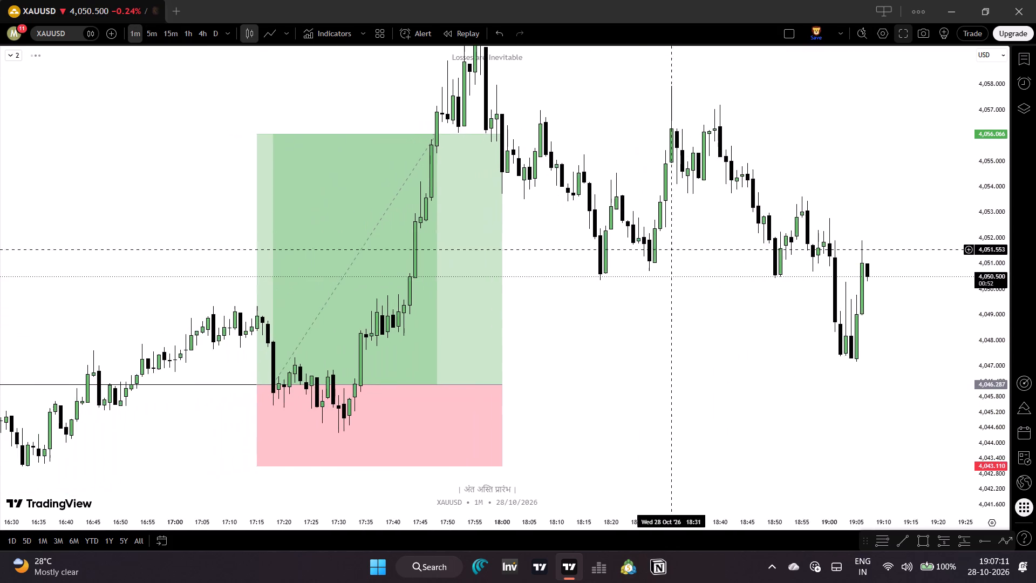
pyautogui.moveTo(608, 327); pyautogui.dragTo(677, 305)
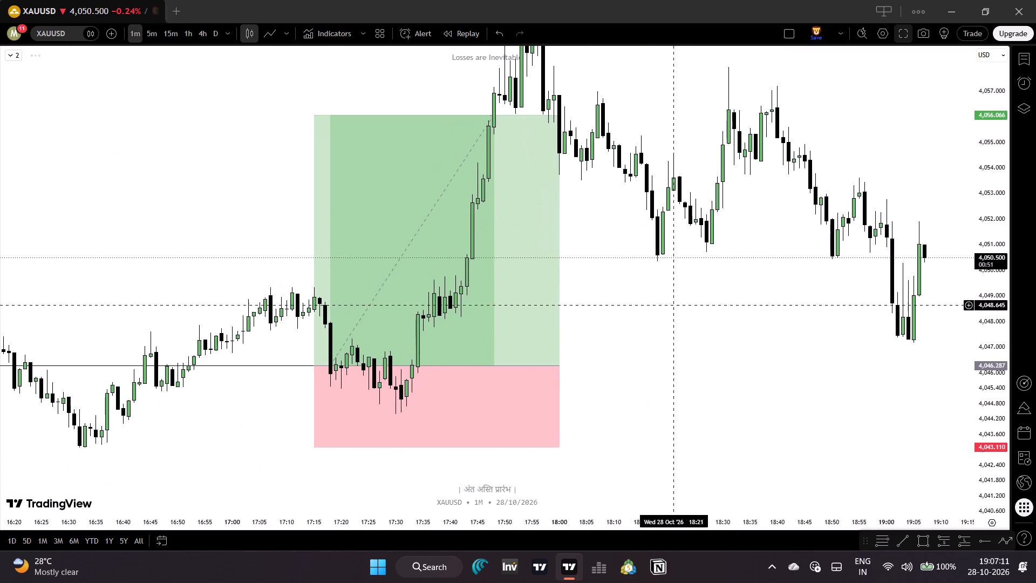